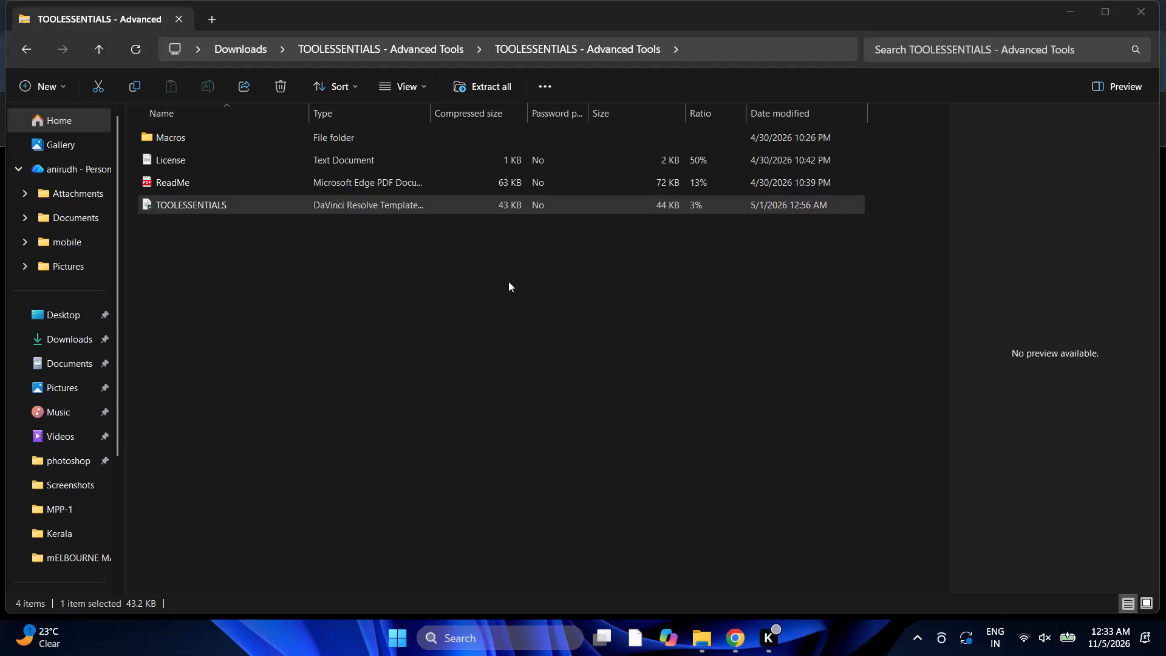
Launch DaVinci Resolve and open the CG project.
{"action": "left_click_drag", "start_coordinate": [485, 640], "coordinate": [479, 655]}
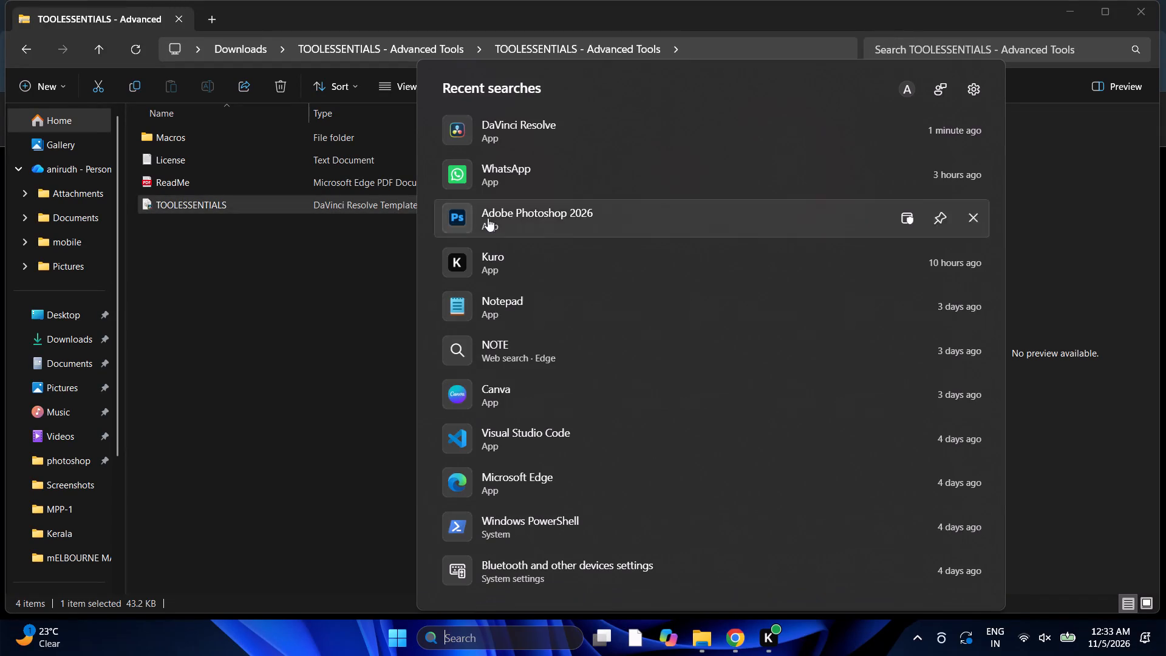
{"action": "double_click", "coordinate": [526, 116]}
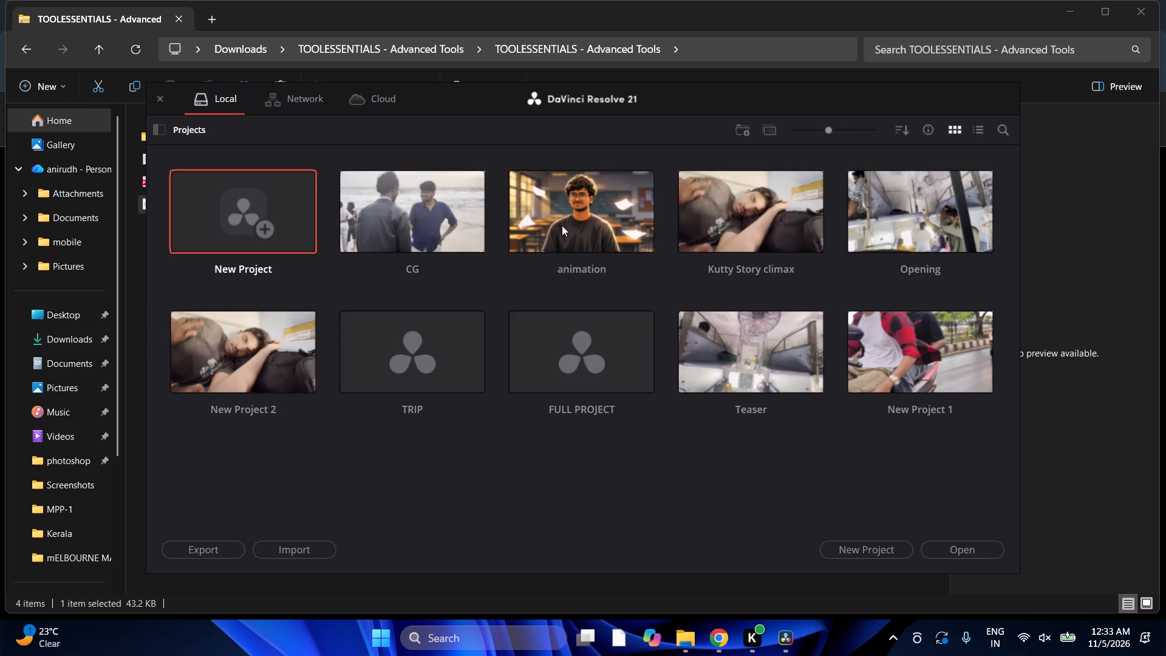
{"action": "left_click", "coordinate": [448, 240]}
{"action": "double_click", "coordinate": [448, 240]}
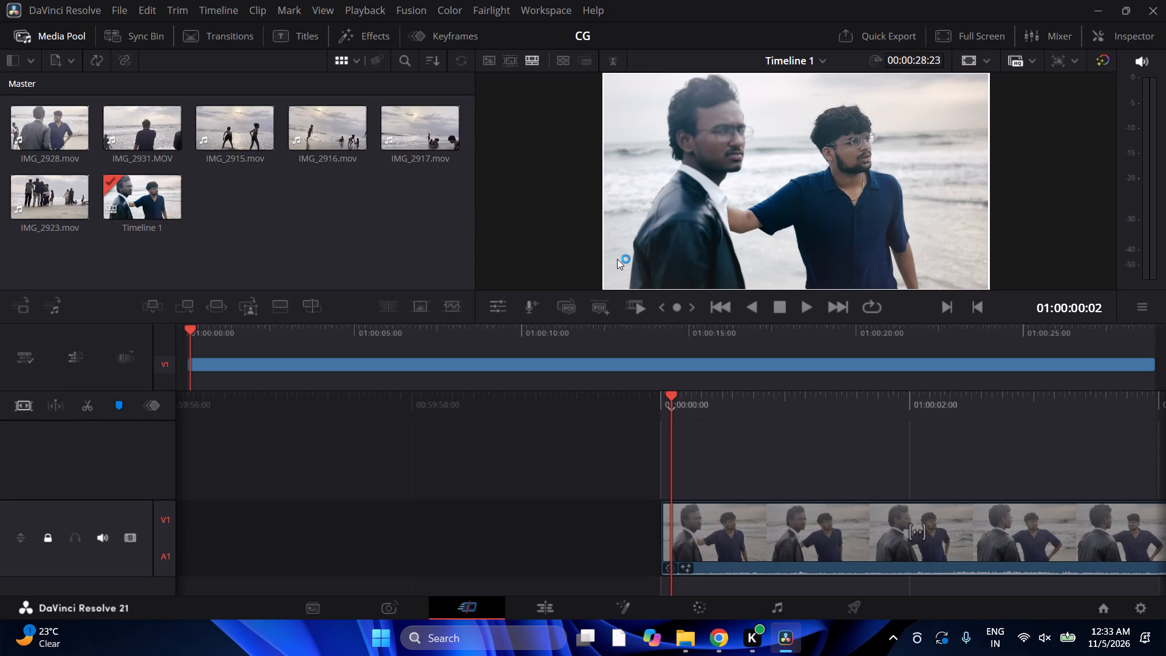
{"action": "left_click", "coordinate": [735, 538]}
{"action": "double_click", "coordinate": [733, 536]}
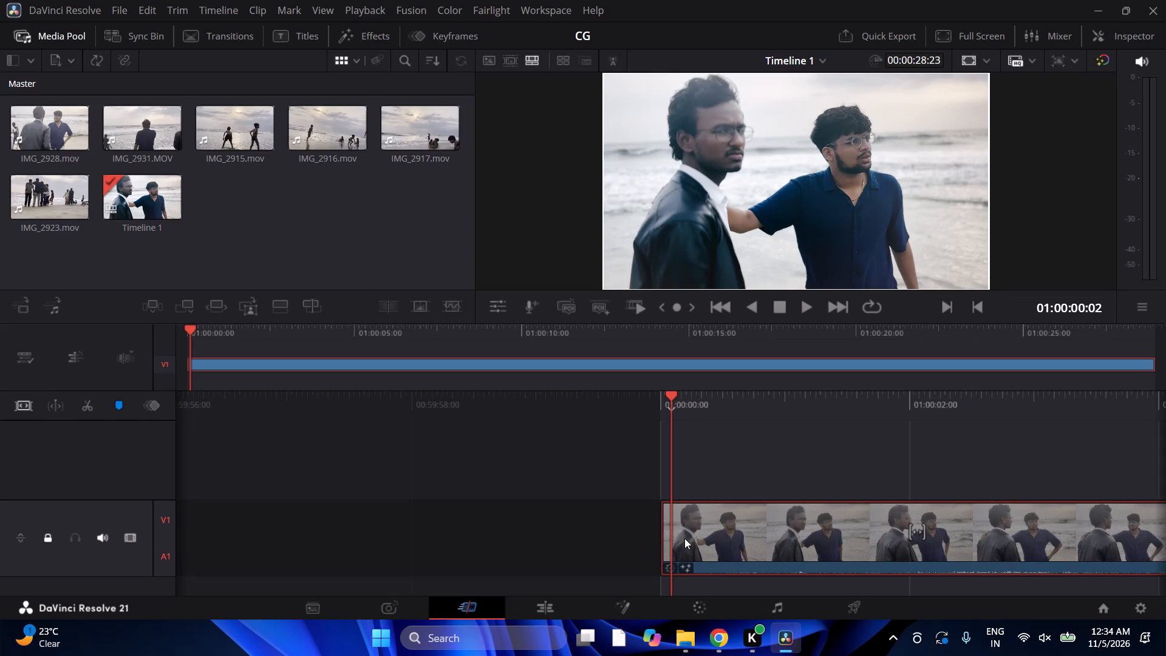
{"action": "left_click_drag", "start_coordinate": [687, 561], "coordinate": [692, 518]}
Switch from the CG project to the recent project Teaser.
{"action": "left_click", "coordinate": [56, 34]}
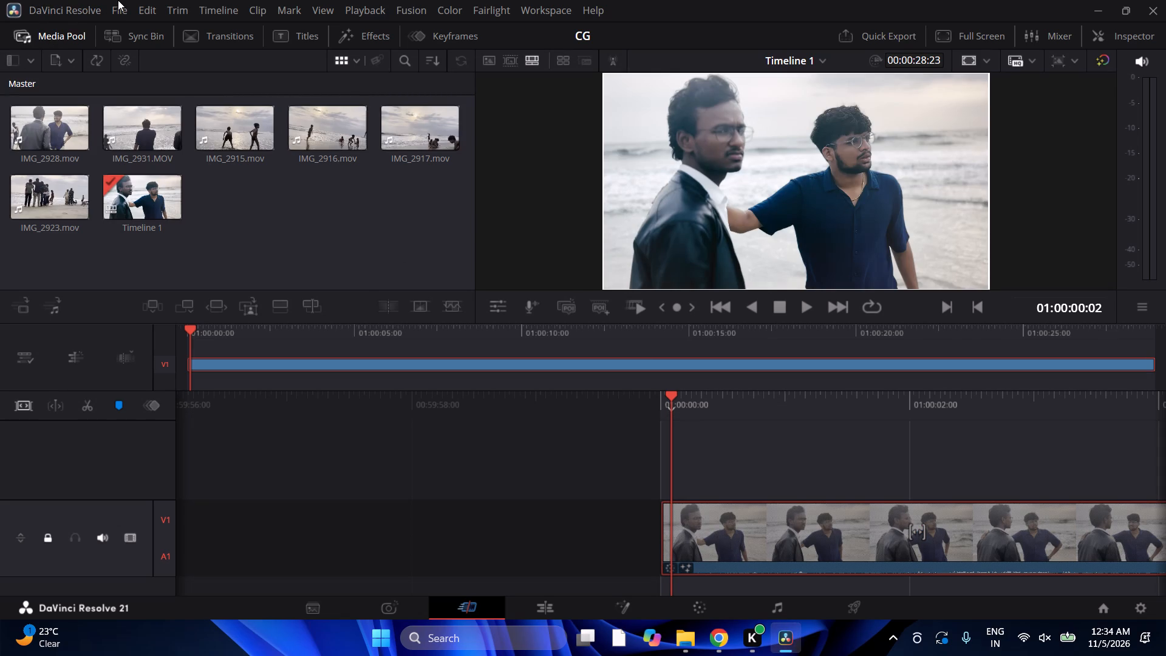
{"action": "left_click", "coordinate": [119, 0]}
{"action": "left_click", "coordinate": [119, 1]}
{"action": "left_click", "coordinate": [120, 5]}
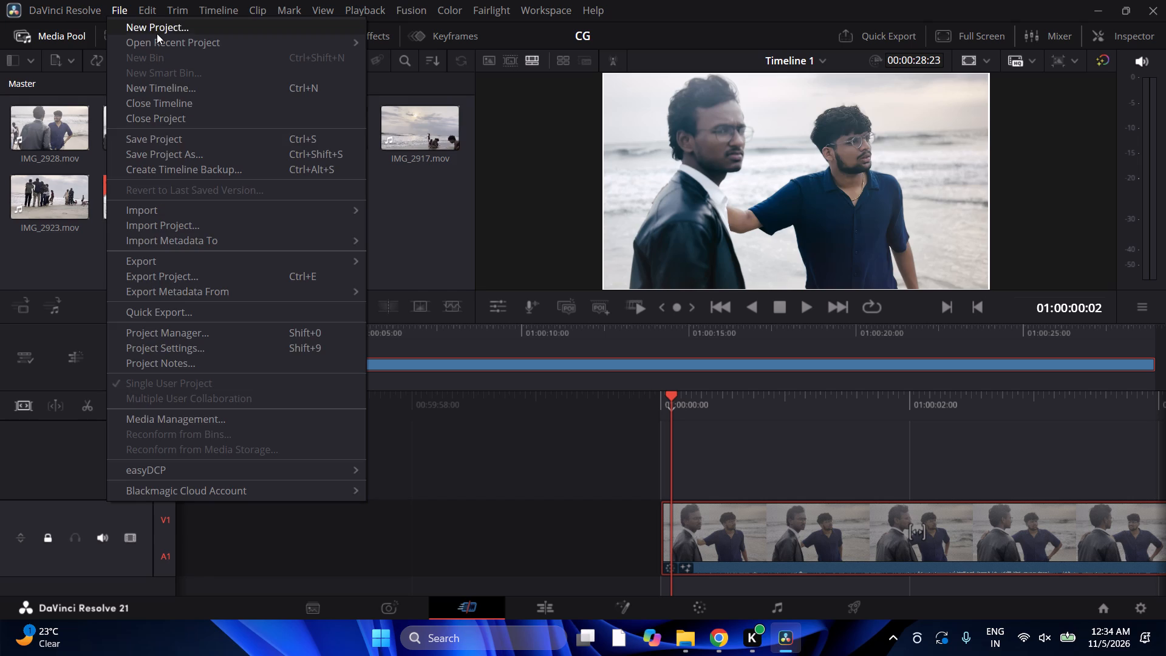
{"action": "left_click", "coordinate": [173, 42]}
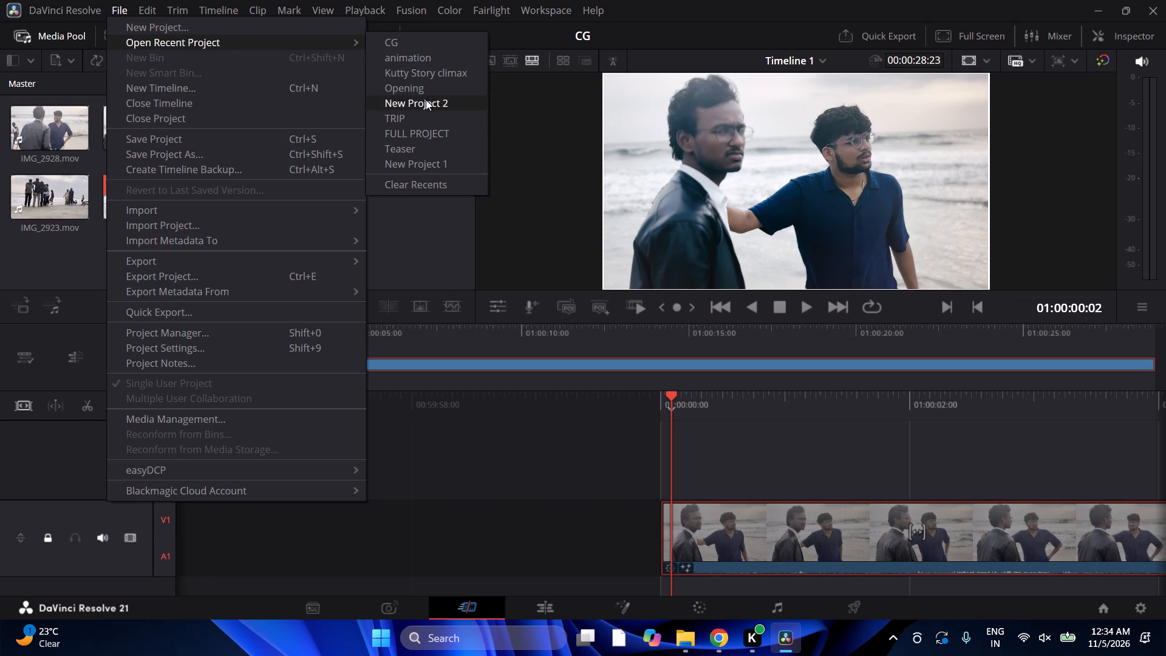
{"action": "left_click", "coordinate": [414, 146]}
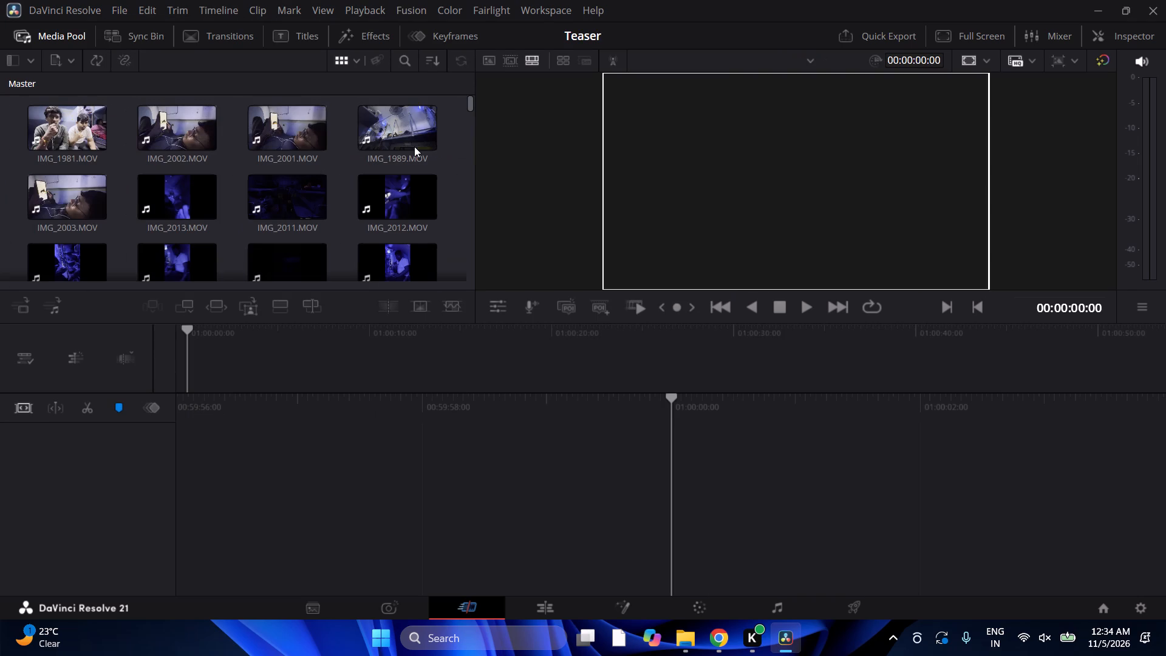
Browse the clips in the Teaser project's Master bin for beach footage to use in a timeline.
{"action": "scroll", "coordinate": [289, 131], "scroll_direction": "down", "scroll_amount": 9}
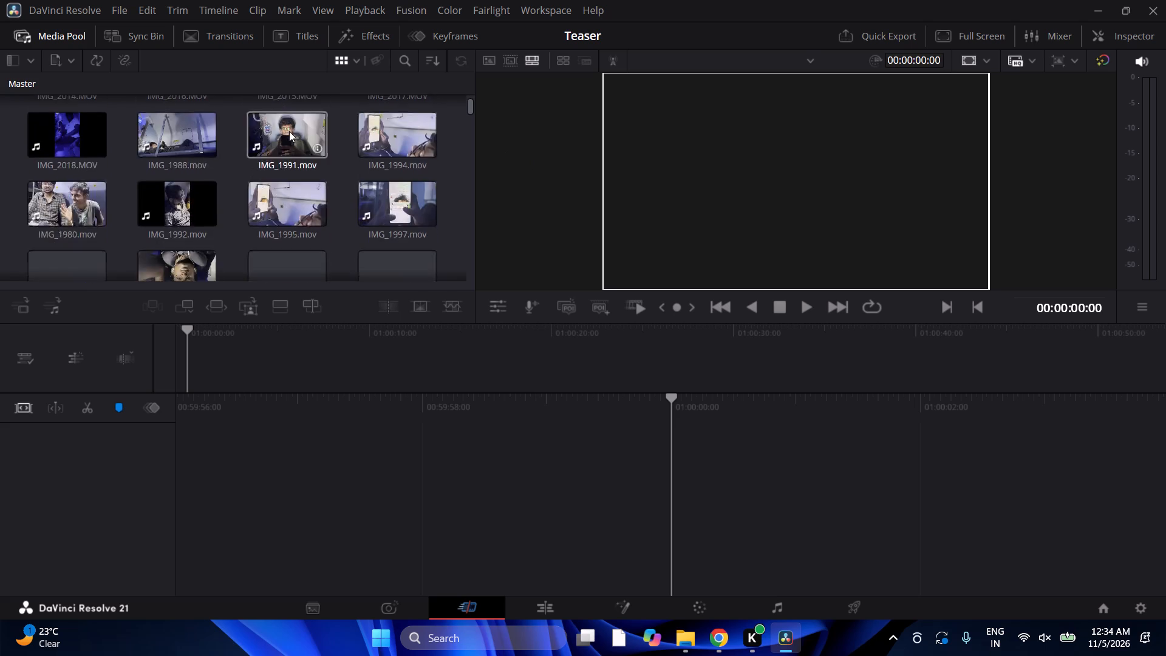
{"action": "scroll", "coordinate": [289, 131], "scroll_direction": "down", "scroll_amount": 17}
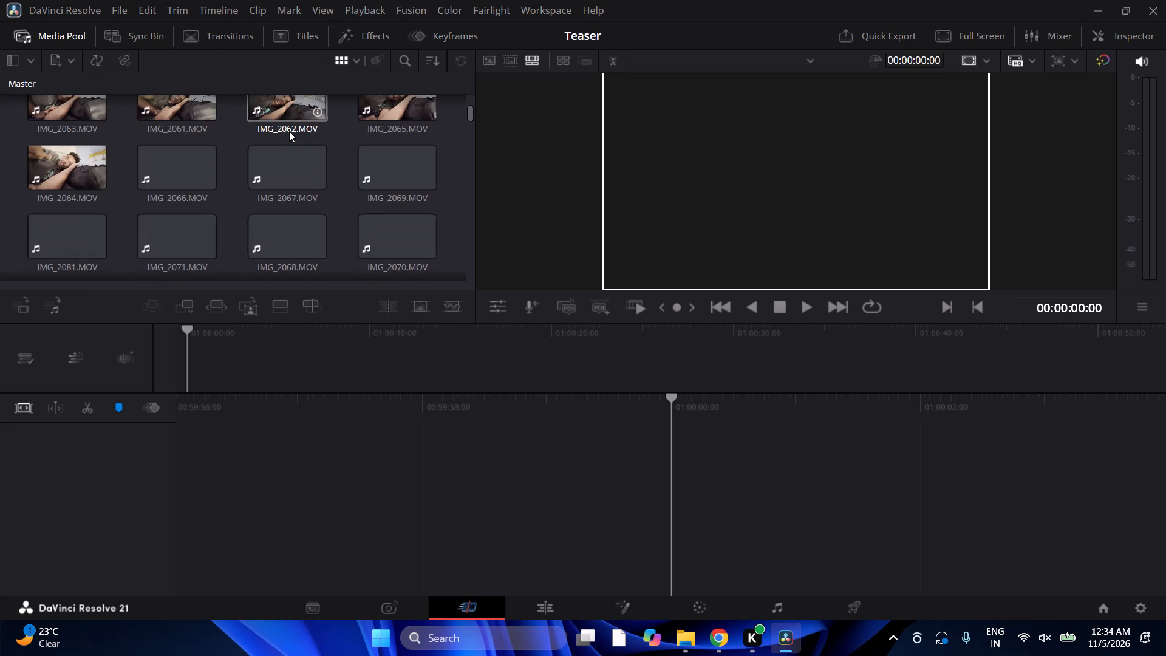
{"action": "scroll", "coordinate": [289, 131], "scroll_direction": "down", "scroll_amount": 16}
{"action": "scroll", "coordinate": [289, 131], "scroll_direction": "down", "scroll_amount": 5}
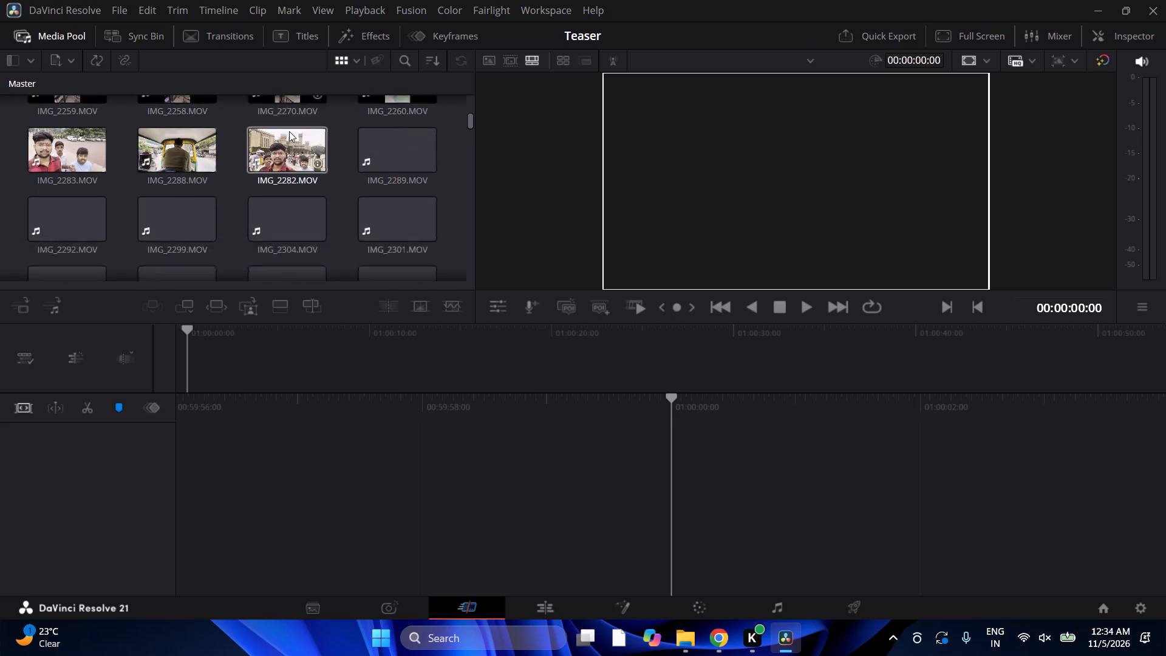
{"action": "scroll", "coordinate": [289, 131], "scroll_direction": "down", "scroll_amount": 5}
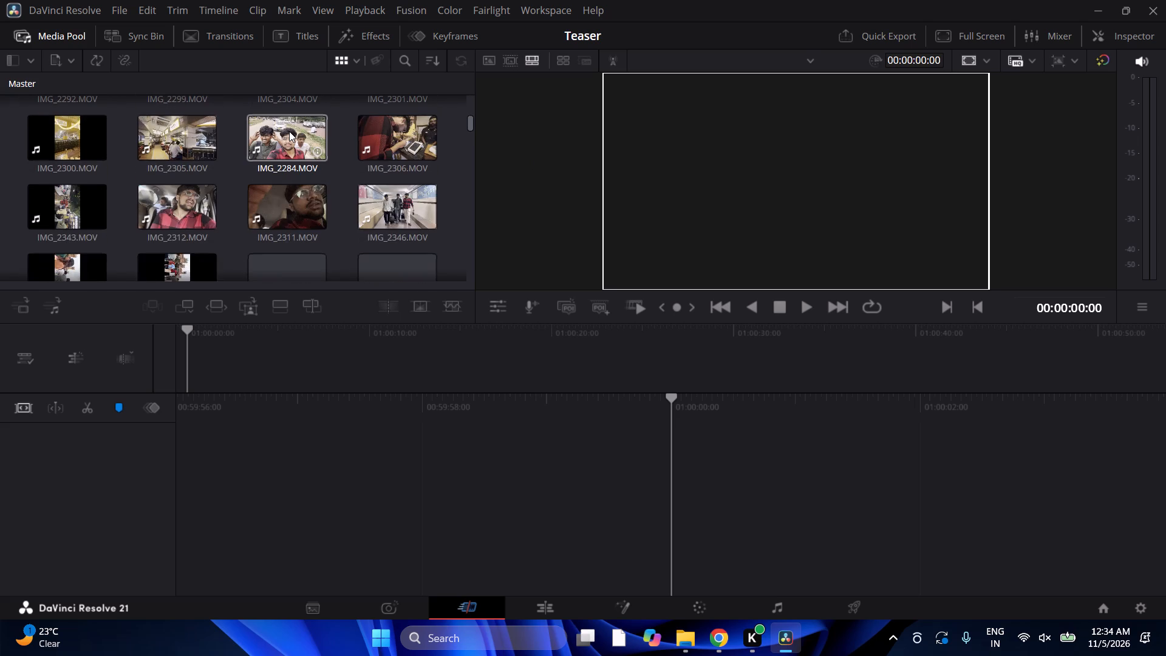
{"action": "scroll", "coordinate": [289, 131], "scroll_direction": "down", "scroll_amount": 13}
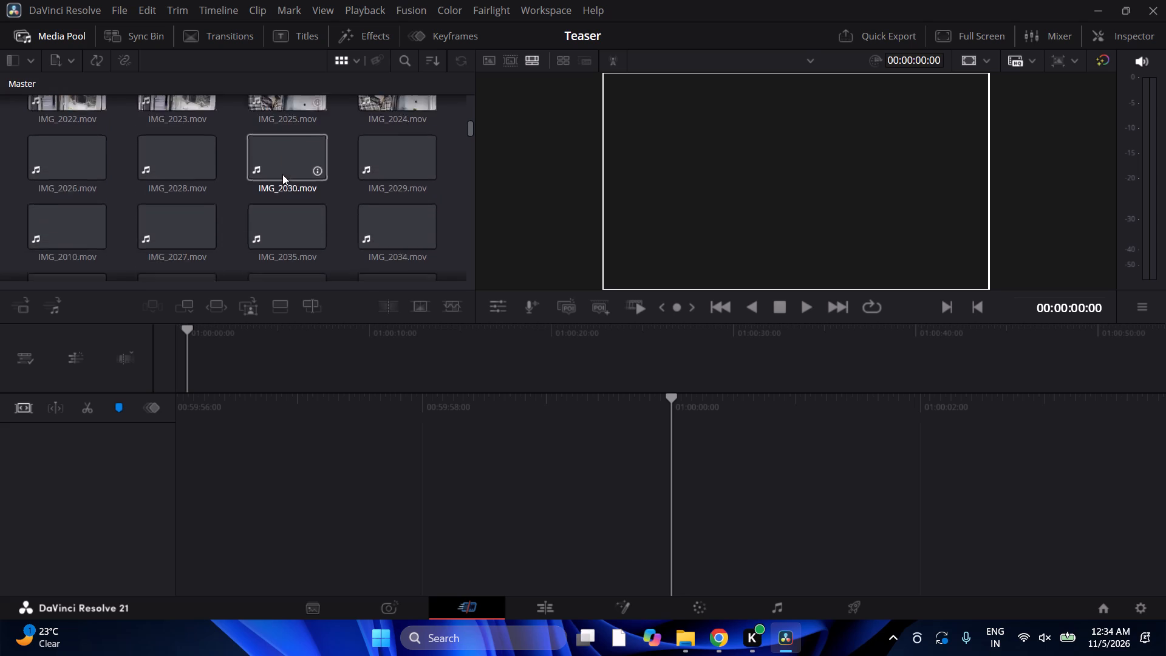
{"action": "scroll", "coordinate": [282, 174], "scroll_direction": "down", "scroll_amount": 16}
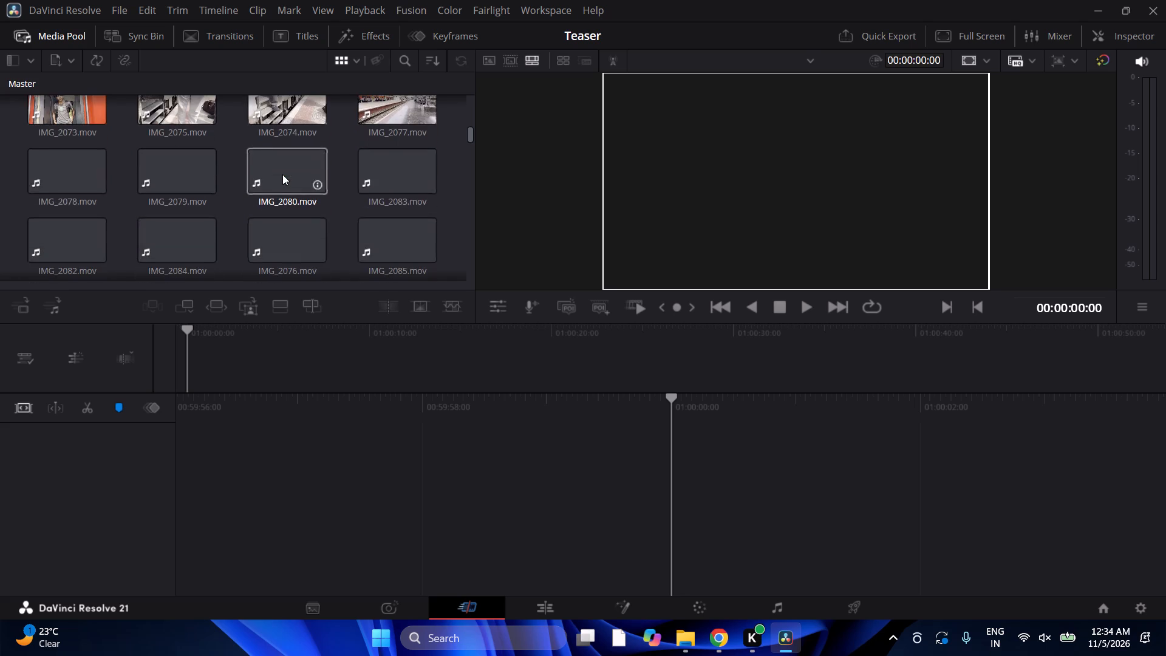
{"action": "scroll", "coordinate": [282, 174], "scroll_direction": "down", "scroll_amount": 5}
{"action": "scroll", "coordinate": [282, 174], "scroll_direction": "down", "scroll_amount": 18}
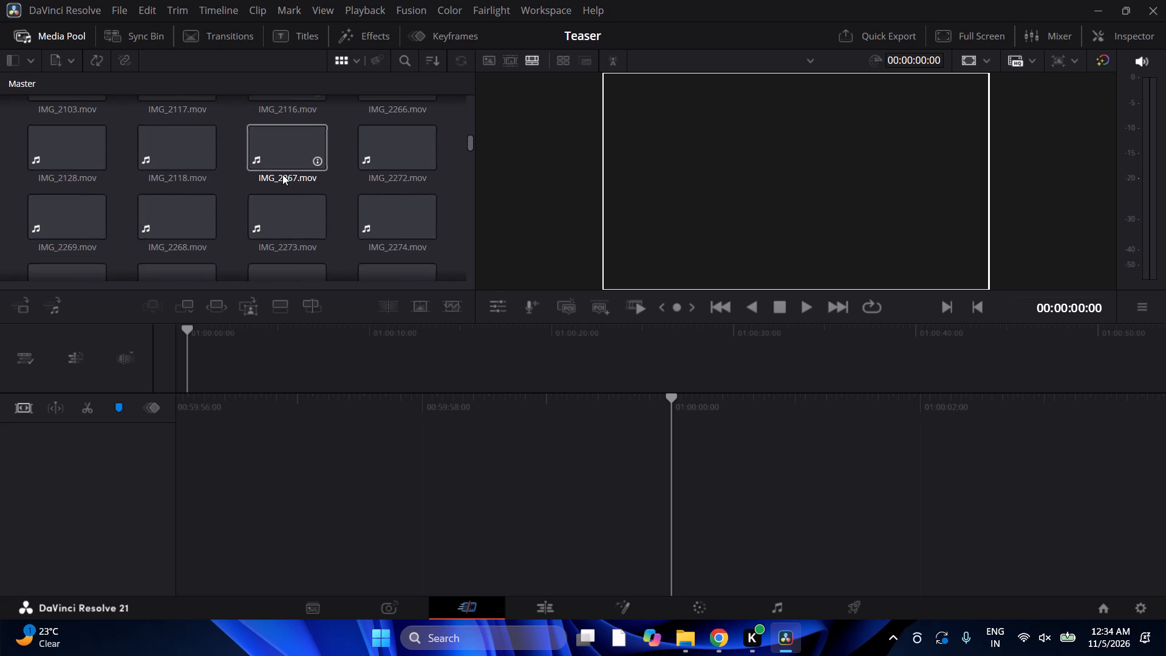
{"action": "scroll", "coordinate": [282, 174], "scroll_direction": "down", "scroll_amount": 5}
{"action": "scroll", "coordinate": [282, 174], "scroll_direction": "up", "scroll_amount": 1}
{"action": "scroll", "coordinate": [282, 174], "scroll_direction": "down", "scroll_amount": 19}
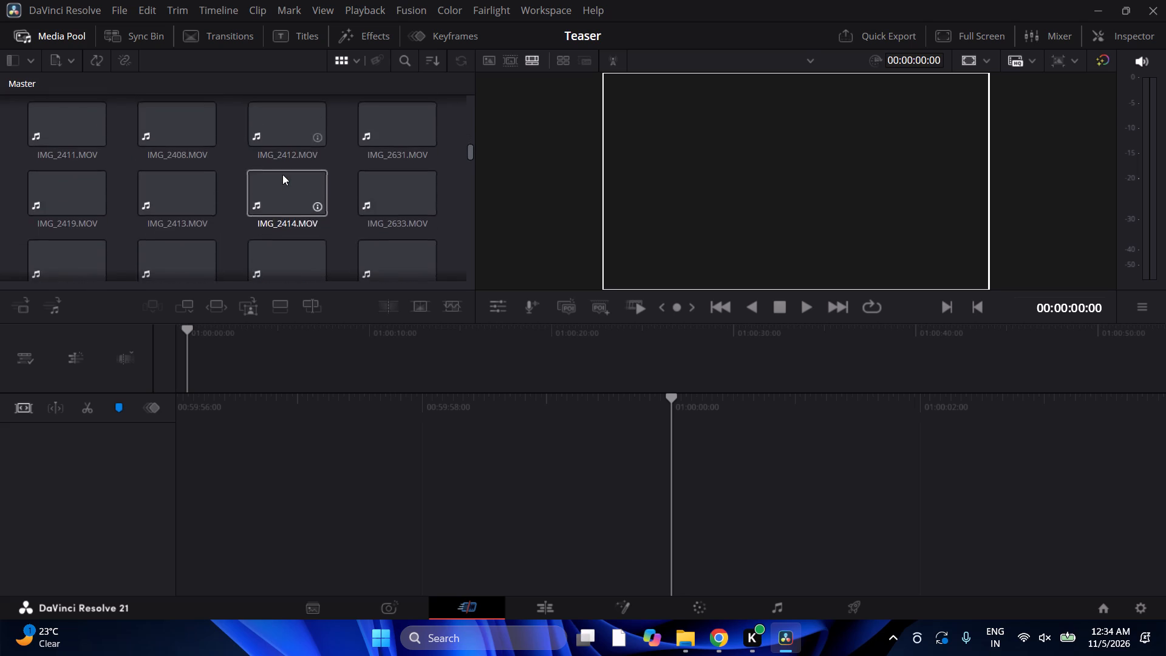
{"action": "scroll", "coordinate": [282, 174], "scroll_direction": "down", "scroll_amount": 14}
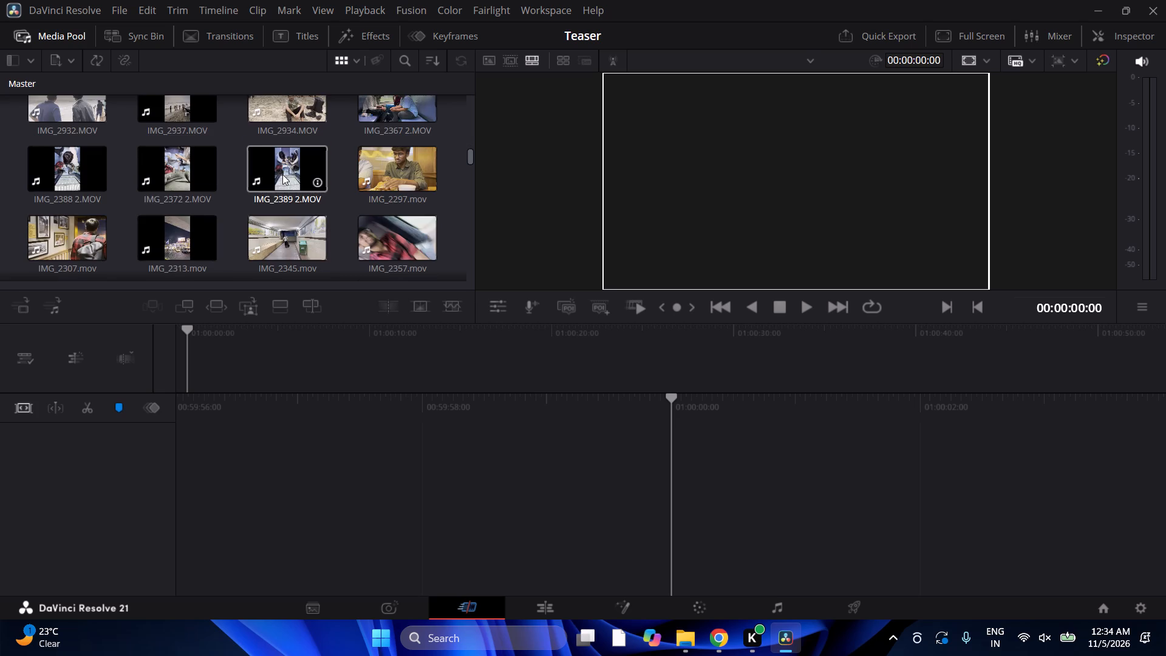
{"action": "scroll", "coordinate": [282, 174], "scroll_direction": "down", "scroll_amount": 14}
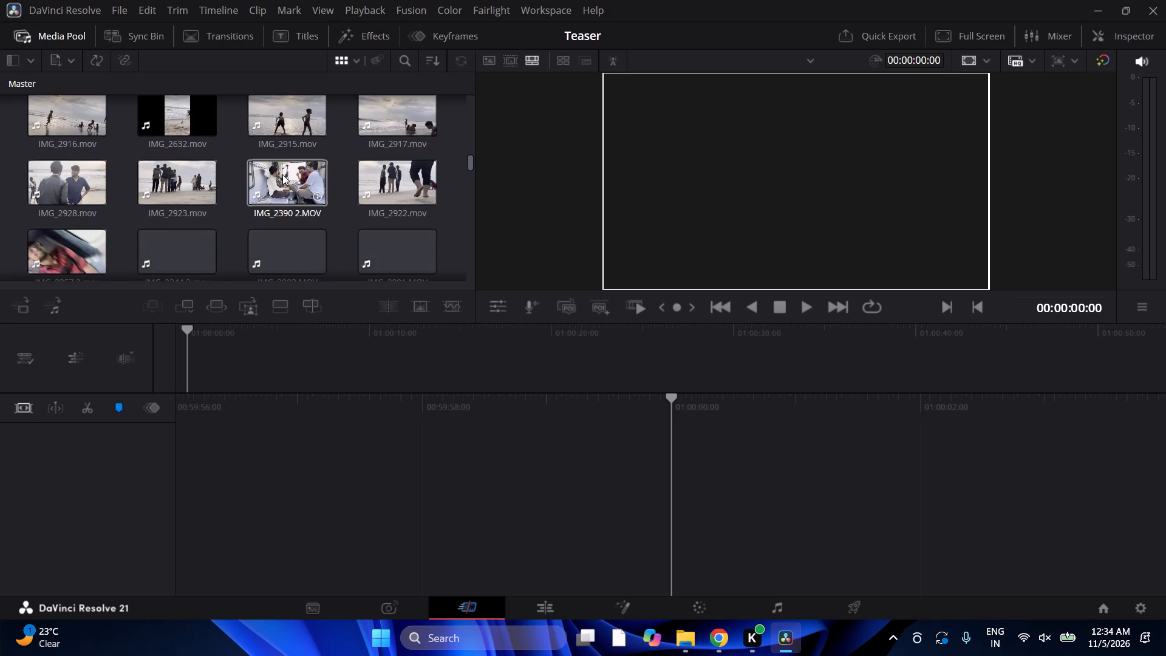
{"action": "scroll", "coordinate": [282, 174], "scroll_direction": "down", "scroll_amount": 11}
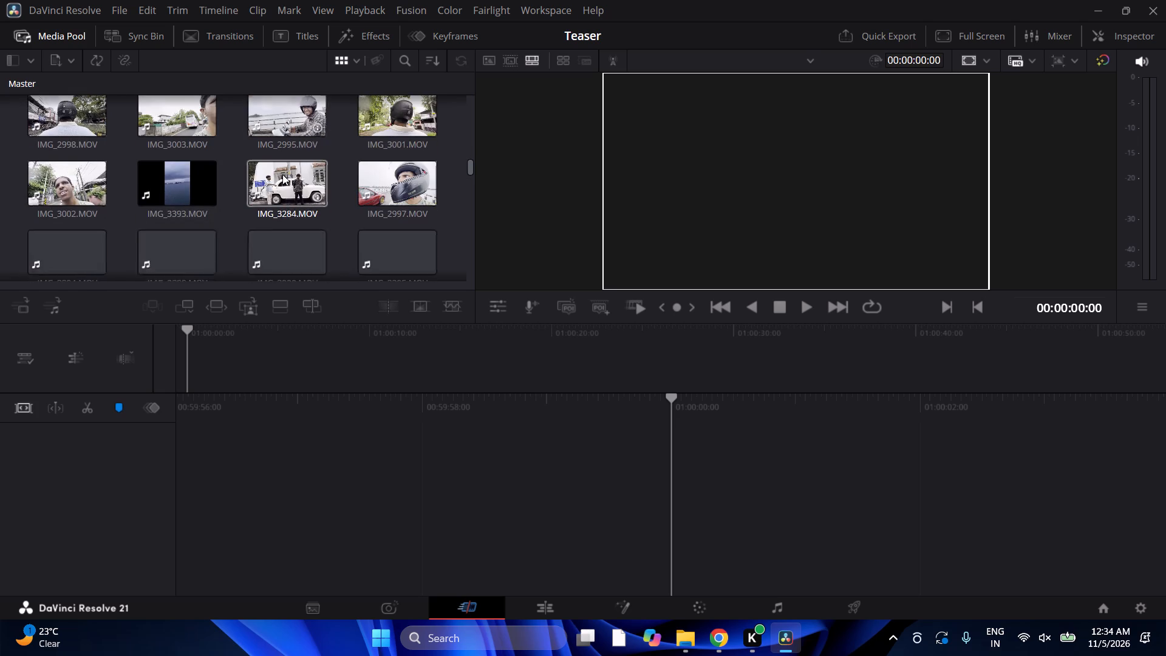
{"action": "scroll", "coordinate": [282, 174], "scroll_direction": "down", "scroll_amount": 19}
{"action": "scroll", "coordinate": [282, 174], "scroll_direction": "down", "scroll_amount": 3}
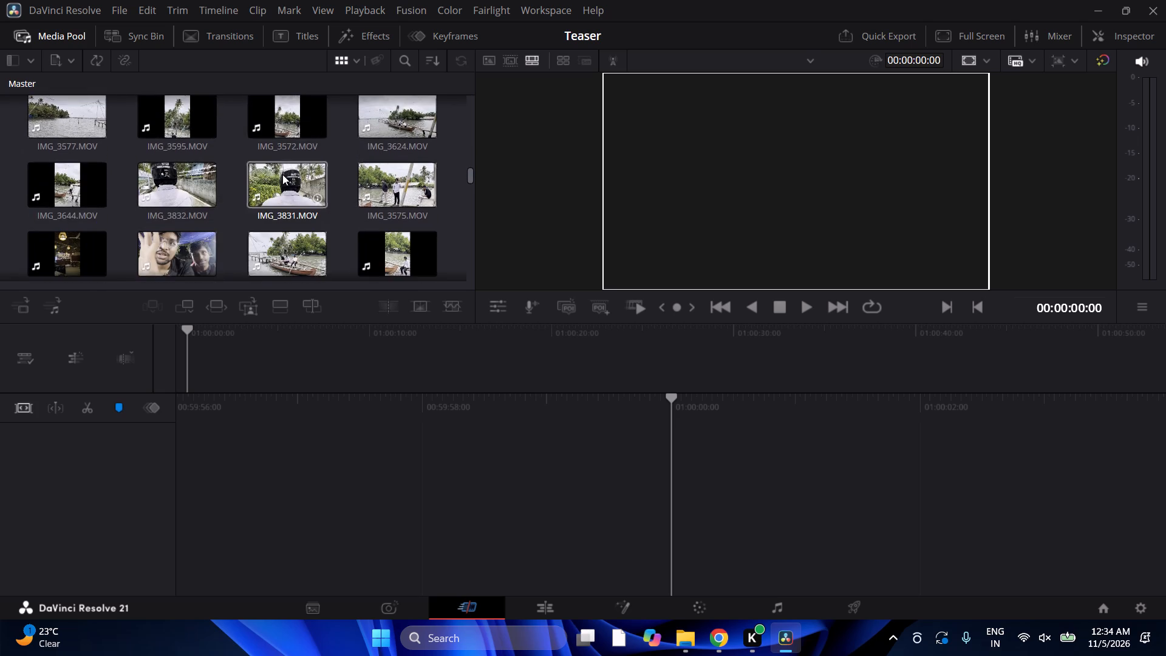
{"action": "scroll", "coordinate": [282, 174], "scroll_direction": "down", "scroll_amount": 2}
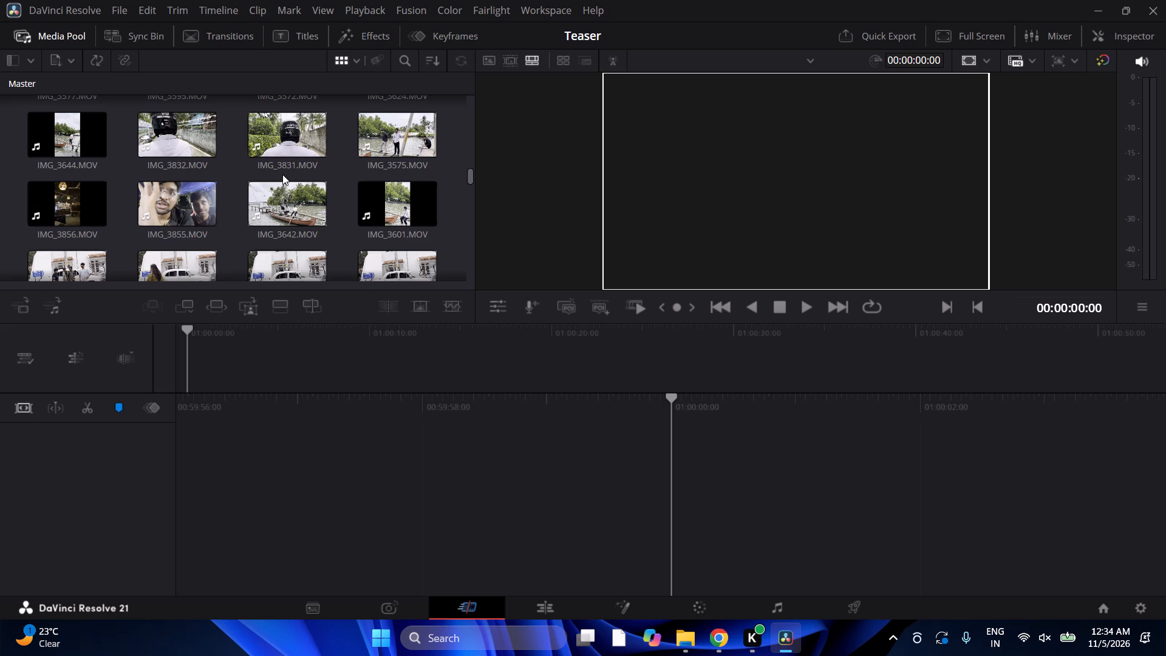
{"action": "scroll", "coordinate": [280, 187], "scroll_direction": "down", "scroll_amount": 5}
{"action": "scroll", "coordinate": [280, 187], "scroll_direction": "up", "scroll_amount": 4}
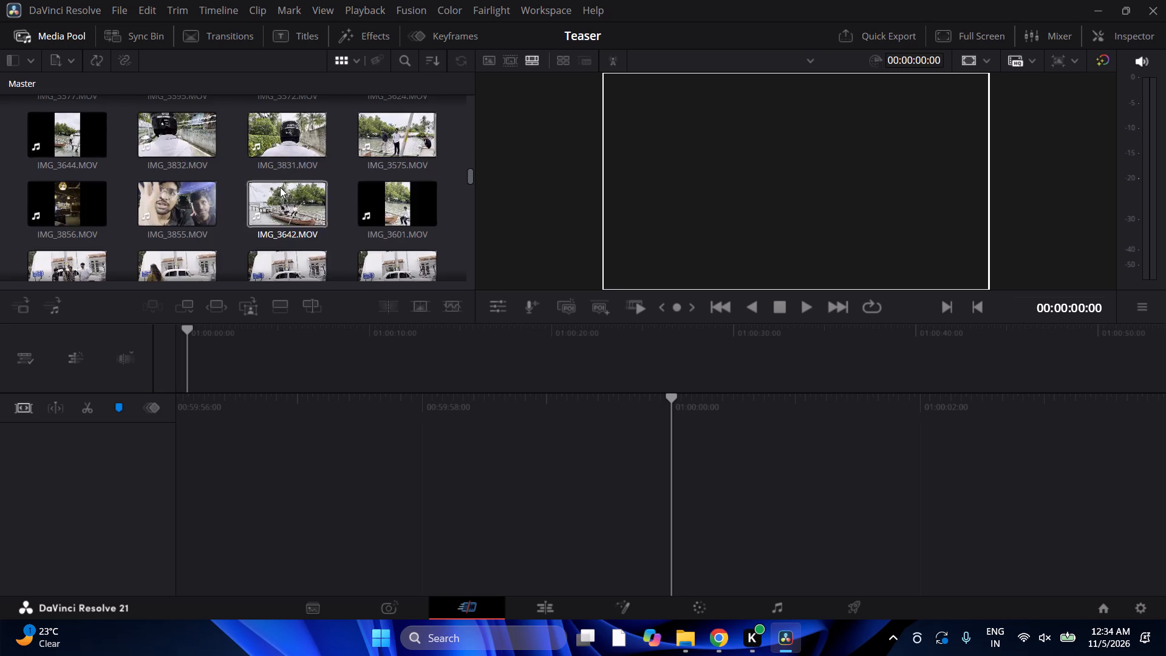
{"action": "scroll", "coordinate": [280, 187], "scroll_direction": "up", "scroll_amount": 6}
{"action": "scroll", "coordinate": [280, 187], "scroll_direction": "down", "scroll_amount": 2}
{"action": "scroll", "coordinate": [280, 187], "scroll_direction": "up", "scroll_amount": 20}
{"action": "scroll", "coordinate": [280, 187], "scroll_direction": "up", "scroll_amount": 1}
{"action": "middle_click", "coordinate": [280, 187]}
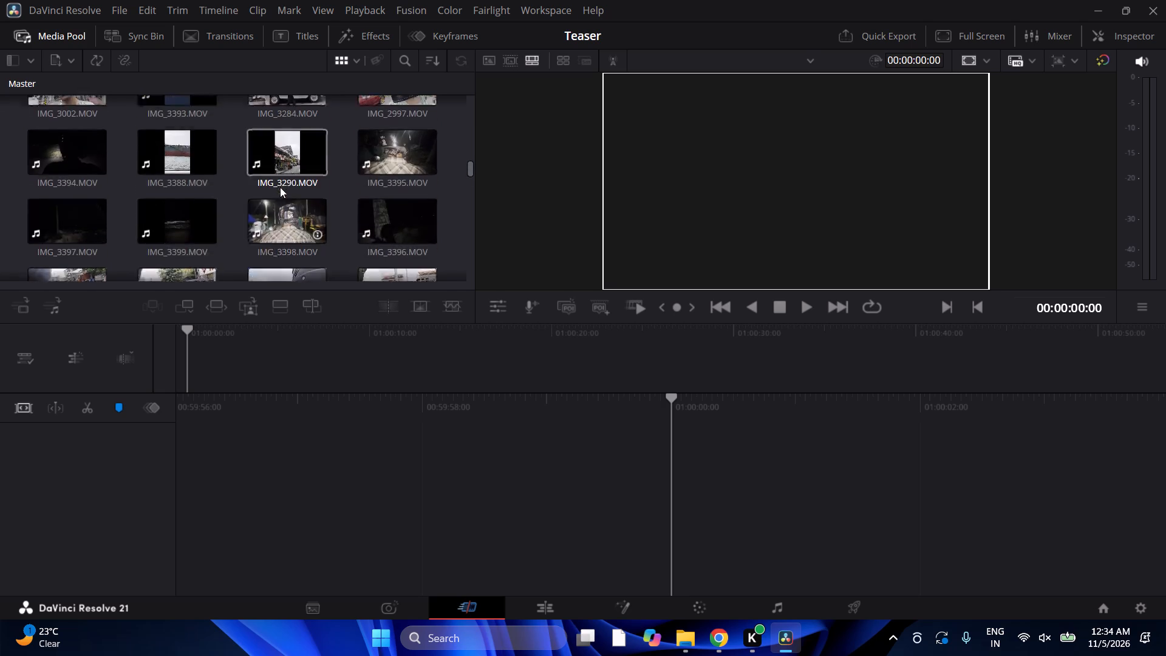
{"action": "scroll", "coordinate": [280, 187], "scroll_direction": "up", "scroll_amount": 16}
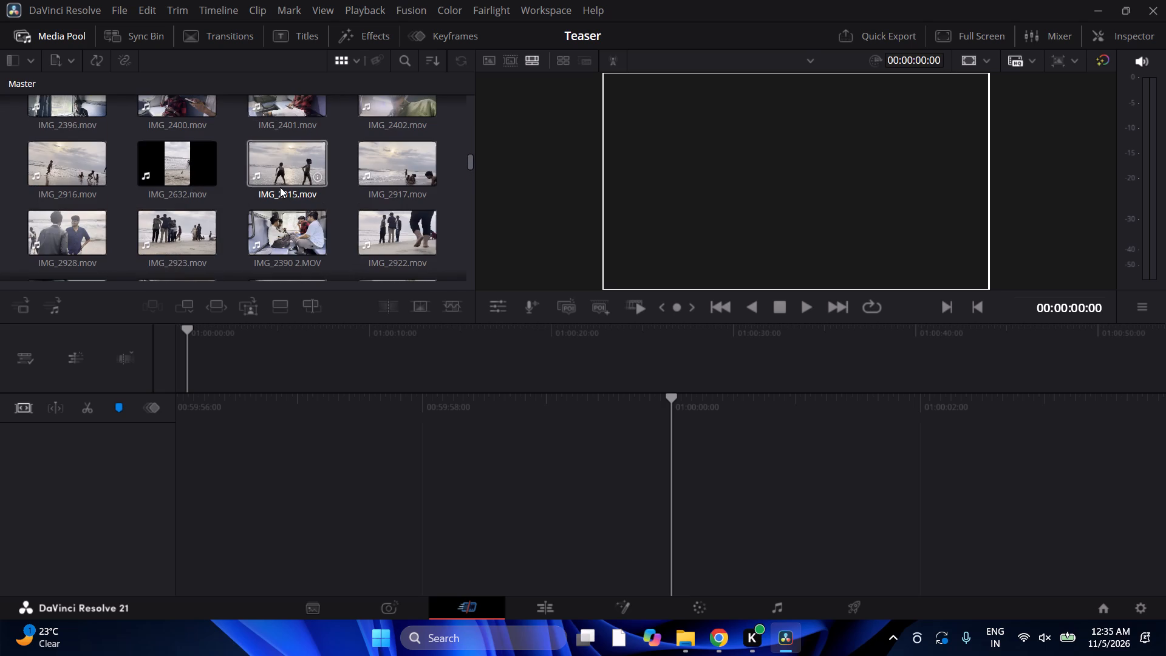
{"action": "scroll", "coordinate": [280, 187], "scroll_direction": "up", "scroll_amount": 2}
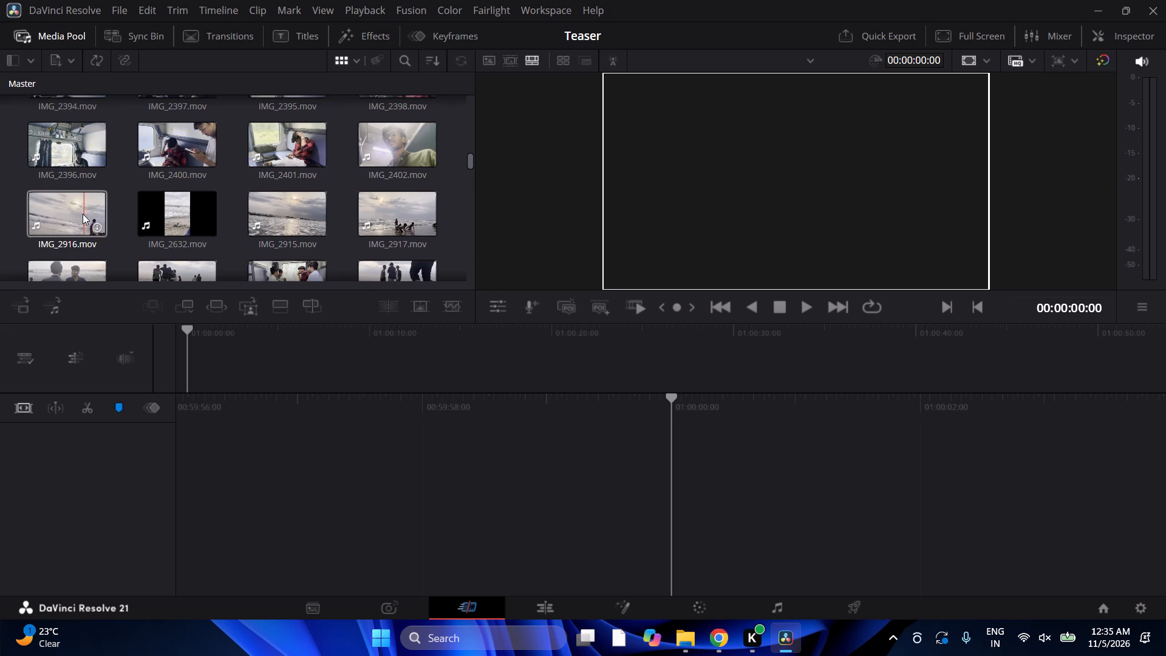
Build a new timeline from IMG_2915.mov, IMG_2916.mov and IMG_2917.mov, inserting each added clip ahead of the earlier ones.
{"action": "left_click_drag", "start_coordinate": [83, 214], "coordinate": [302, 466]}
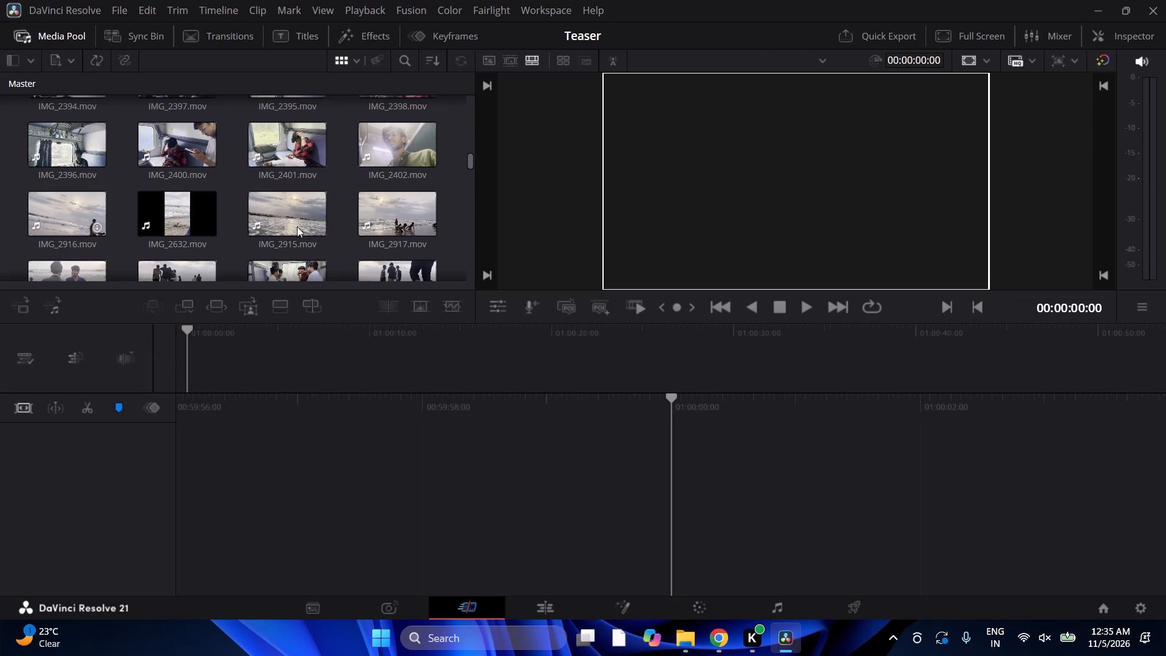
{"action": "left_click_drag", "start_coordinate": [297, 225], "coordinate": [434, 432]}
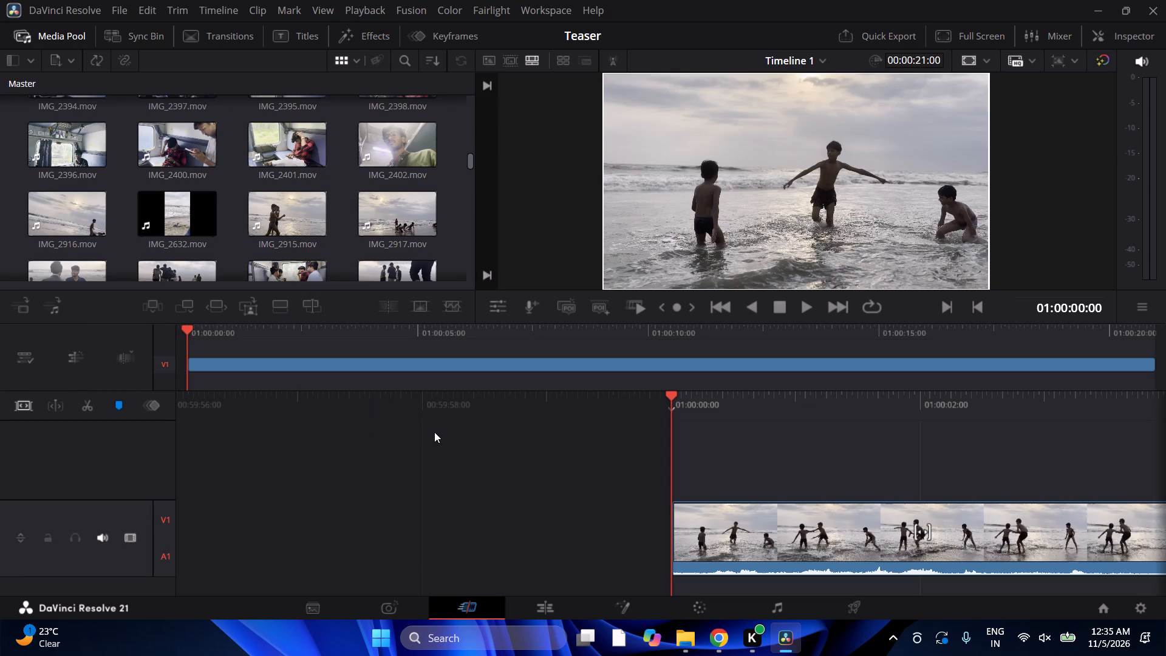
{"action": "left_click_drag", "start_coordinate": [84, 220], "coordinate": [390, 403]}
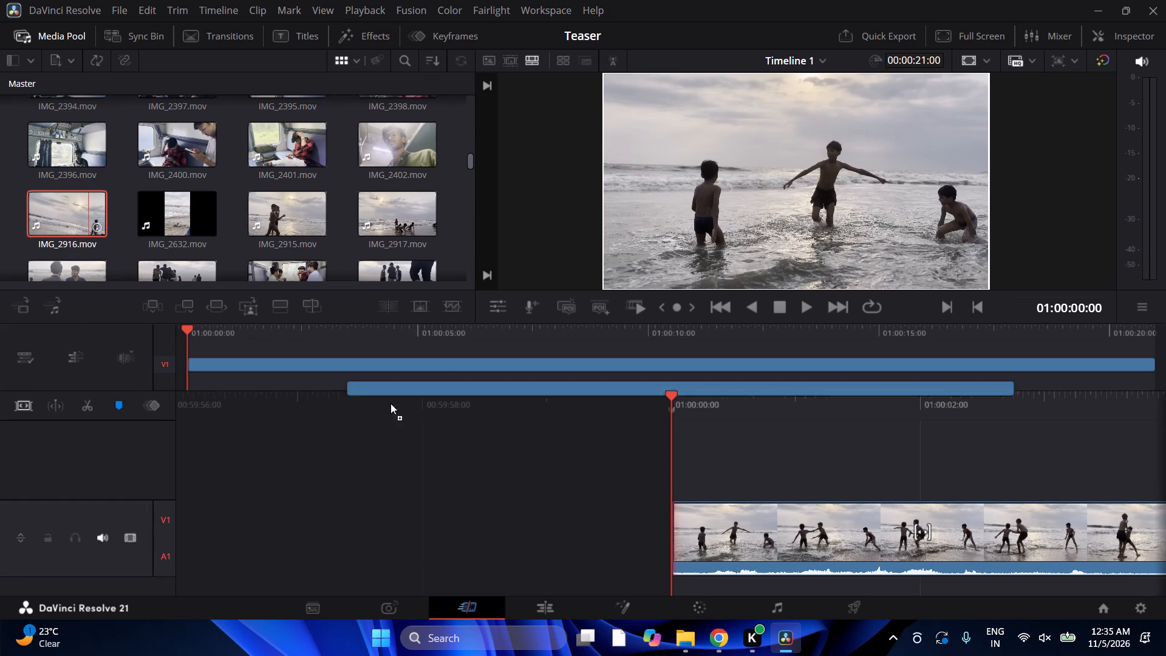
{"action": "left_click_drag", "start_coordinate": [390, 403], "coordinate": [454, 441]}
{"action": "left_click_drag", "start_coordinate": [396, 228], "coordinate": [445, 424]}
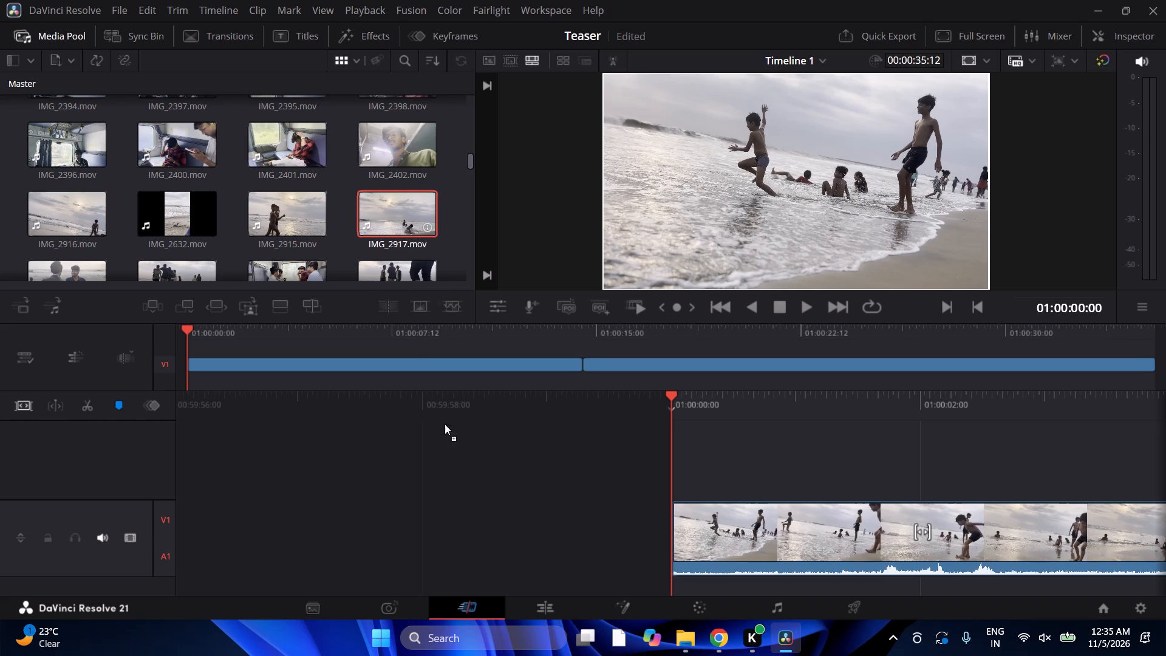
{"action": "left_click_drag", "start_coordinate": [445, 424], "coordinate": [471, 476]}
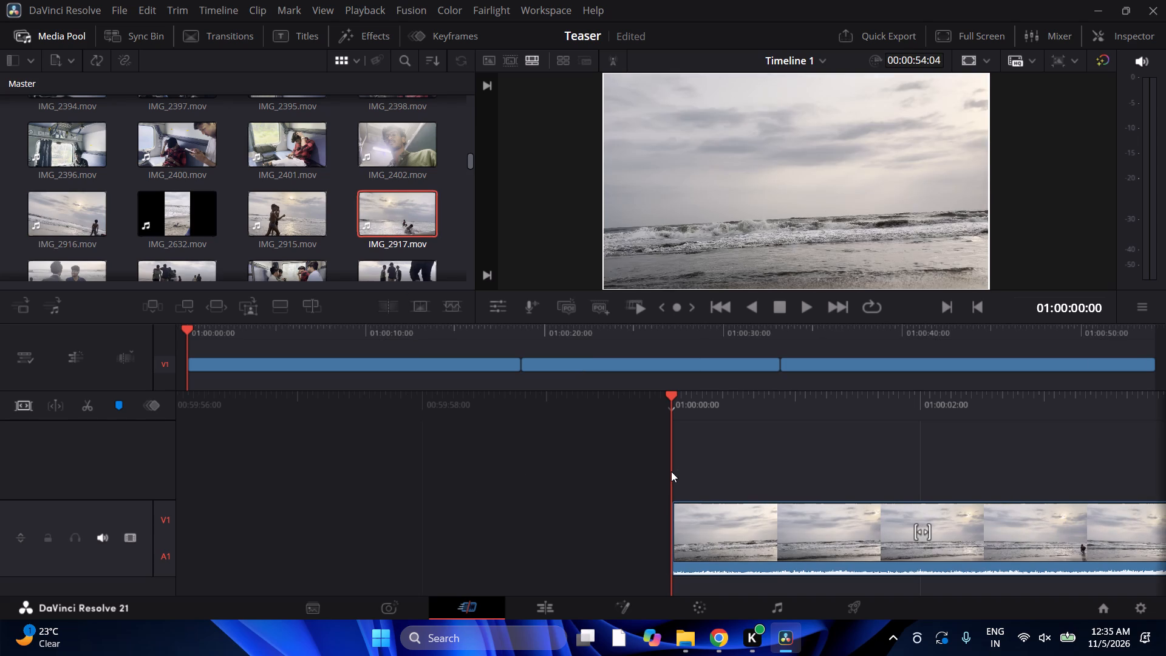
Scrub through the assembled beach clips and bring the playhead to about 01:00:04:07 in the first clip.
{"action": "scroll", "coordinate": [664, 473], "scroll_direction": "left", "scroll_amount": 13}
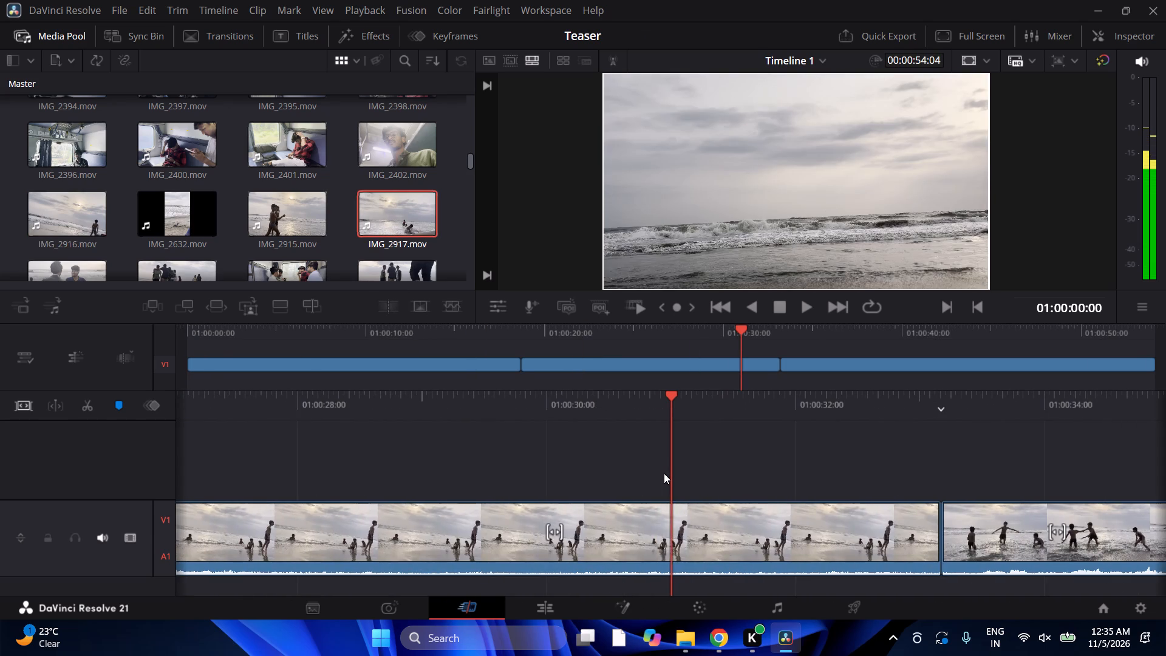
{"action": "left_click_drag", "start_coordinate": [742, 339], "coordinate": [796, 339]}
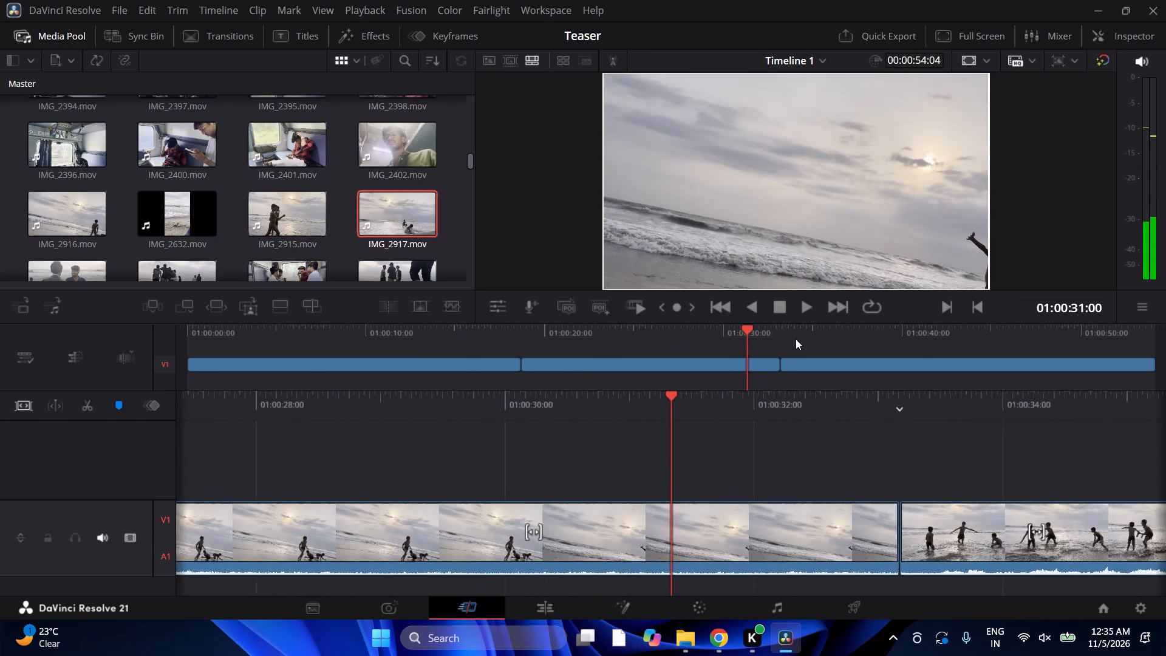
{"action": "left_click_drag", "start_coordinate": [796, 339], "coordinate": [106, 387]}
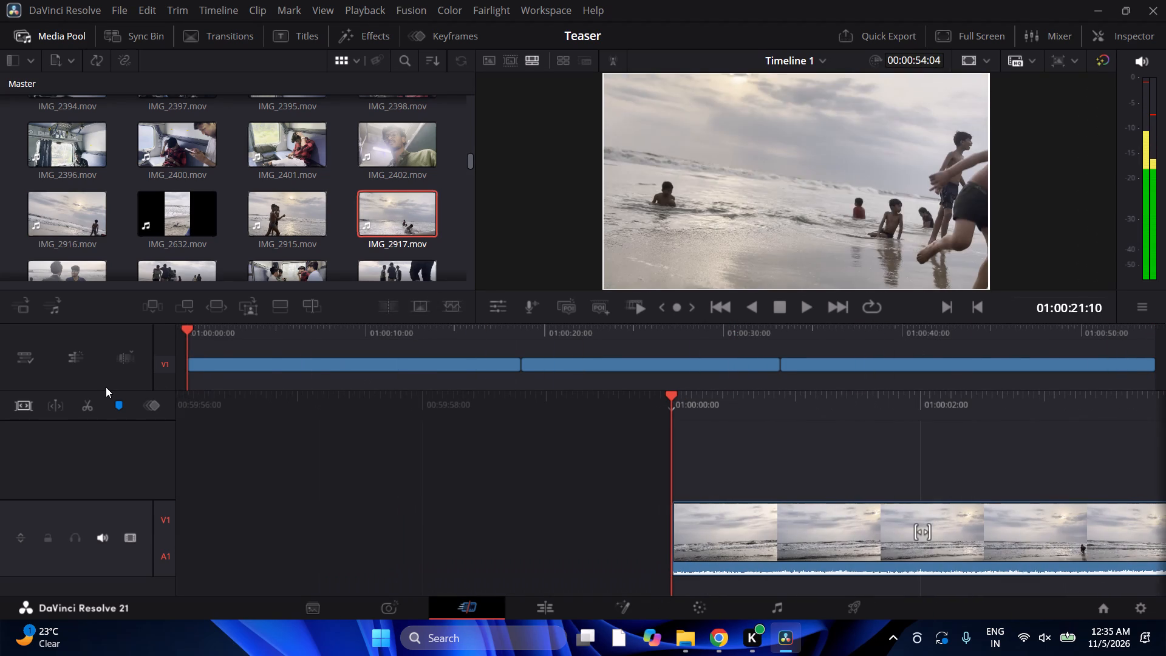
{"action": "left_click_drag", "start_coordinate": [106, 387], "coordinate": [264, 394]}
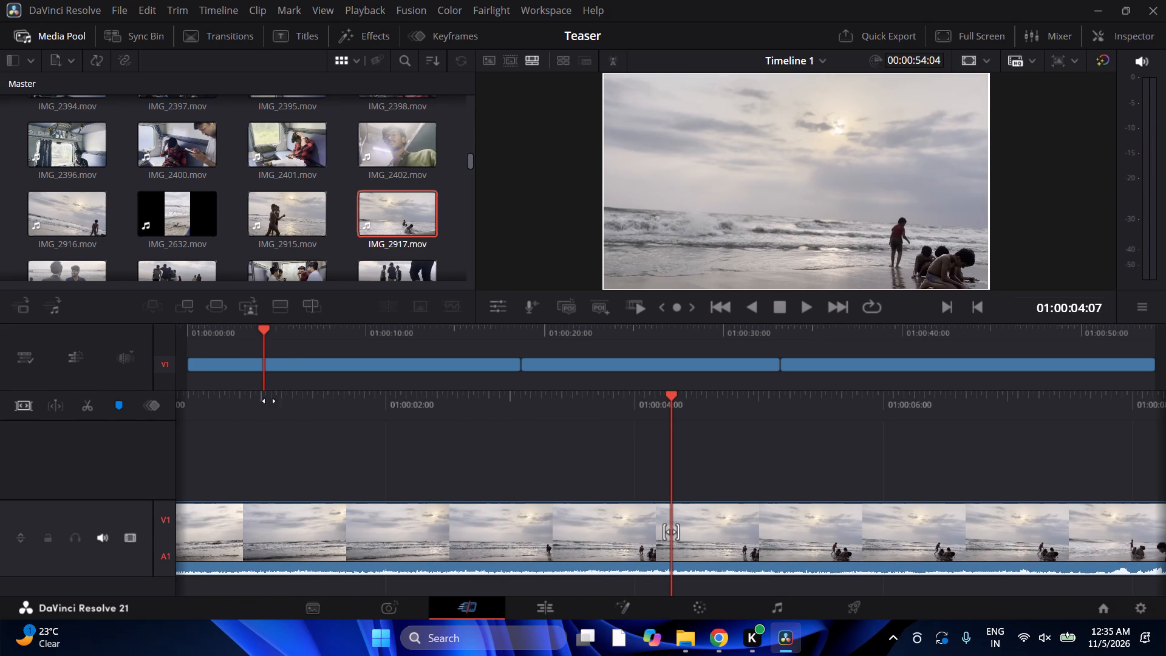
Switch to the Color page and select the third beach clip for grading.
{"action": "left_click", "coordinate": [713, 610]}
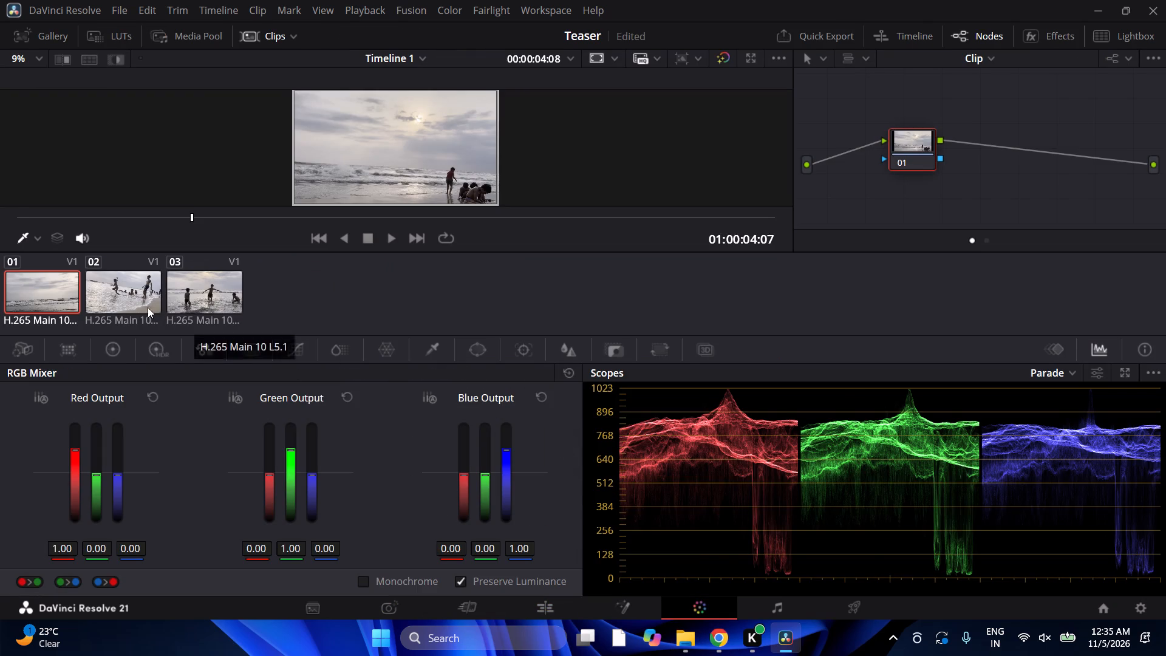
{"action": "left_click", "coordinate": [141, 307]}
{"action": "left_click", "coordinate": [189, 296]}
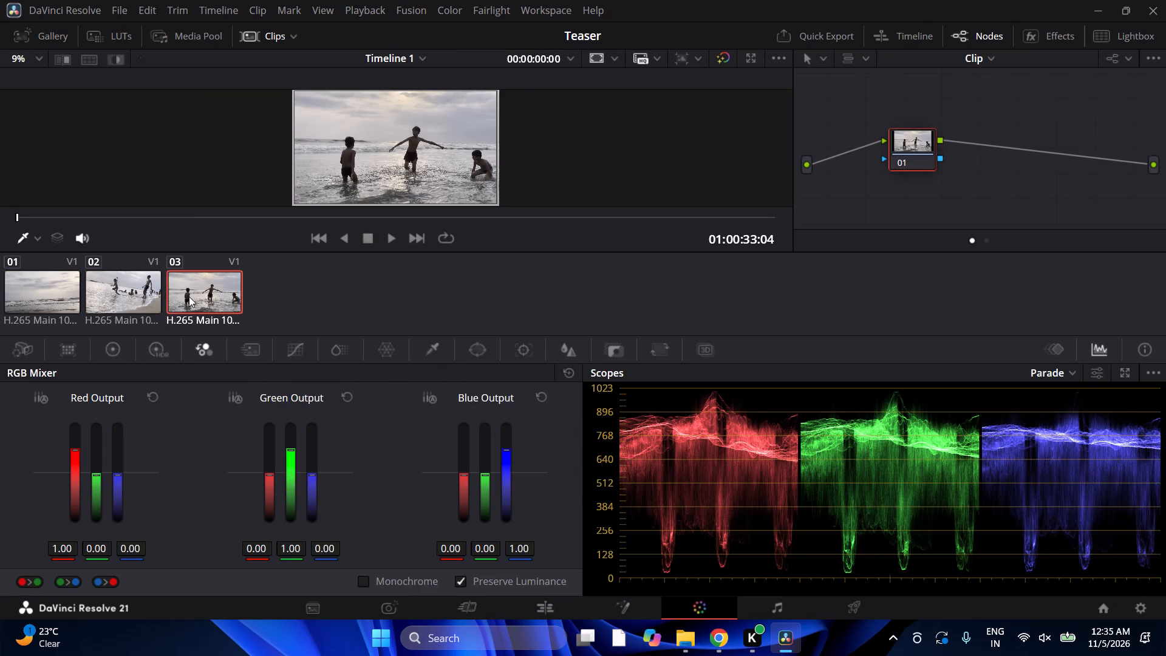
Examine the Sony, CinematicX and Film Looks LUTs, previewing the Film Looks ones, such as Rec709 Fujifilm 3513DI, on the third clip.
{"action": "left_click", "coordinate": [111, 30]}
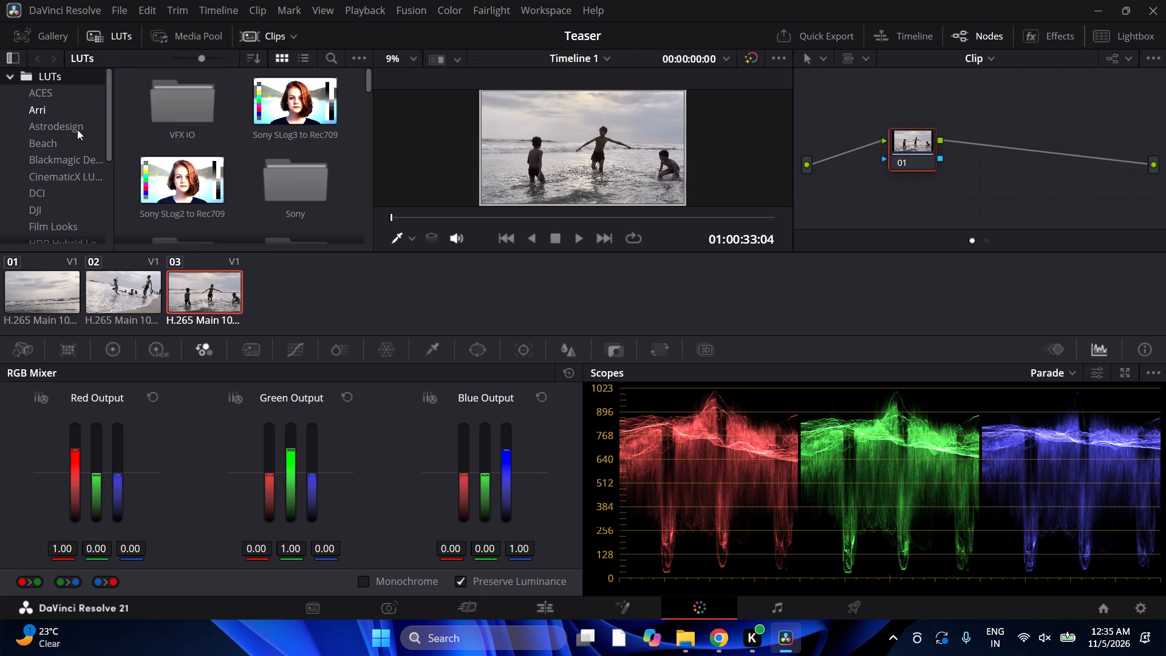
{"action": "scroll", "coordinate": [61, 154], "scroll_direction": "down", "scroll_amount": 9}
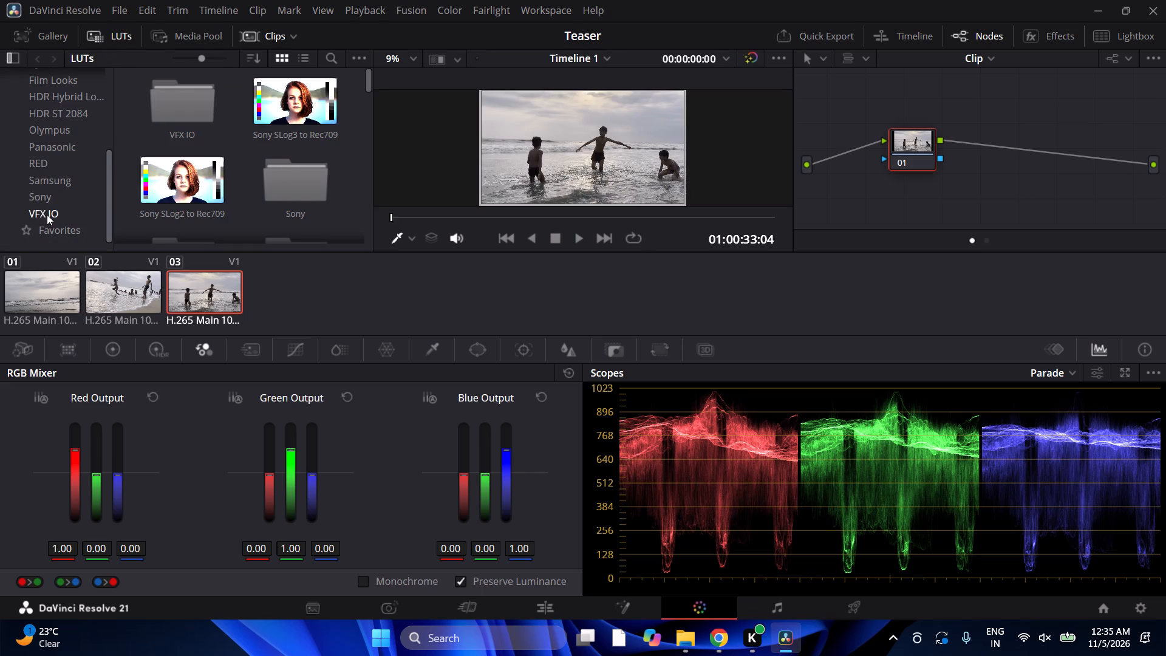
{"action": "left_click", "coordinate": [47, 200]}
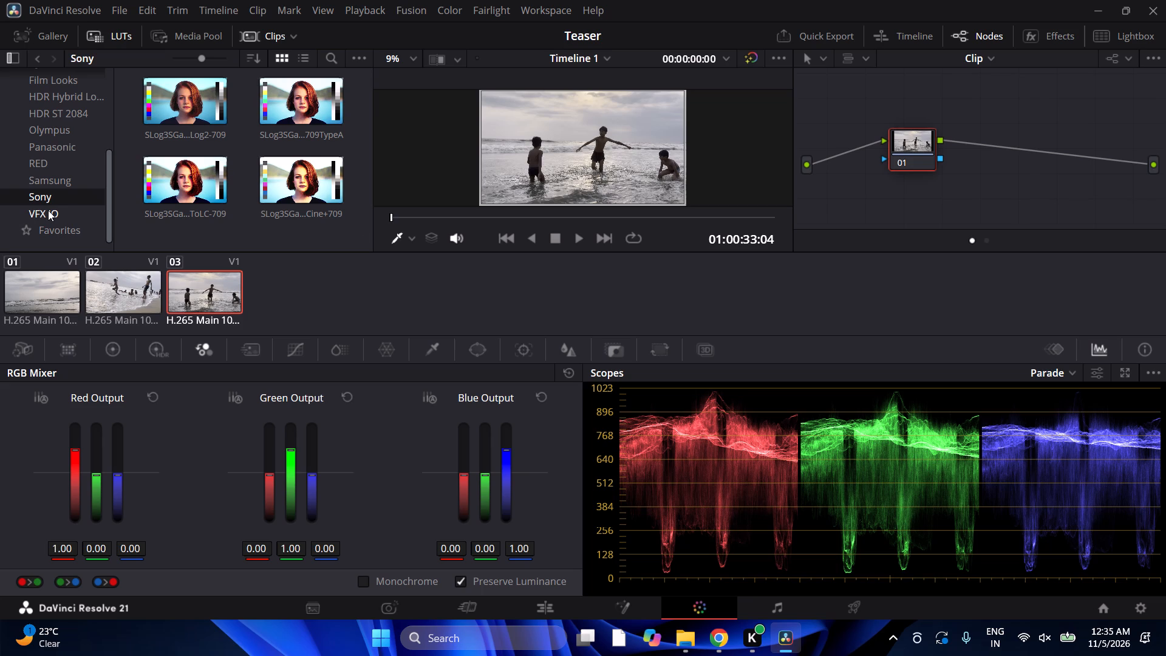
{"action": "scroll", "coordinate": [56, 186], "scroll_direction": "up", "scroll_amount": 2}
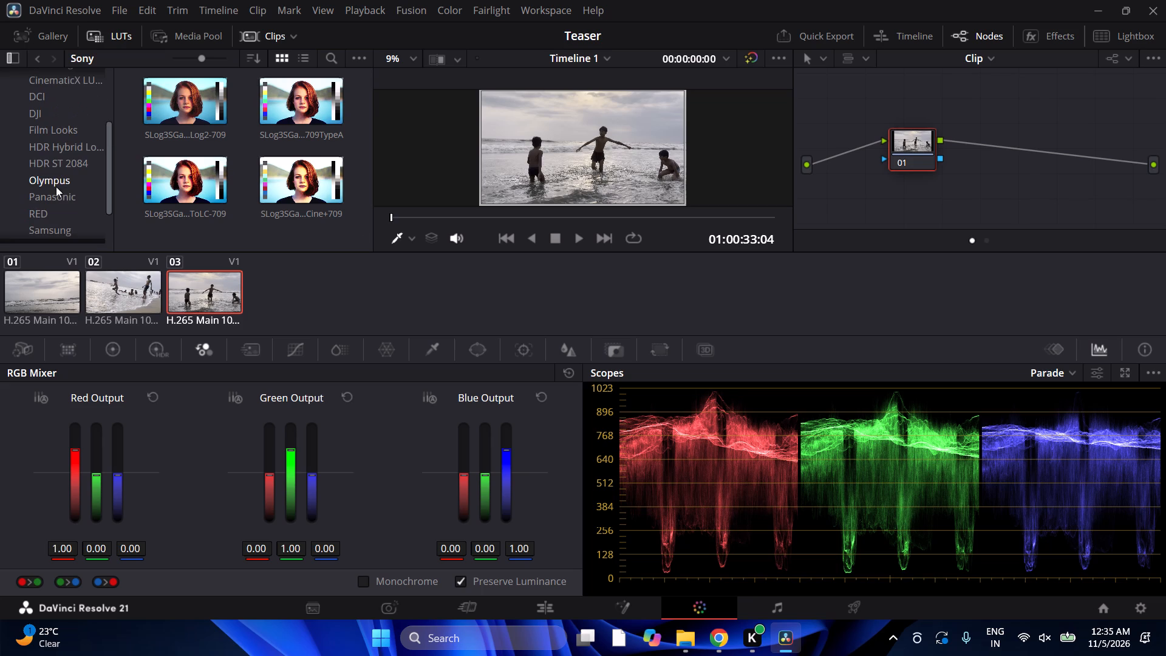
{"action": "scroll", "coordinate": [56, 186], "scroll_direction": "up", "scroll_amount": 1}
{"action": "left_click", "coordinate": [64, 158]}
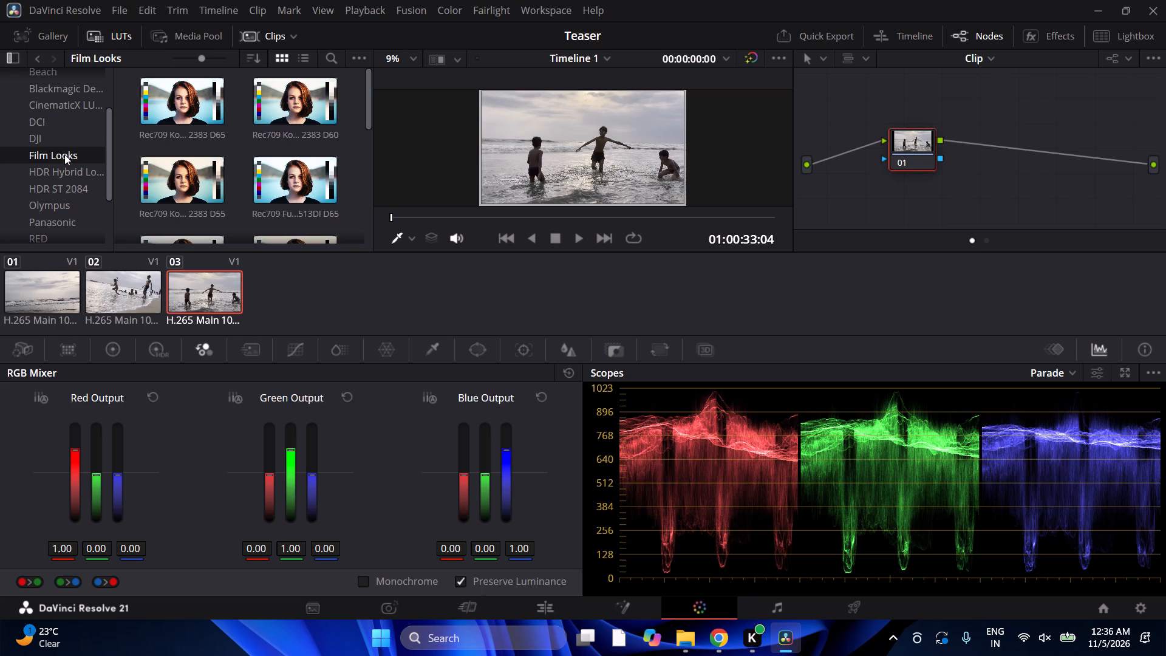
{"action": "left_click", "coordinate": [67, 106]}
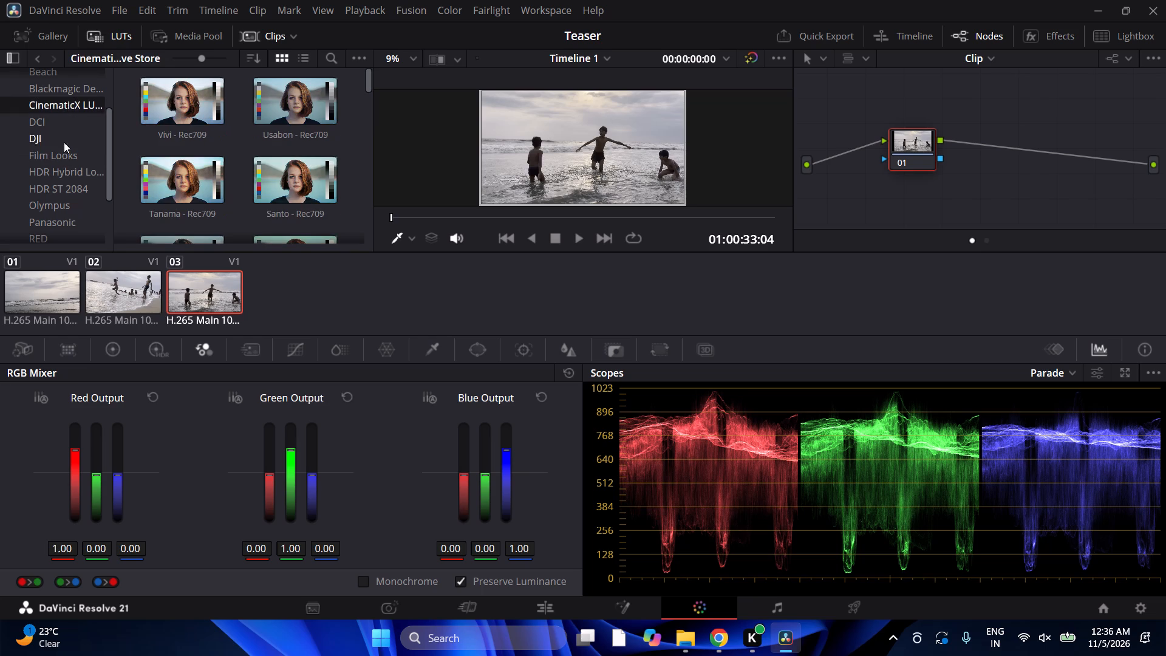
{"action": "left_click", "coordinate": [61, 158]}
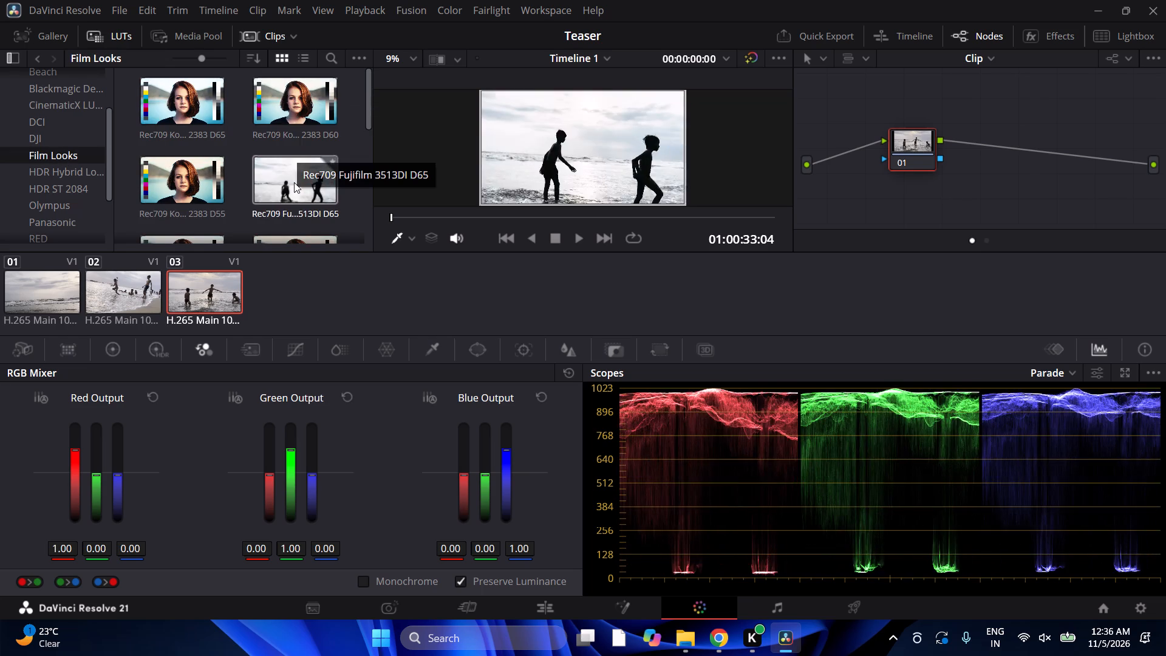
{"action": "scroll", "coordinate": [220, 186], "scroll_direction": "down", "scroll_amount": 3}
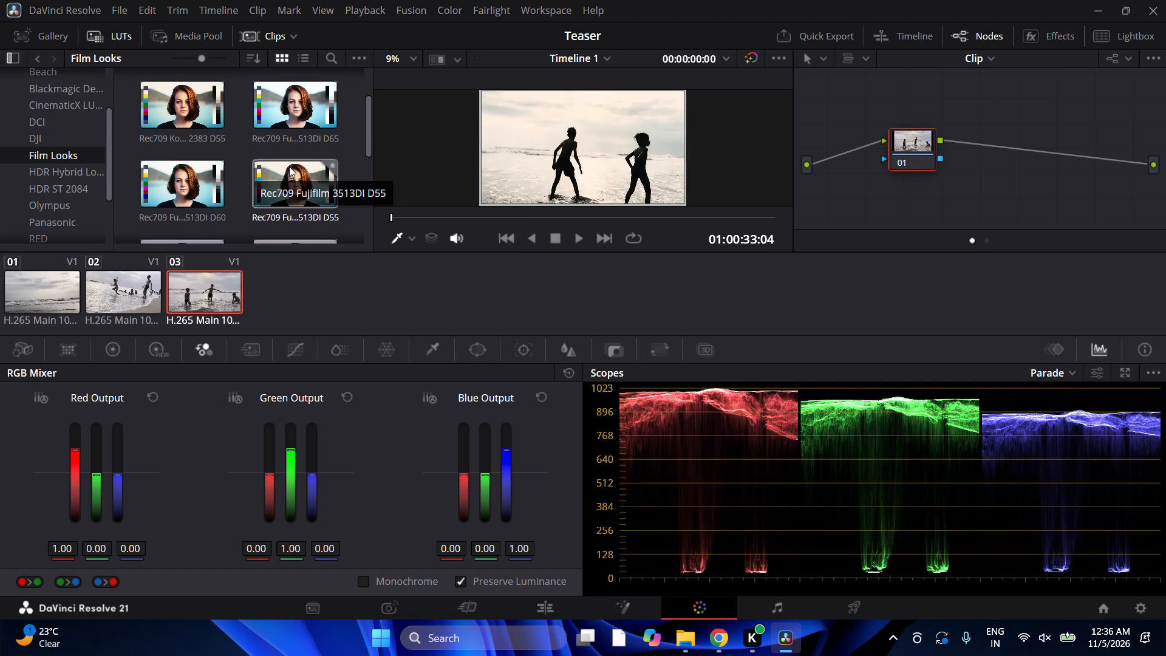
{"action": "scroll", "coordinate": [178, 188], "scroll_direction": "down", "scroll_amount": 9}
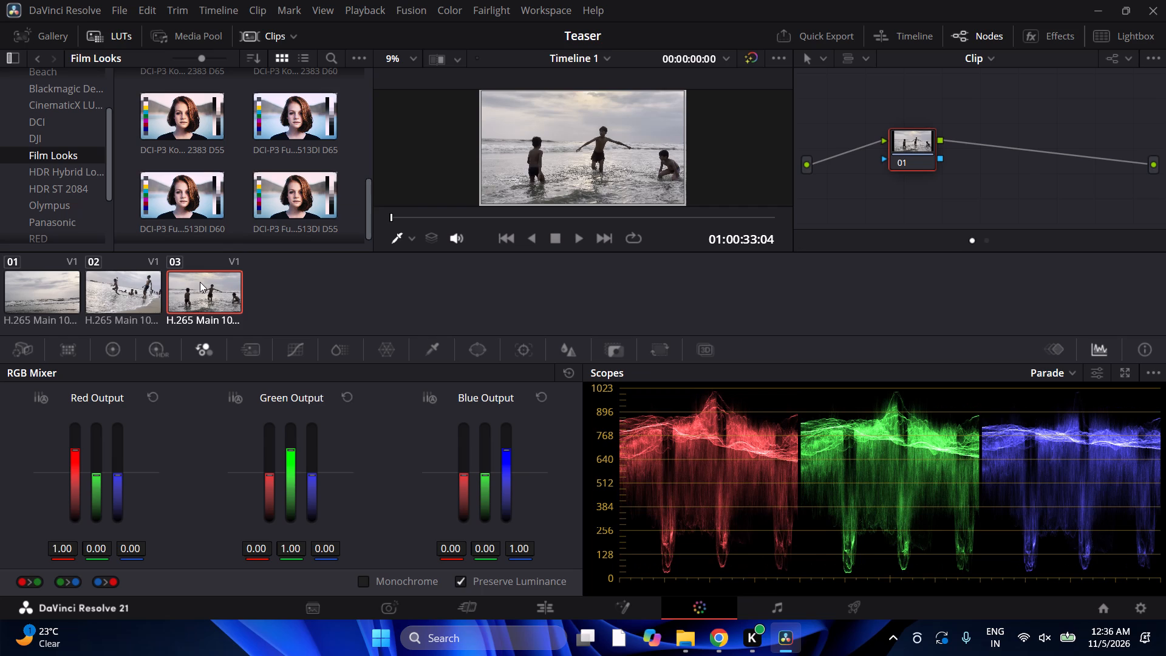
Look through the remaining LUT categories and examine the Samsung LUTs.
{"action": "scroll", "coordinate": [53, 211], "scroll_direction": "down", "scroll_amount": 2}
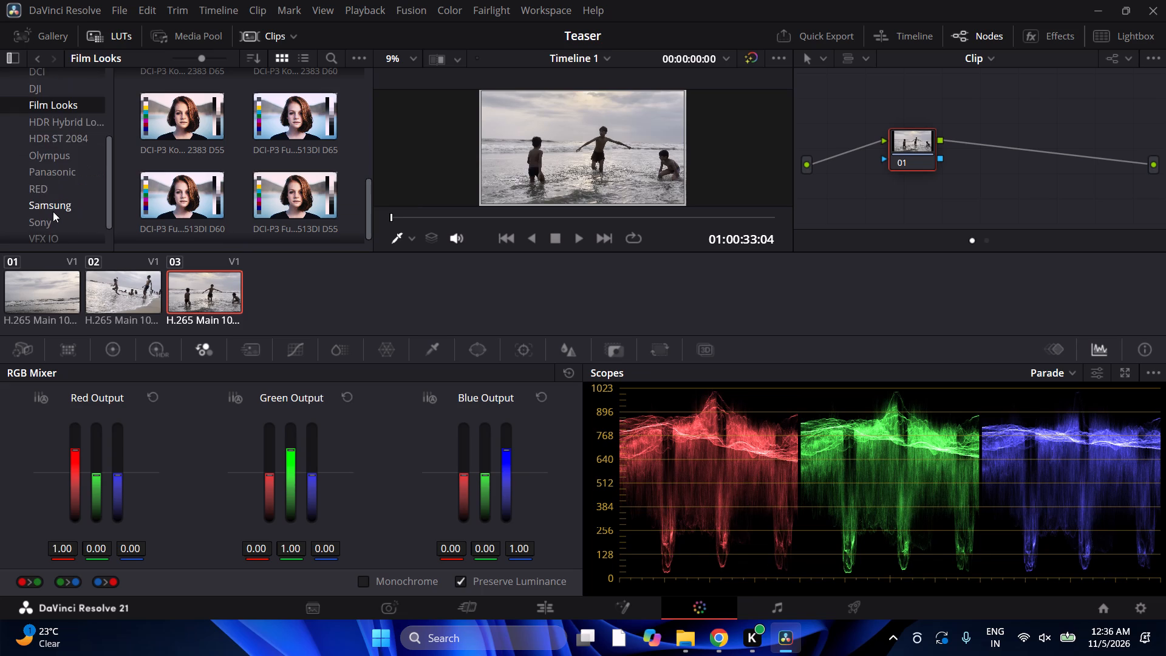
{"action": "scroll", "coordinate": [53, 211], "scroll_direction": "down", "scroll_amount": 1}
{"action": "scroll", "coordinate": [53, 209], "scroll_direction": "up", "scroll_amount": 1}
{"action": "scroll", "coordinate": [81, 138], "scroll_direction": "up", "scroll_amount": 4}
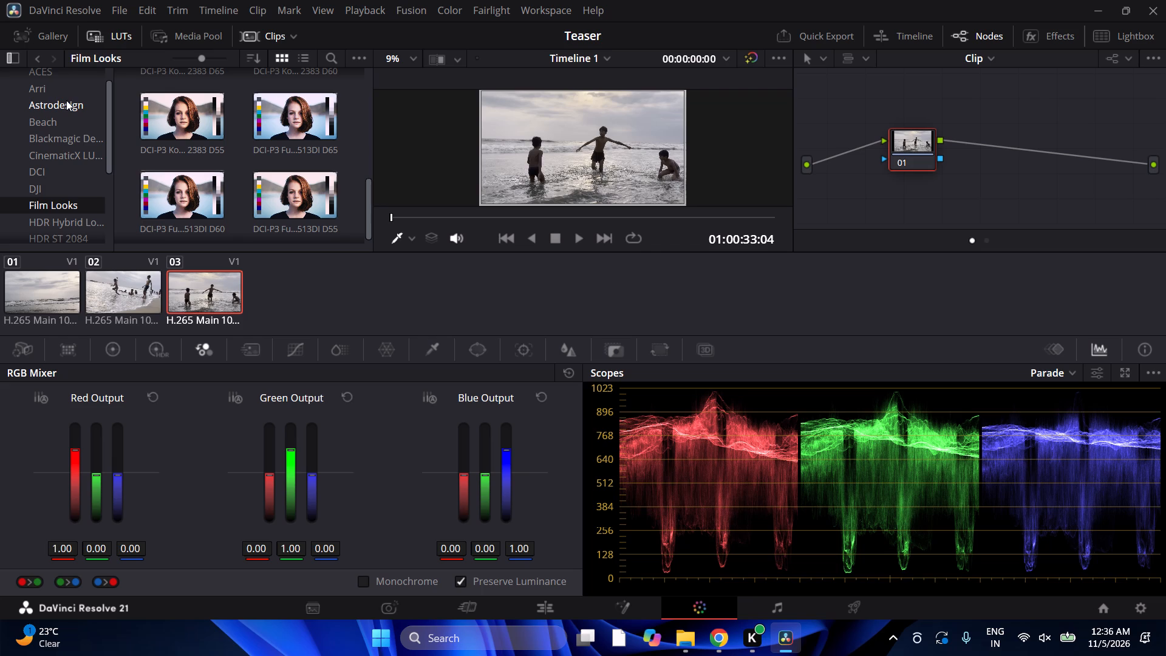
{"action": "scroll", "coordinate": [54, 122], "scroll_direction": "down", "scroll_amount": 2}
{"action": "scroll", "coordinate": [36, 162], "scroll_direction": "up", "scroll_amount": 7}
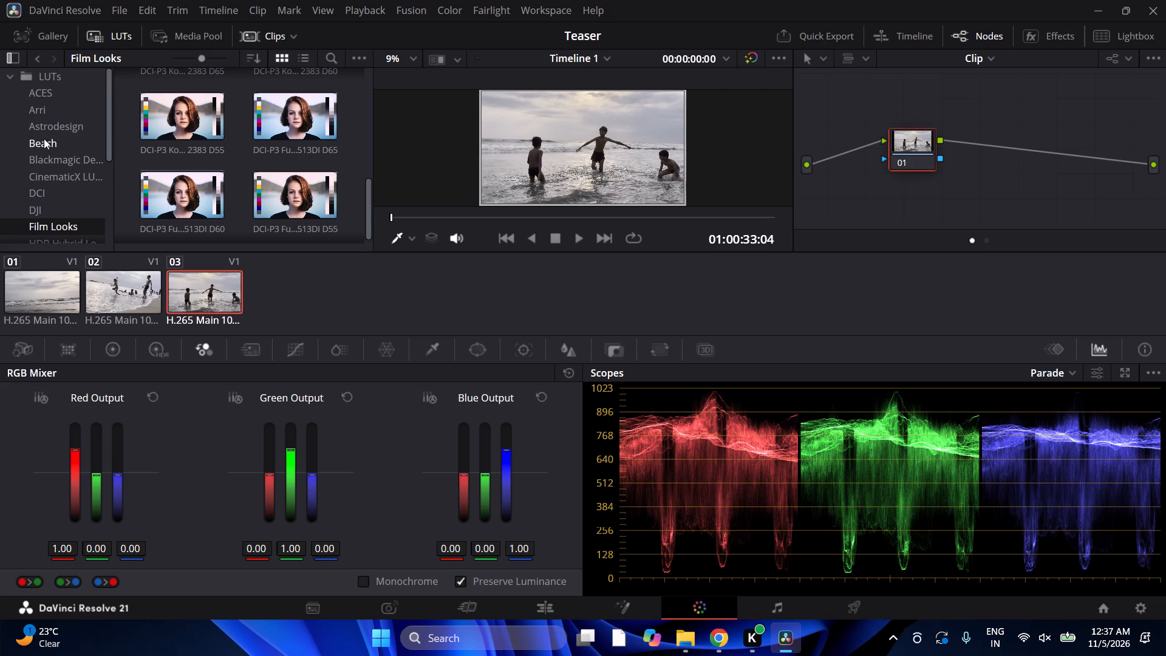
{"action": "scroll", "coordinate": [41, 119], "scroll_direction": "down", "scroll_amount": 4}
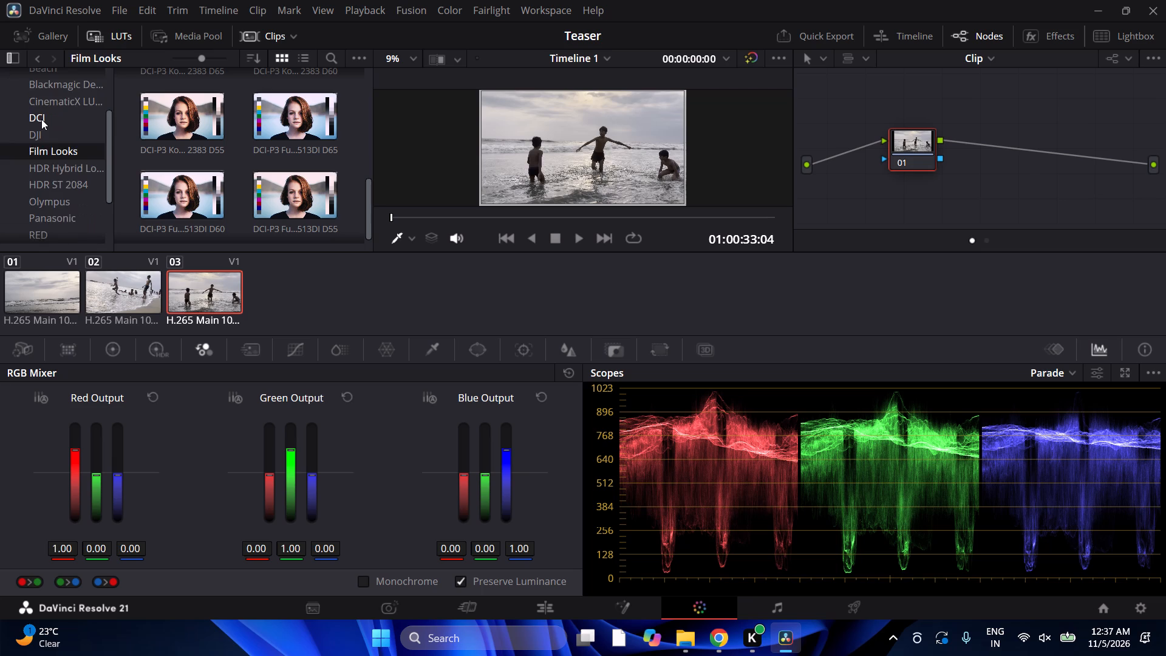
{"action": "scroll", "coordinate": [41, 119], "scroll_direction": "down", "scroll_amount": 7}
{"action": "left_click", "coordinate": [41, 173]}
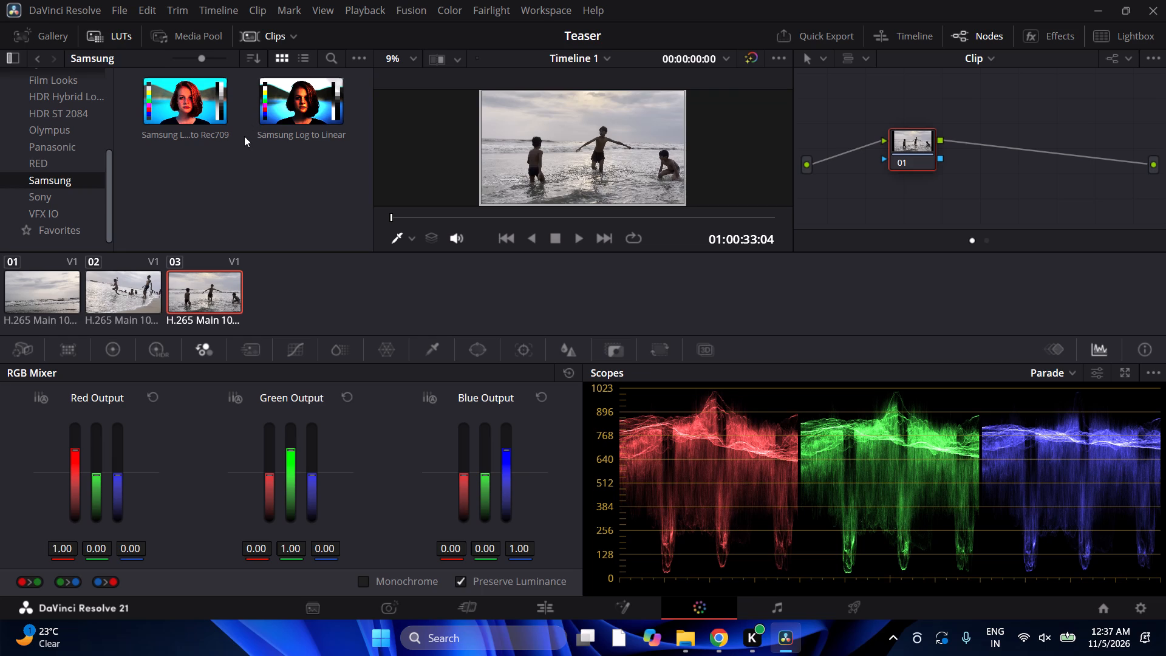
Move node 01 of the third clip closer to the source input and slightly above it in the node graph.
{"action": "left_click_drag", "start_coordinate": [922, 148], "coordinate": [859, 148]}
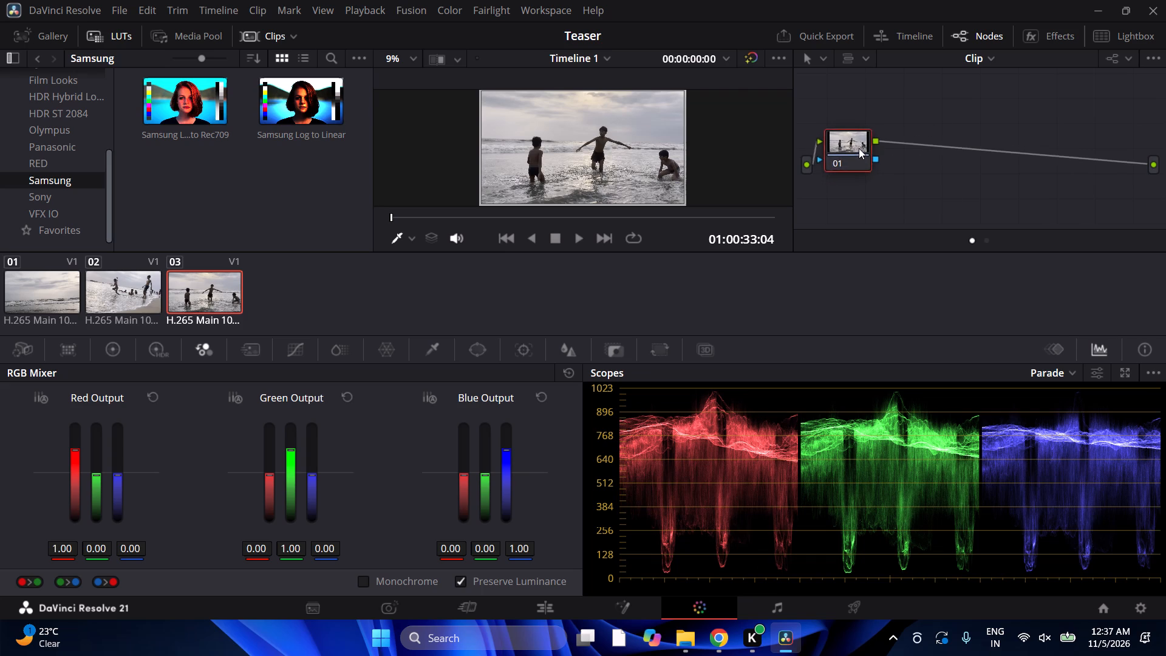
{"action": "left_click_drag", "start_coordinate": [859, 148], "coordinate": [865, 130]}
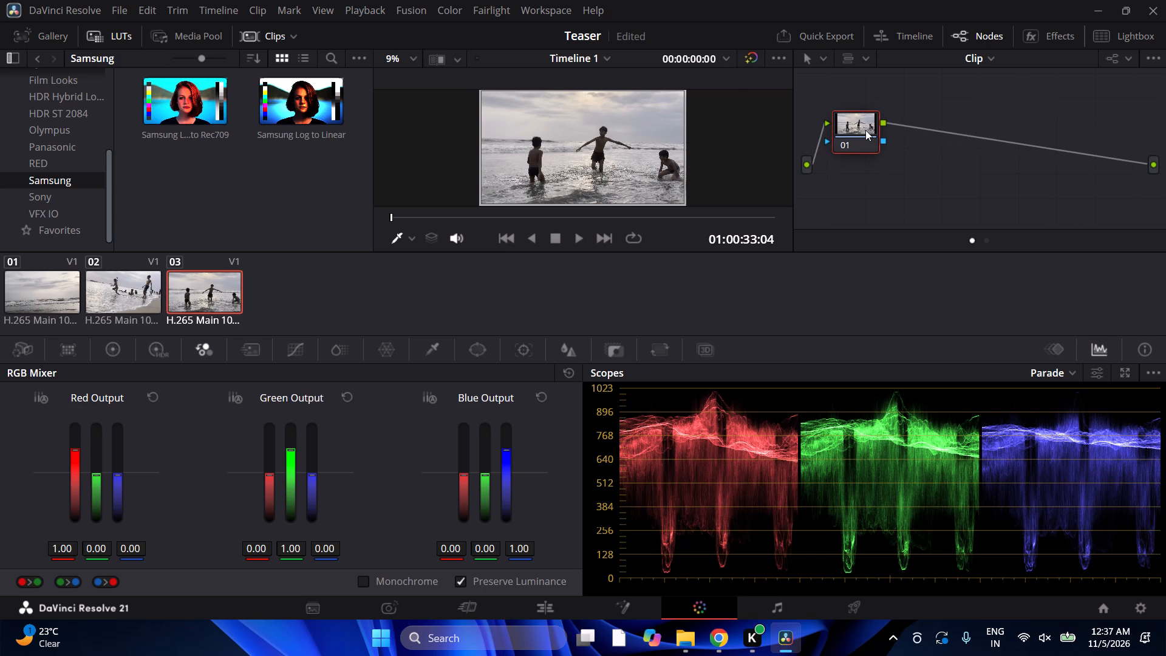
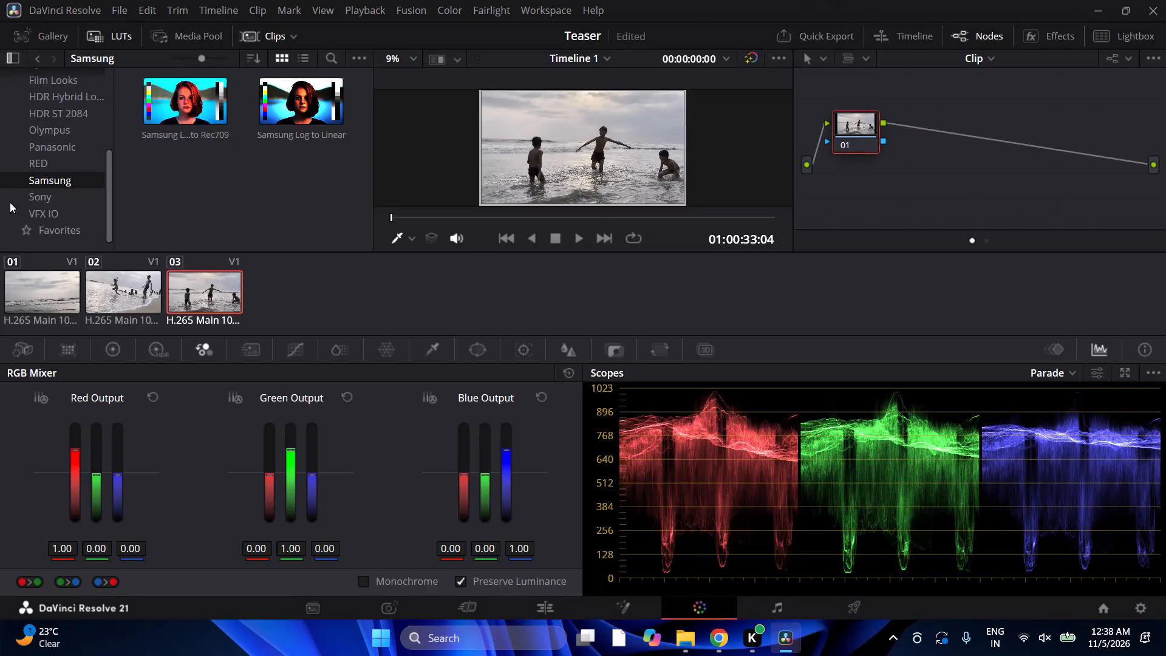
Preview the Beach LUT FreeVisuals_Tropical_Beach_Ocean on the third clip and look through the VFX IO LUTs.
{"action": "scroll", "coordinate": [41, 155], "scroll_direction": "up", "scroll_amount": 4}
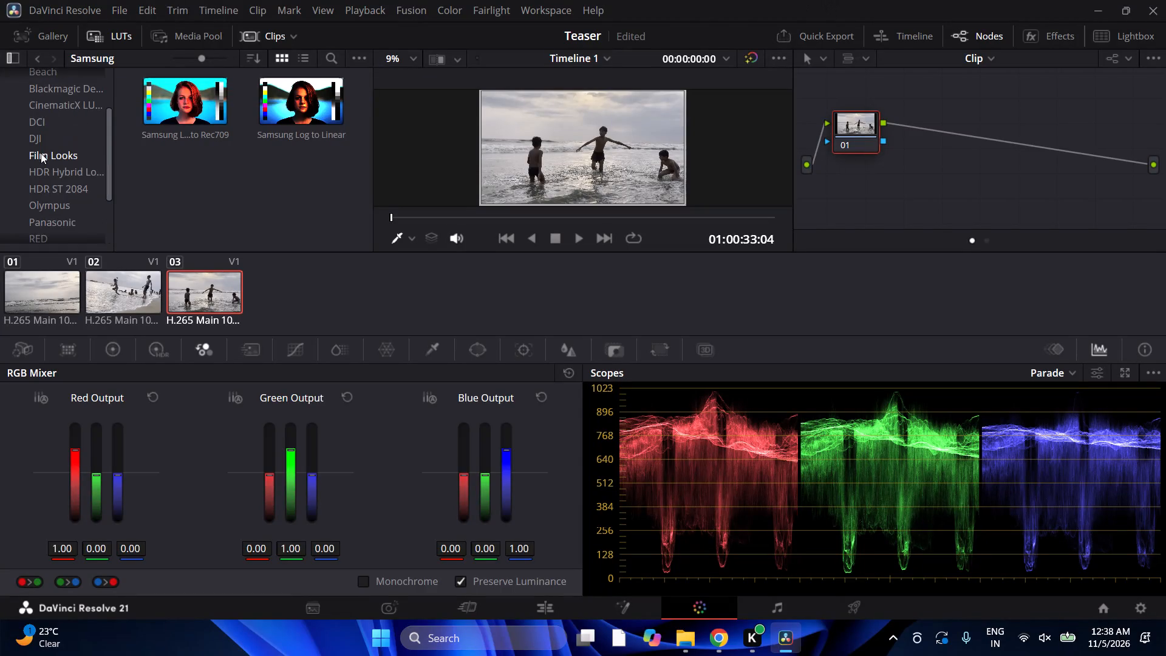
{"action": "scroll", "coordinate": [36, 153], "scroll_direction": "up", "scroll_amount": 3}
{"action": "scroll", "coordinate": [36, 153], "scroll_direction": "down", "scroll_amount": 3}
{"action": "scroll", "coordinate": [36, 153], "scroll_direction": "up", "scroll_amount": 3}
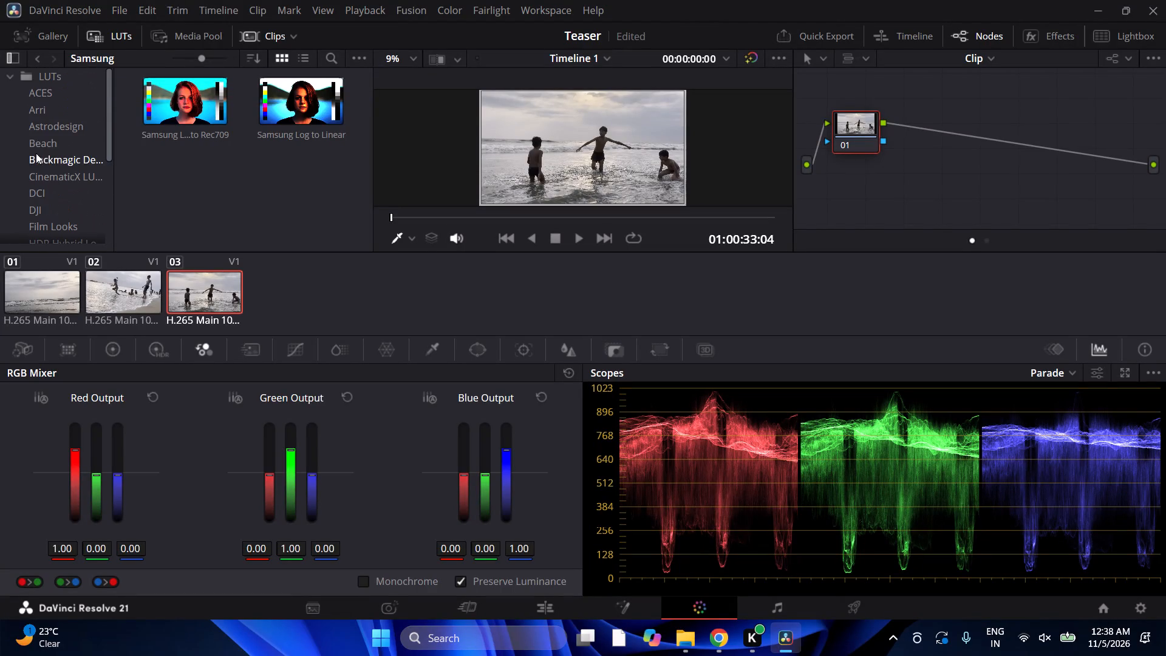
{"action": "left_click", "coordinate": [46, 130]}
{"action": "left_click", "coordinate": [46, 147]}
{"action": "left_click", "coordinate": [47, 146]}
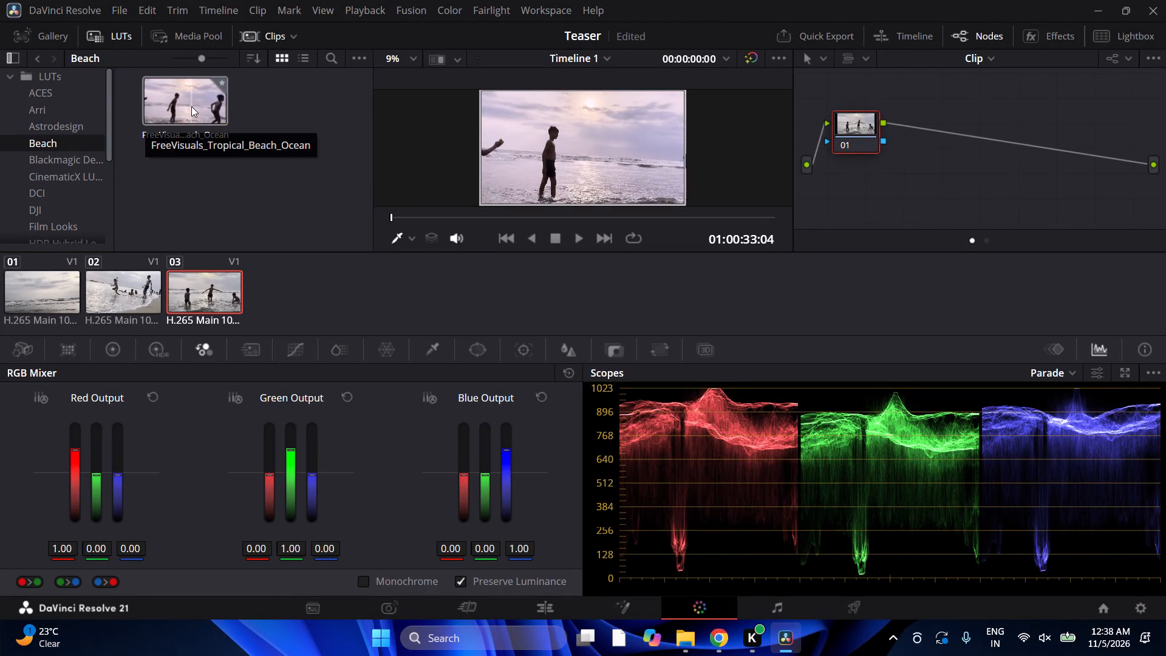
{"action": "scroll", "coordinate": [61, 177], "scroll_direction": "down", "scroll_amount": 10}
{"action": "left_click", "coordinate": [52, 208]}
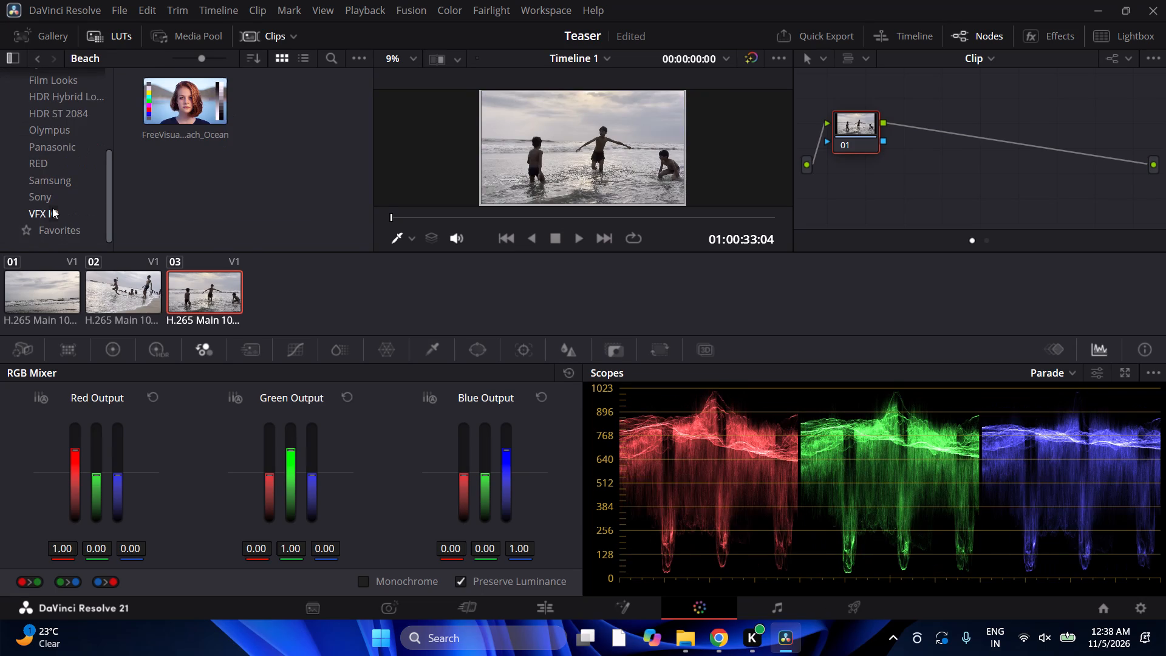
{"action": "scroll", "coordinate": [285, 123], "scroll_direction": "down", "scroll_amount": 7}
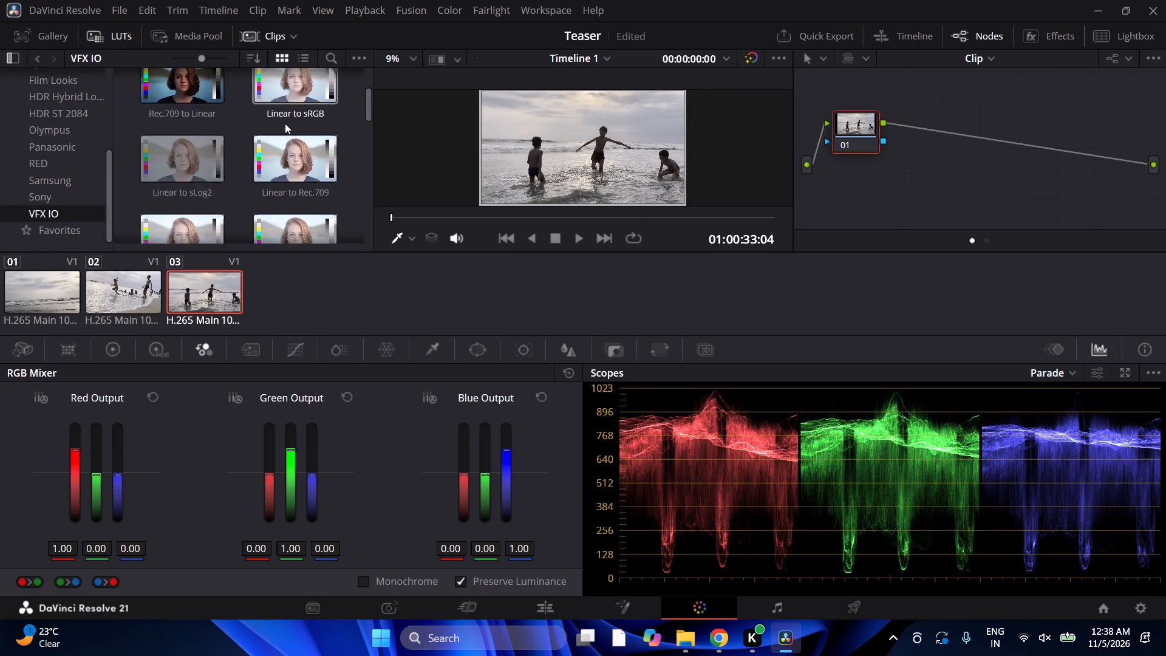
{"action": "scroll", "coordinate": [285, 123], "scroll_direction": "down", "scroll_amount": 11}
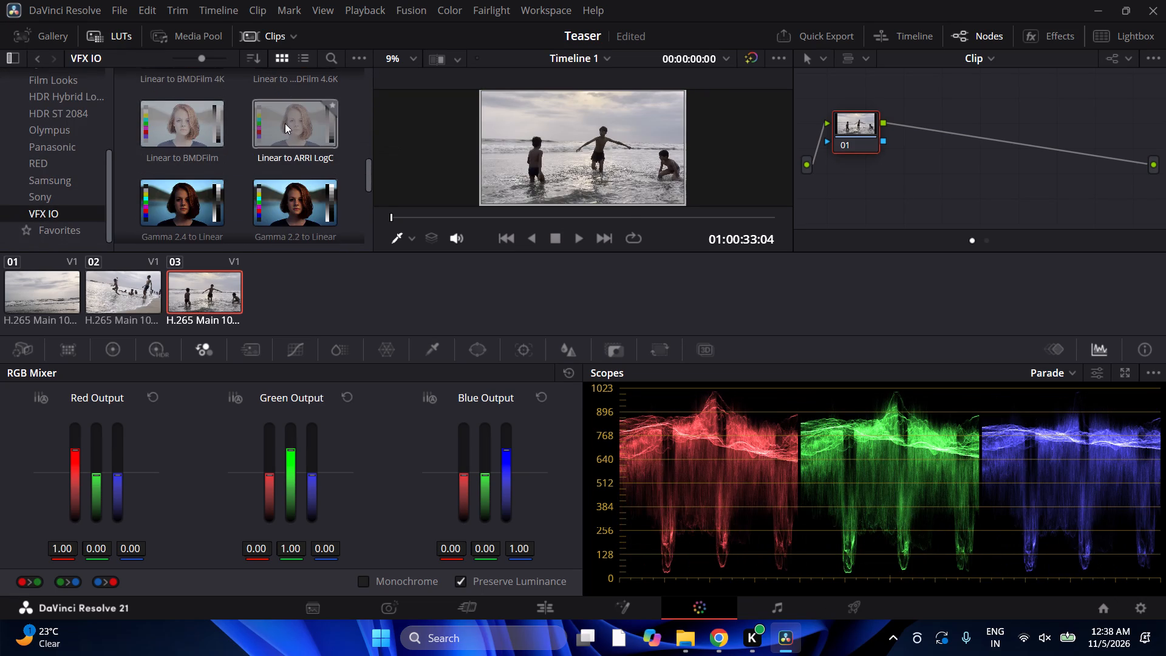
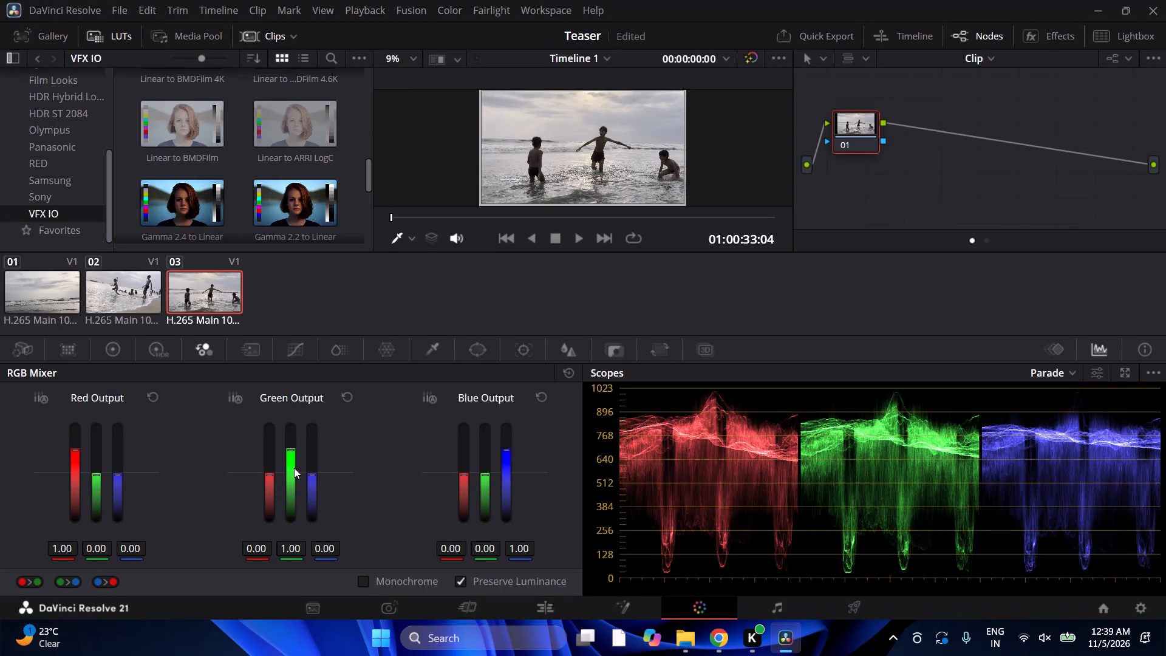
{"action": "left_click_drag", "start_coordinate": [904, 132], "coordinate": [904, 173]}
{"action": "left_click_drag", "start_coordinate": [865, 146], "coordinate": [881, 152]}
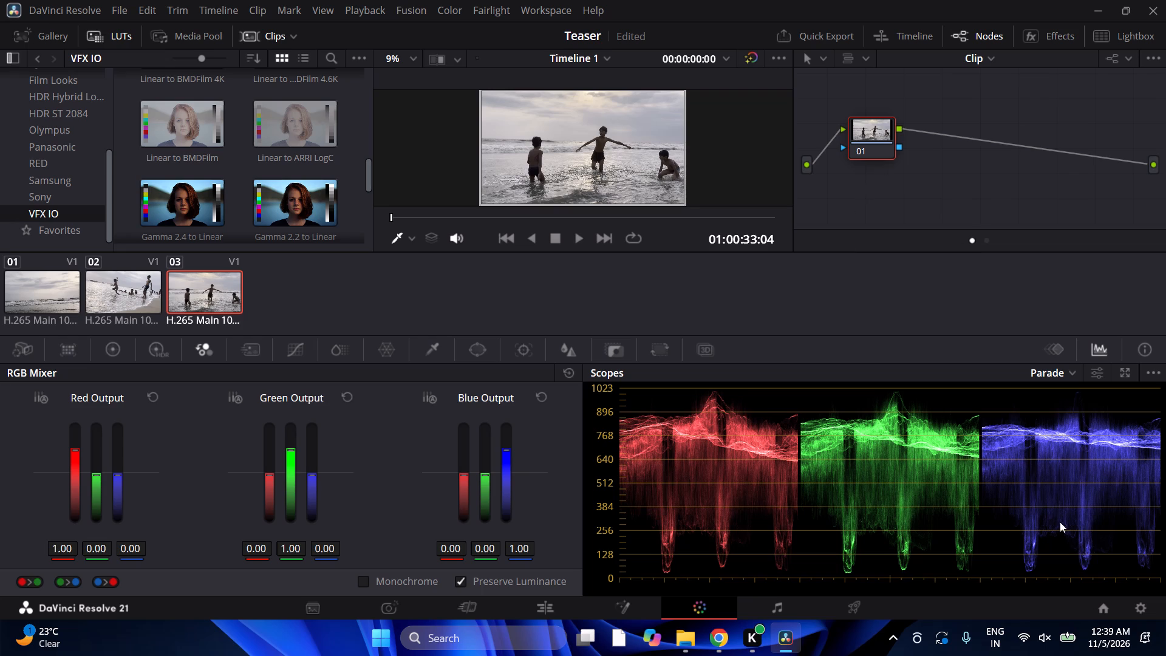
Review the Color Management section of the project settings, including the color science options, and close it without saving.
{"action": "left_click", "coordinate": [1136, 603]}
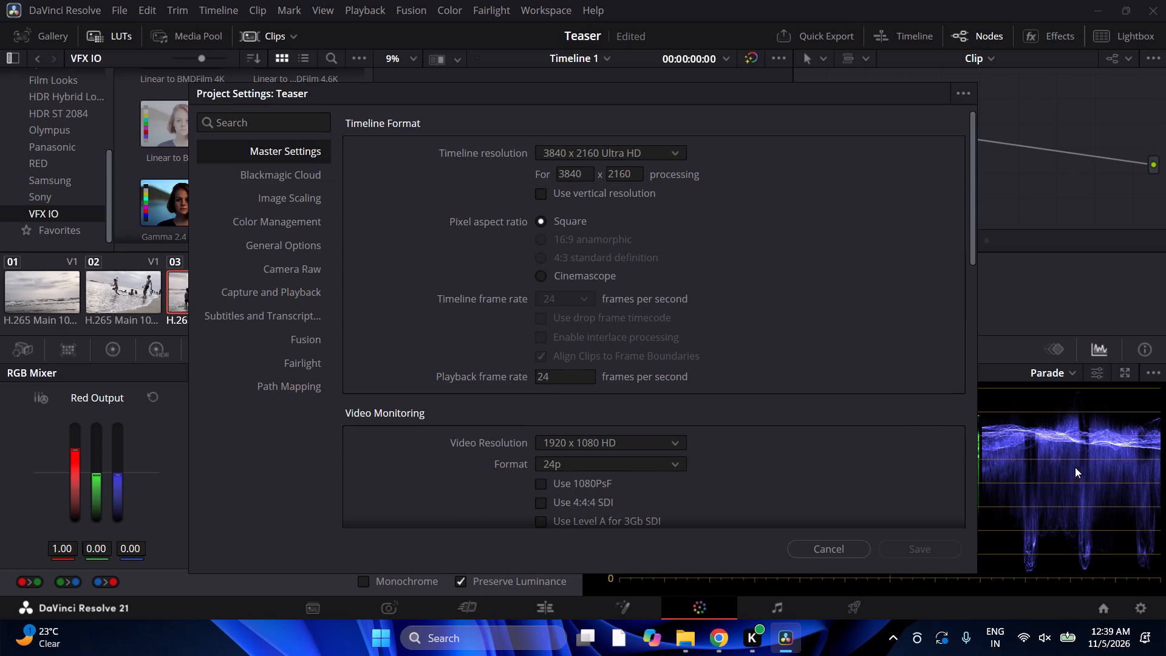
{"action": "left_click", "coordinate": [277, 224]}
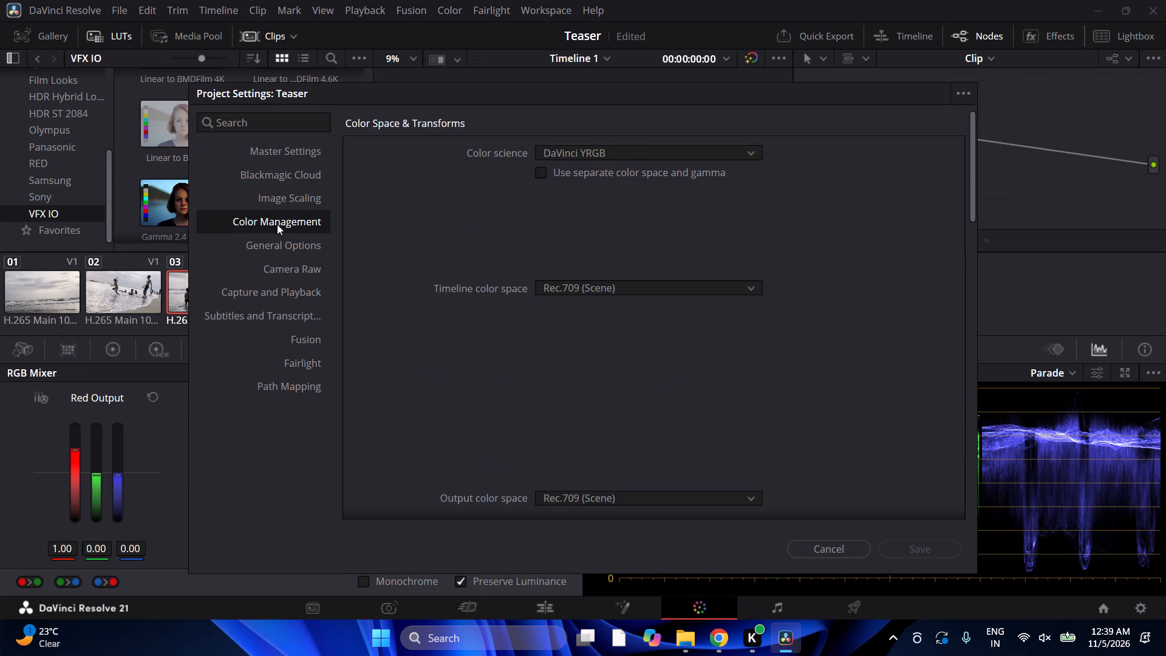
{"action": "left_click", "coordinate": [681, 155]}
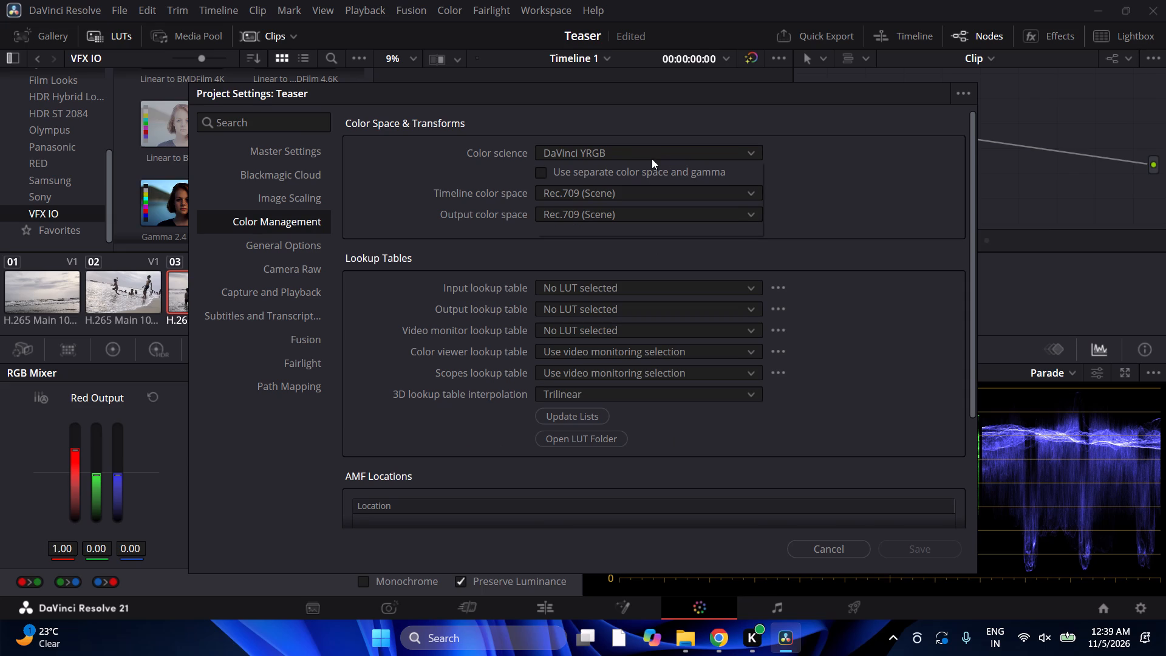
{"action": "left_click", "coordinate": [652, 157]}
{"action": "left_click", "coordinate": [822, 550]}
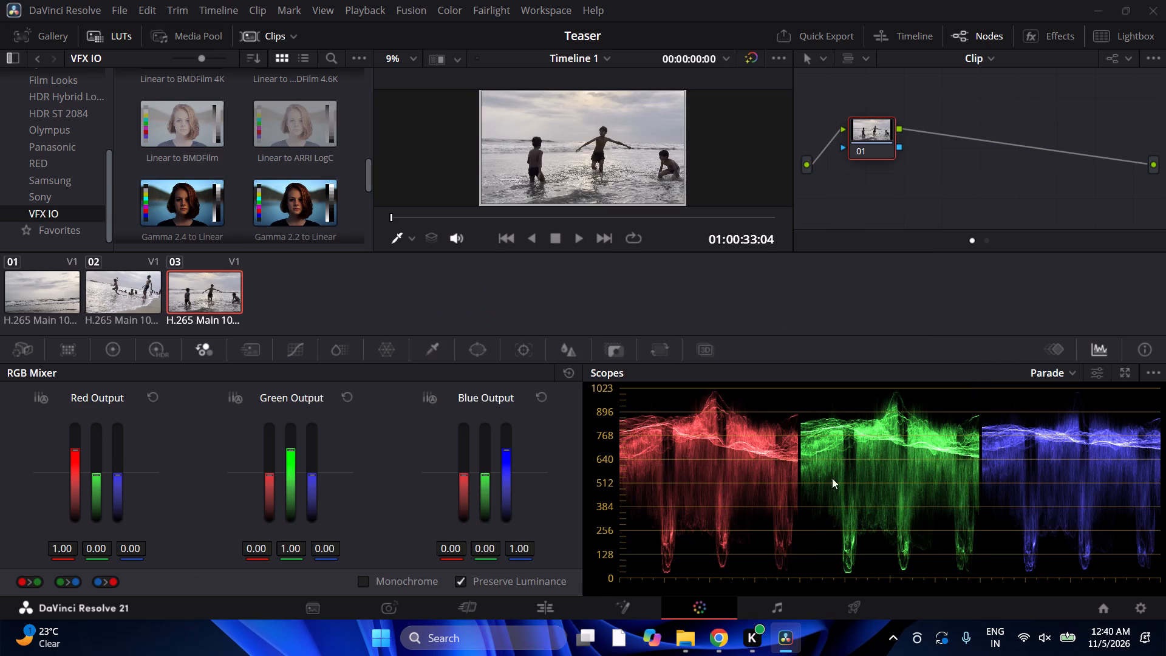
Hide the LUT browser and the clip thumbnails, and widen the node graph by shrinking the viewer.
{"action": "left_click_drag", "start_coordinate": [879, 154], "coordinate": [876, 184]}
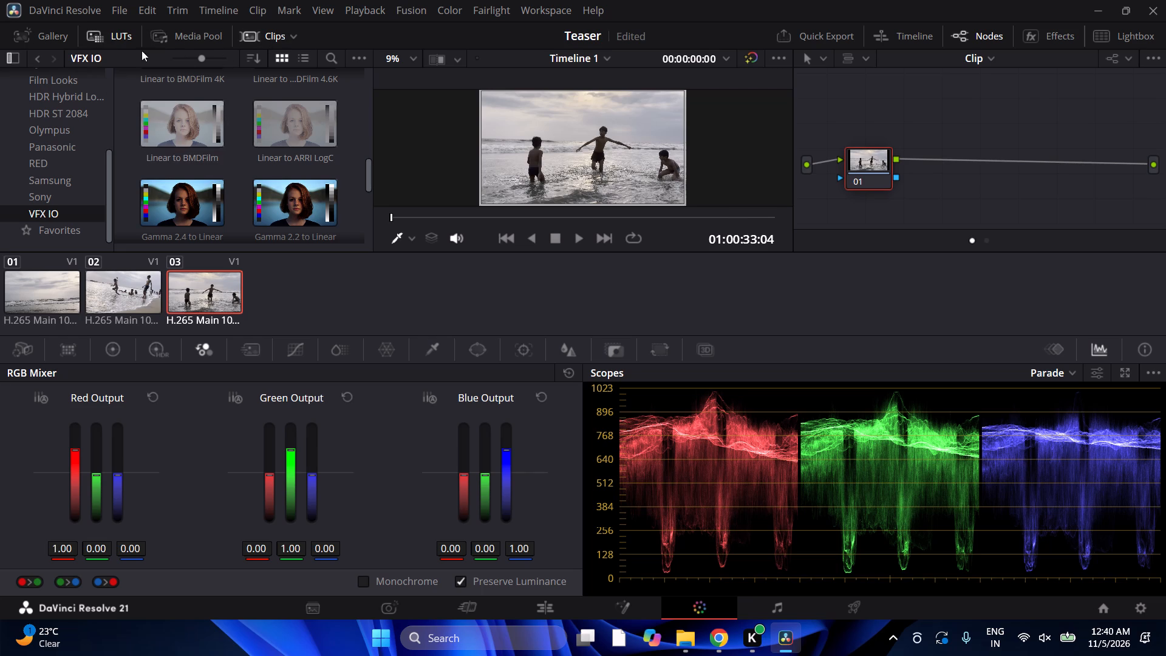
{"action": "left_click", "coordinate": [117, 30]}
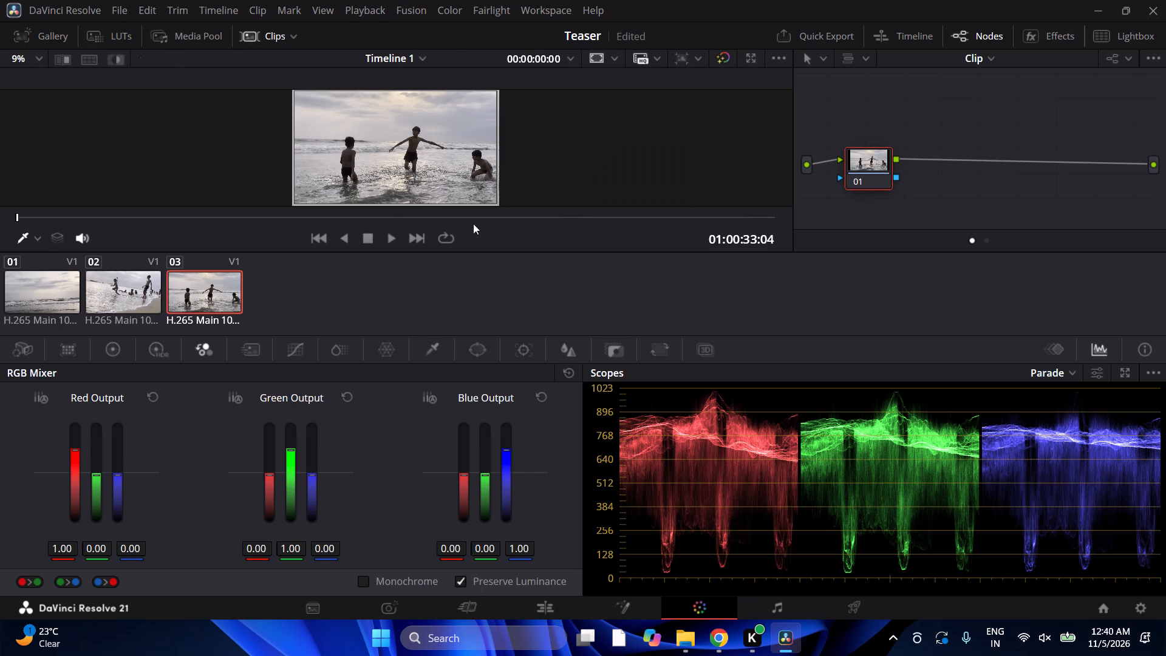
{"action": "left_click", "coordinate": [390, 59]}
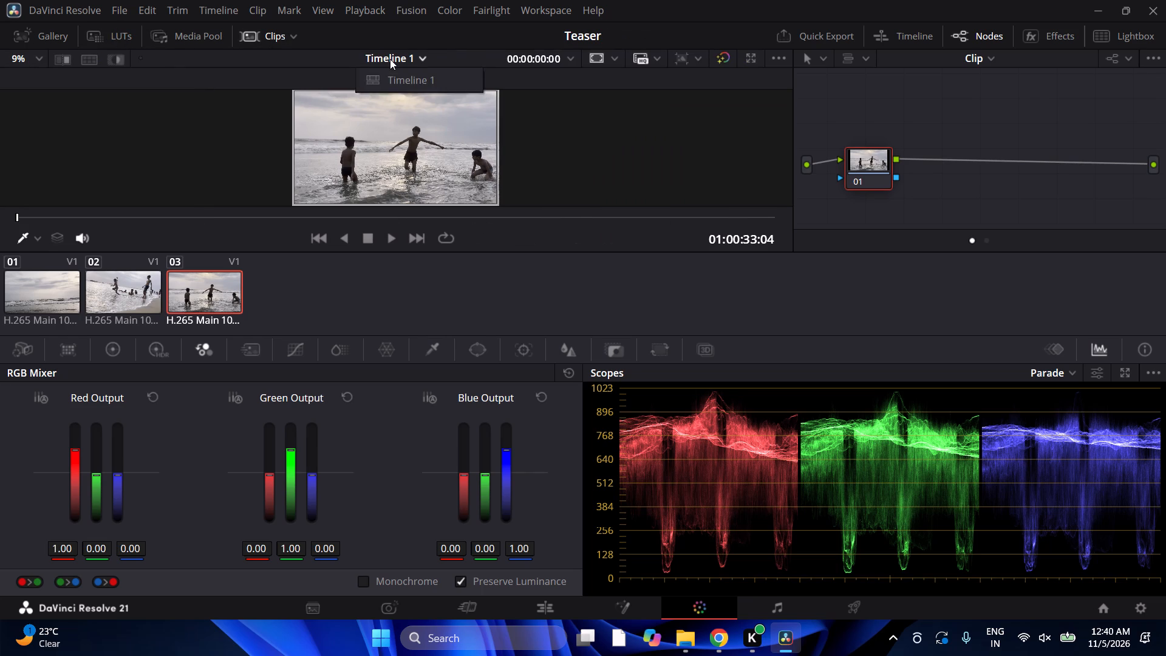
{"action": "left_click", "coordinate": [390, 59]}
{"action": "left_click", "coordinate": [270, 35]}
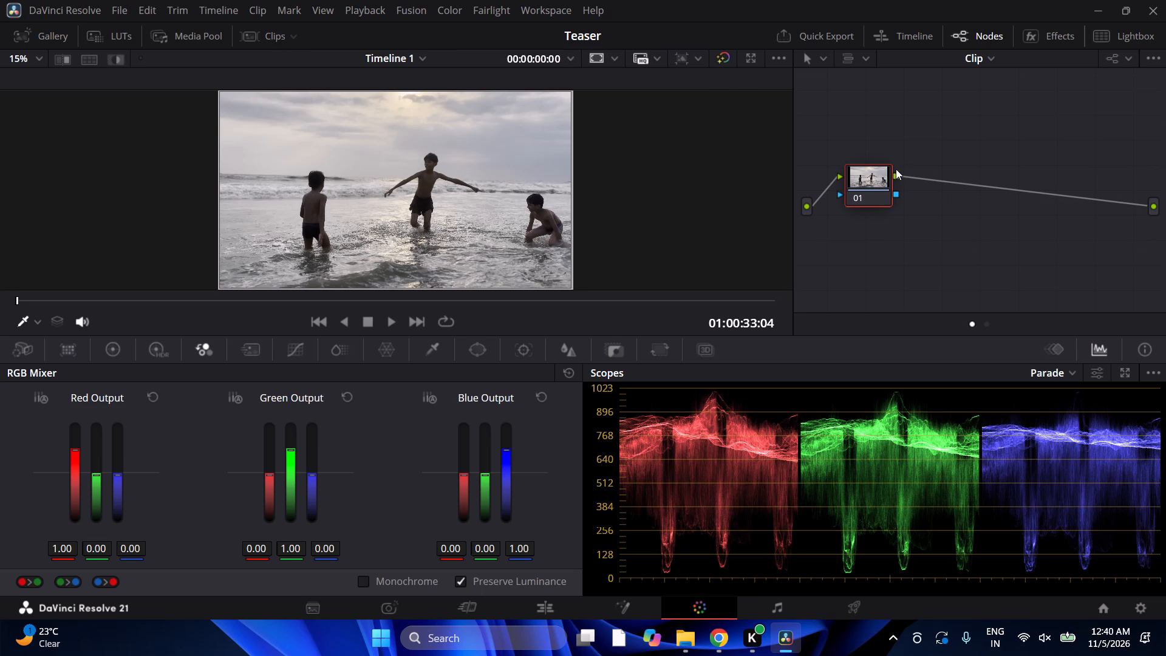
{"action": "left_click_drag", "start_coordinate": [795, 152], "coordinate": [406, 157]}
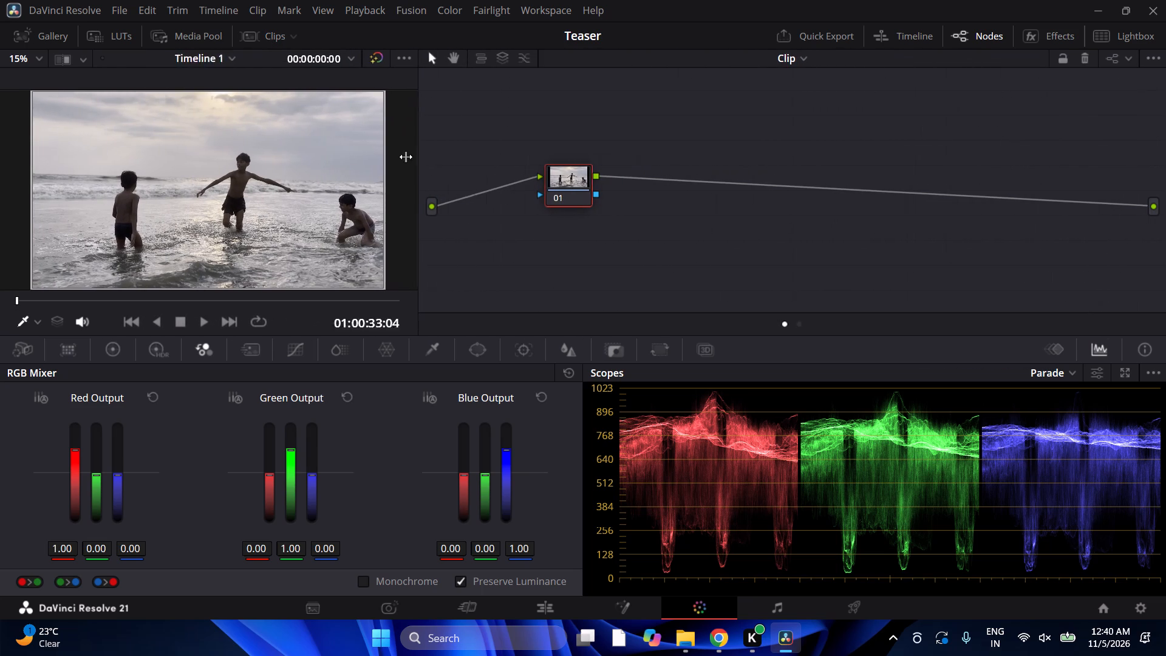
{"action": "left_click_drag", "start_coordinate": [406, 157], "coordinate": [375, 157]}
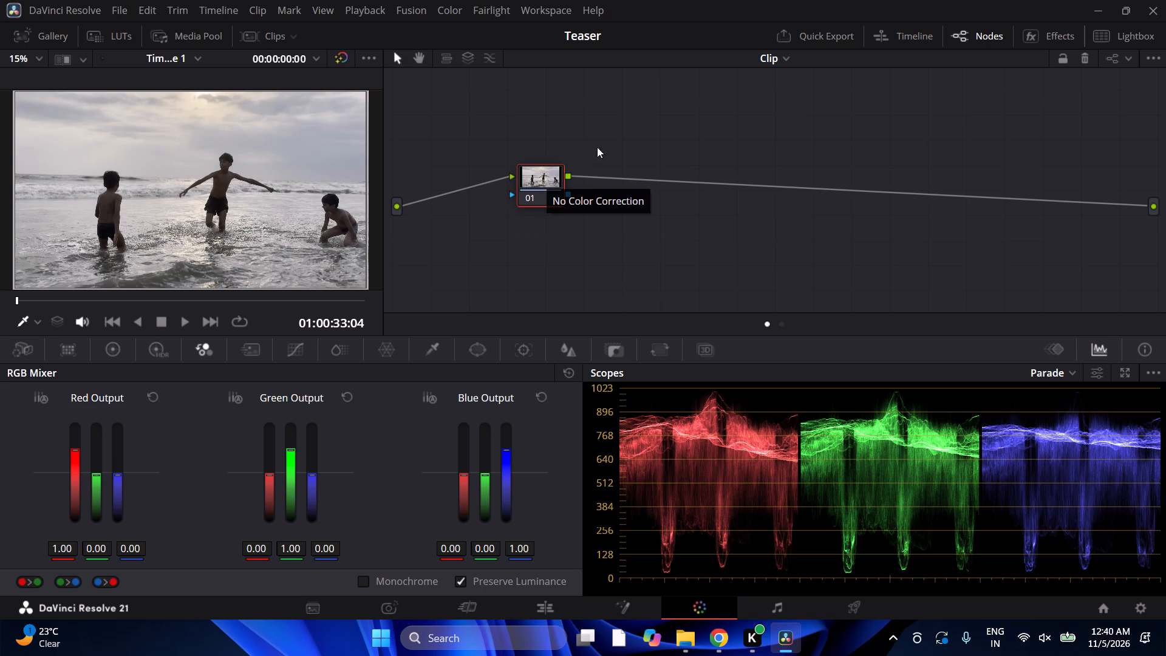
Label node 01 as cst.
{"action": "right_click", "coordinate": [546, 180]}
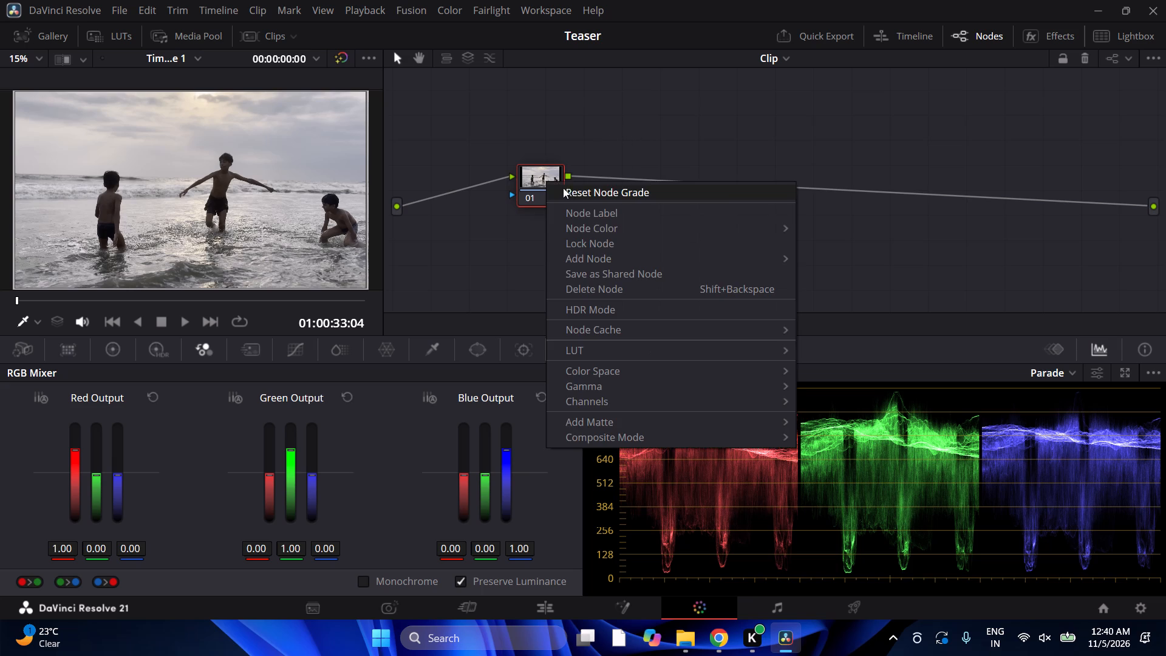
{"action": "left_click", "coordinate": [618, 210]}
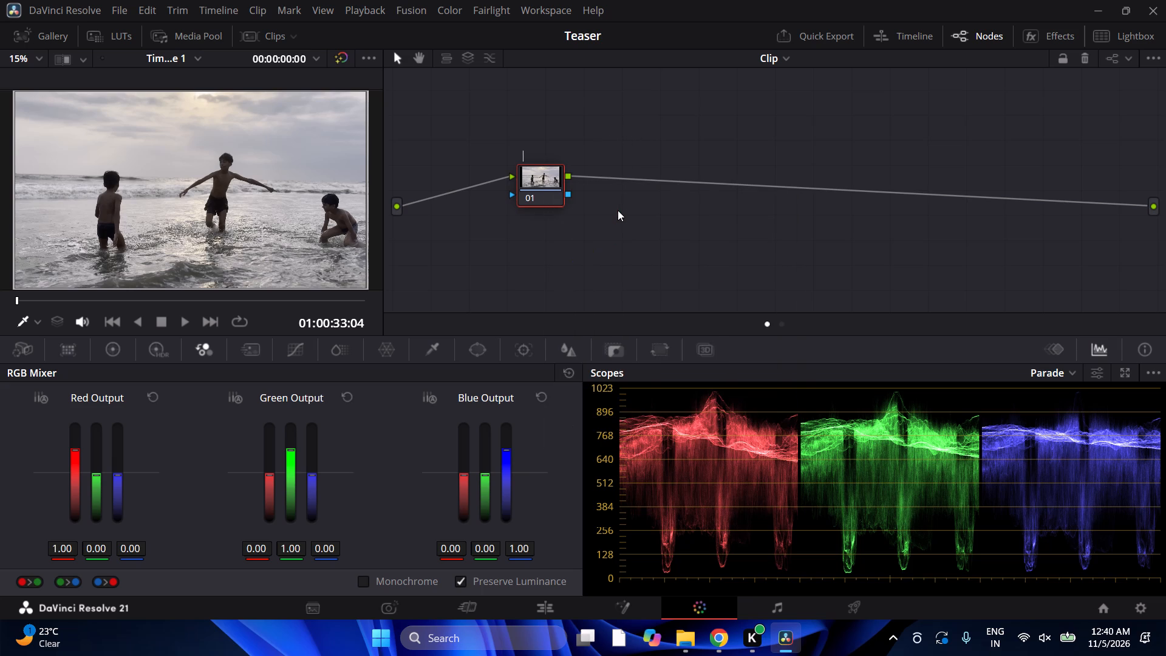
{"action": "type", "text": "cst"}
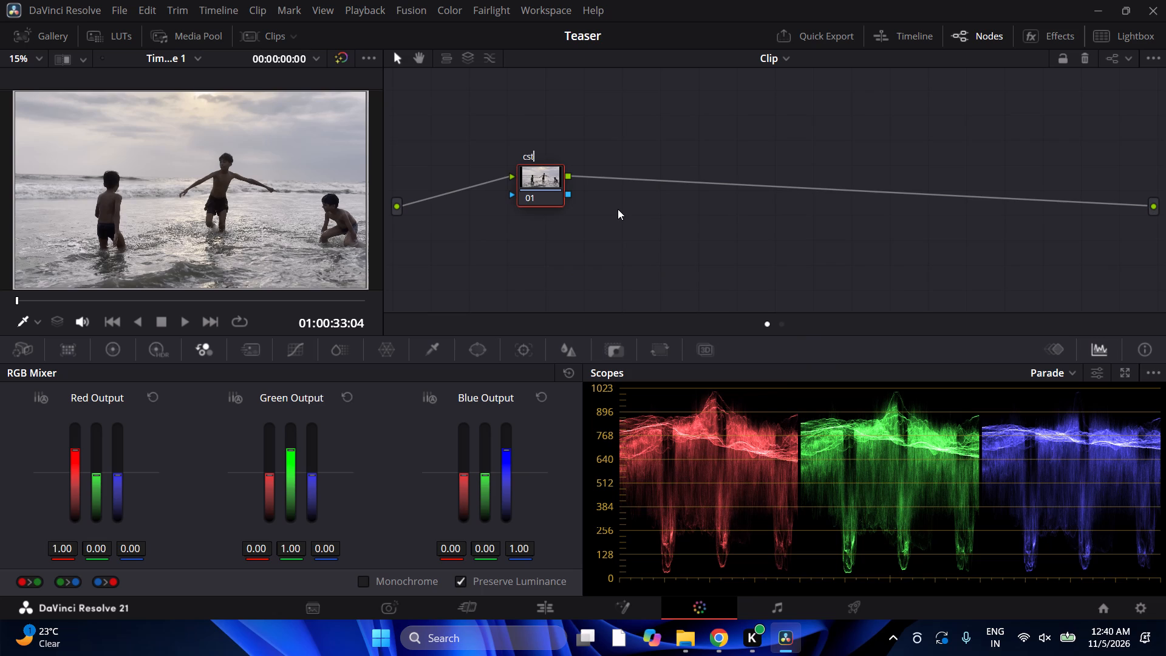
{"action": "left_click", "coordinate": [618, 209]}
Open the effects library and search it for cs.
{"action": "left_click", "coordinate": [1051, 38]}
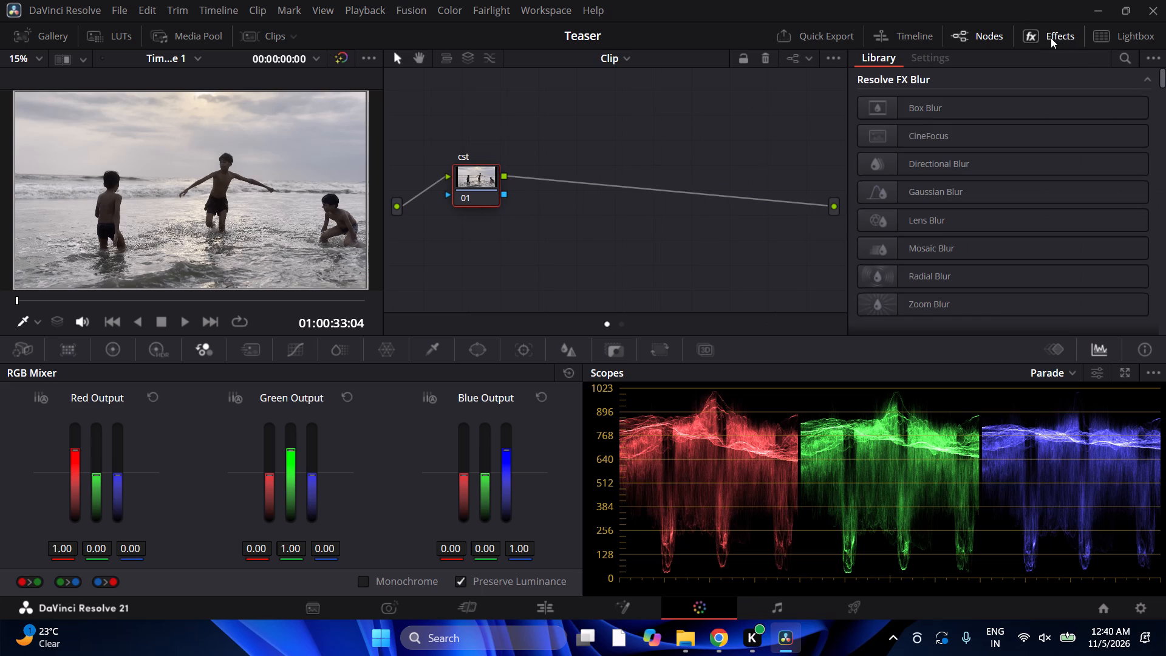
{"action": "left_click", "coordinate": [1123, 56]}
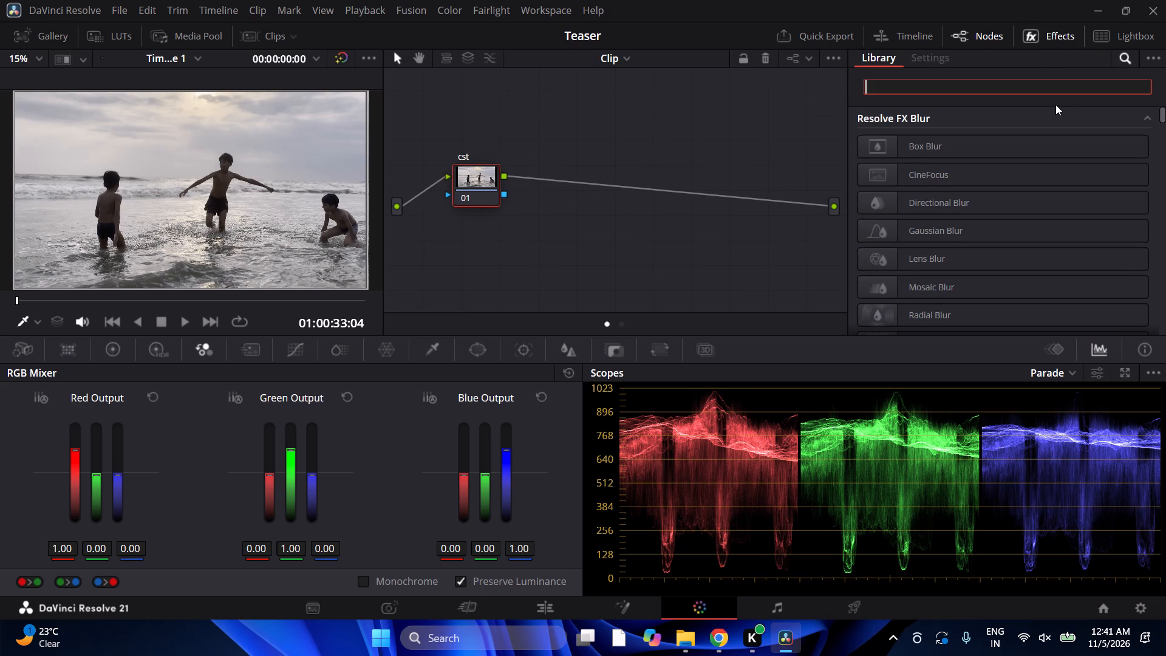
{"action": "type", "text": "cs"}
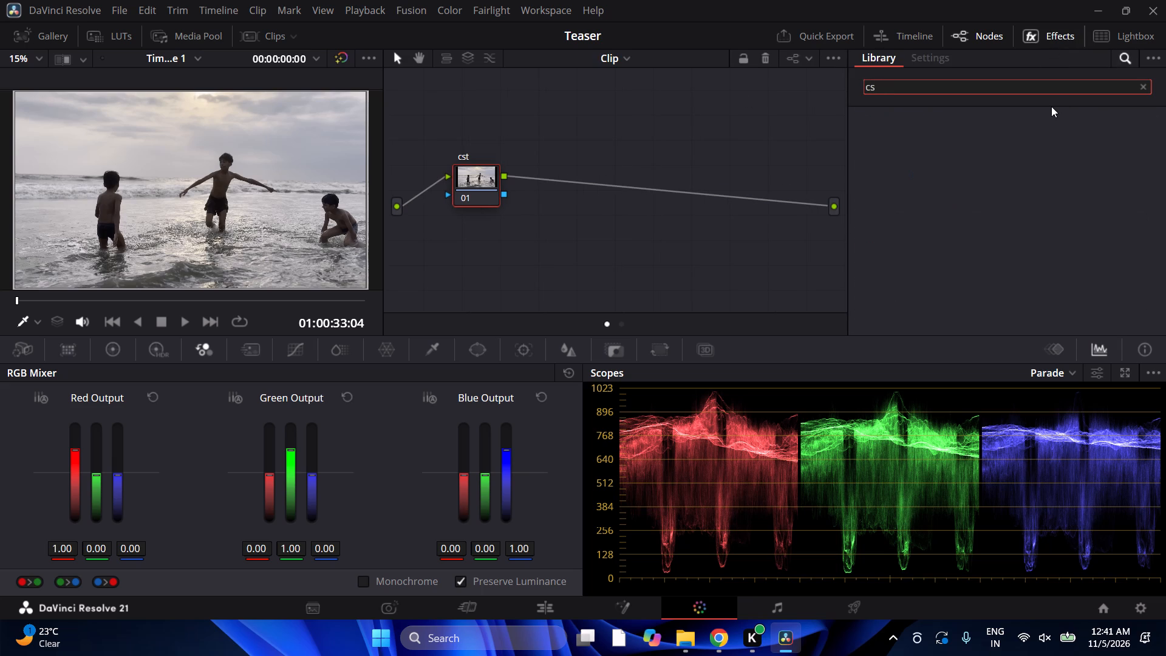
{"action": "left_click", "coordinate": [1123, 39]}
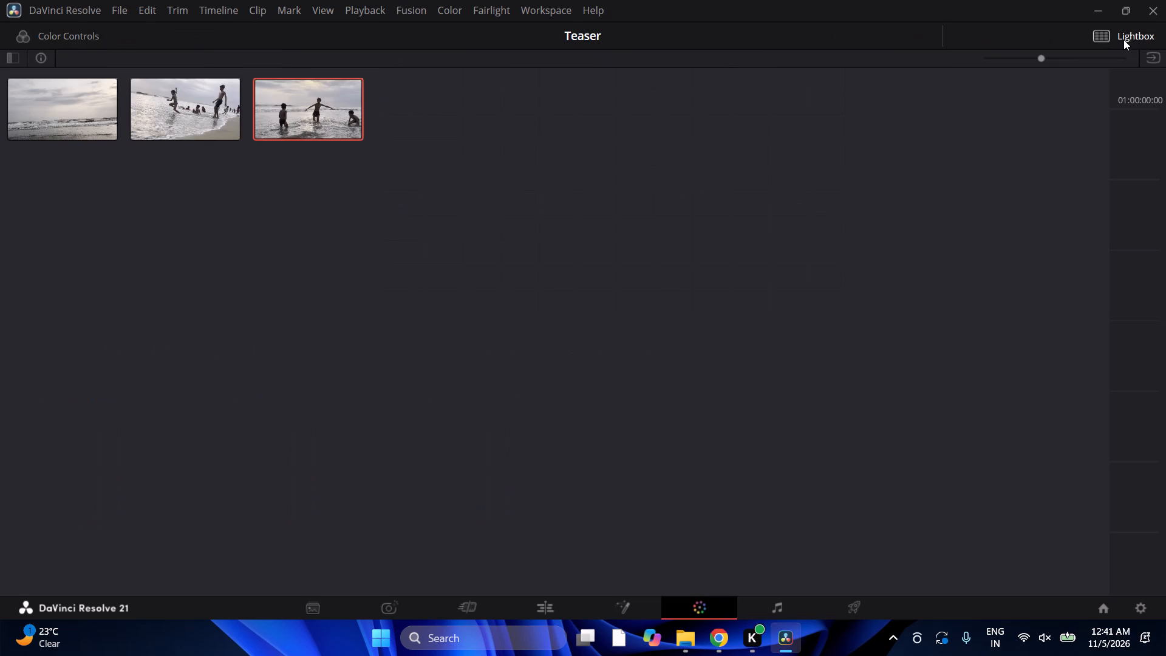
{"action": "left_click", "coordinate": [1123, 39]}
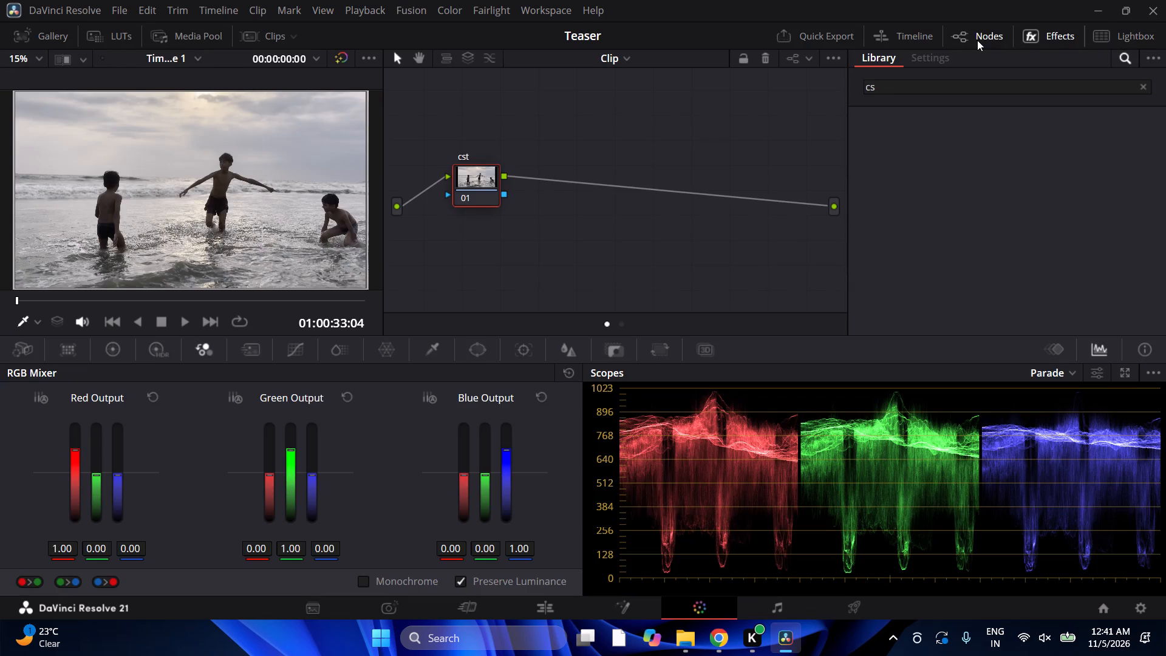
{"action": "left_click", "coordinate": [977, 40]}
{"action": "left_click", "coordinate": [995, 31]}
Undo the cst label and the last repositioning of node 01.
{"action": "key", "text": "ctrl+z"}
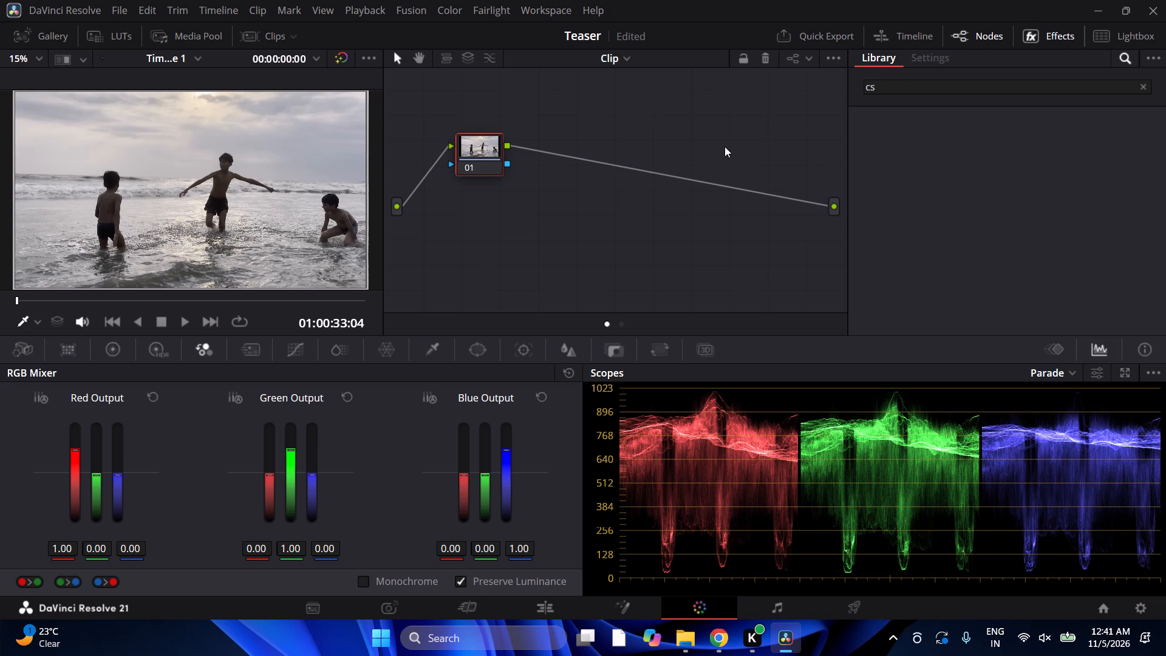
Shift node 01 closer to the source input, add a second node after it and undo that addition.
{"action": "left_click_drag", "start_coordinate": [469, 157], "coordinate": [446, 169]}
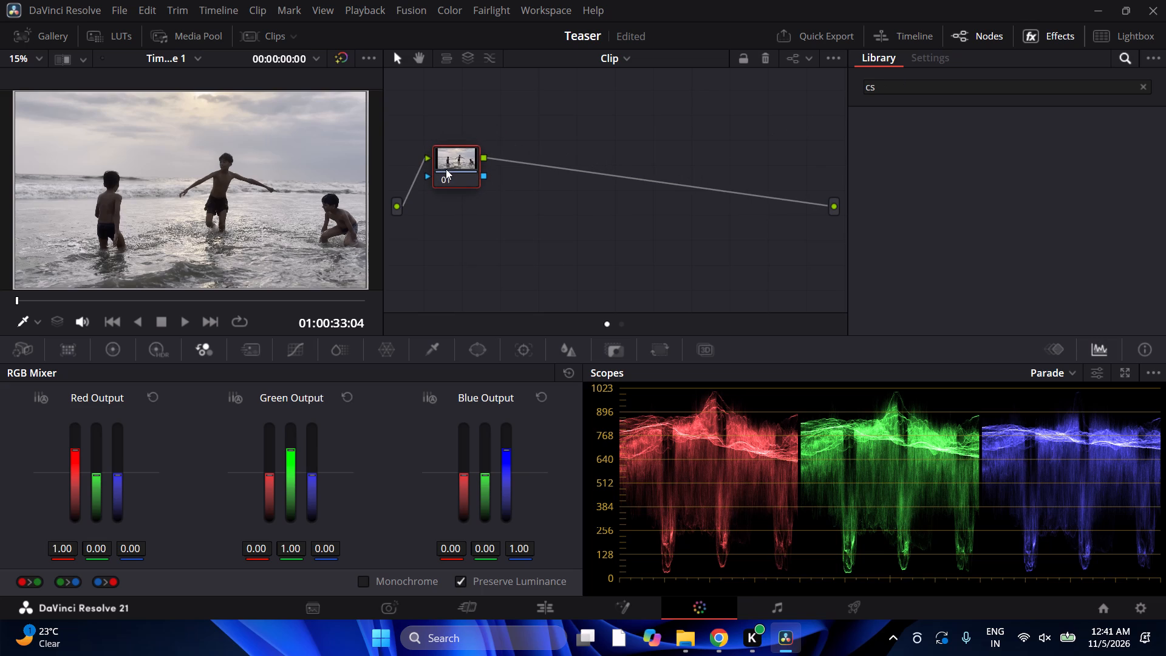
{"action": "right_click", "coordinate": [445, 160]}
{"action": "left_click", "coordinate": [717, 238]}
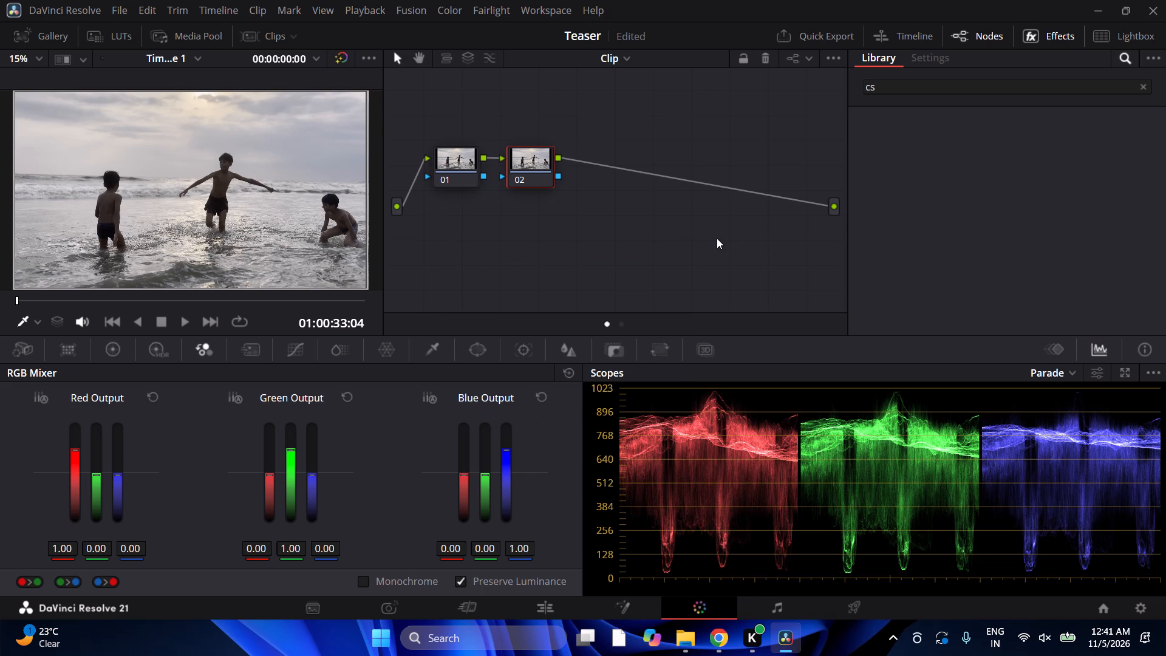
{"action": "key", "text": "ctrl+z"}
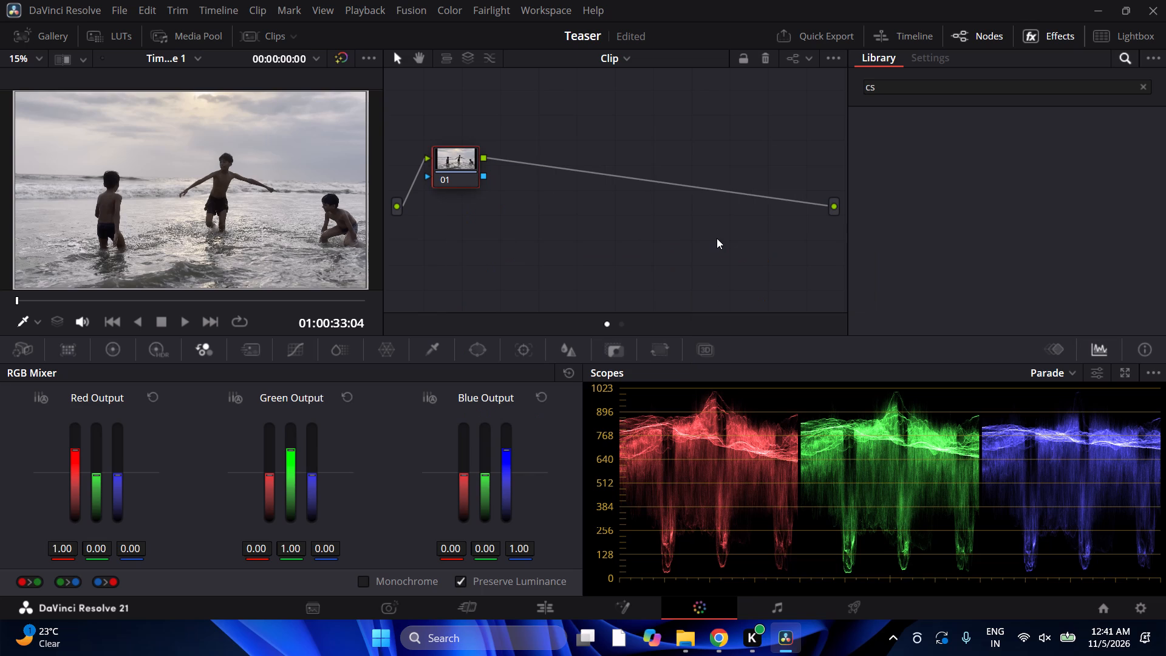
Clear the effects search and apply the Color Space Transform effect from Resolve FX Color to node 01.
{"action": "left_click", "coordinate": [1031, 32]}
{"action": "left_click", "coordinate": [1054, 43]}
{"action": "left_click", "coordinate": [1147, 91]}
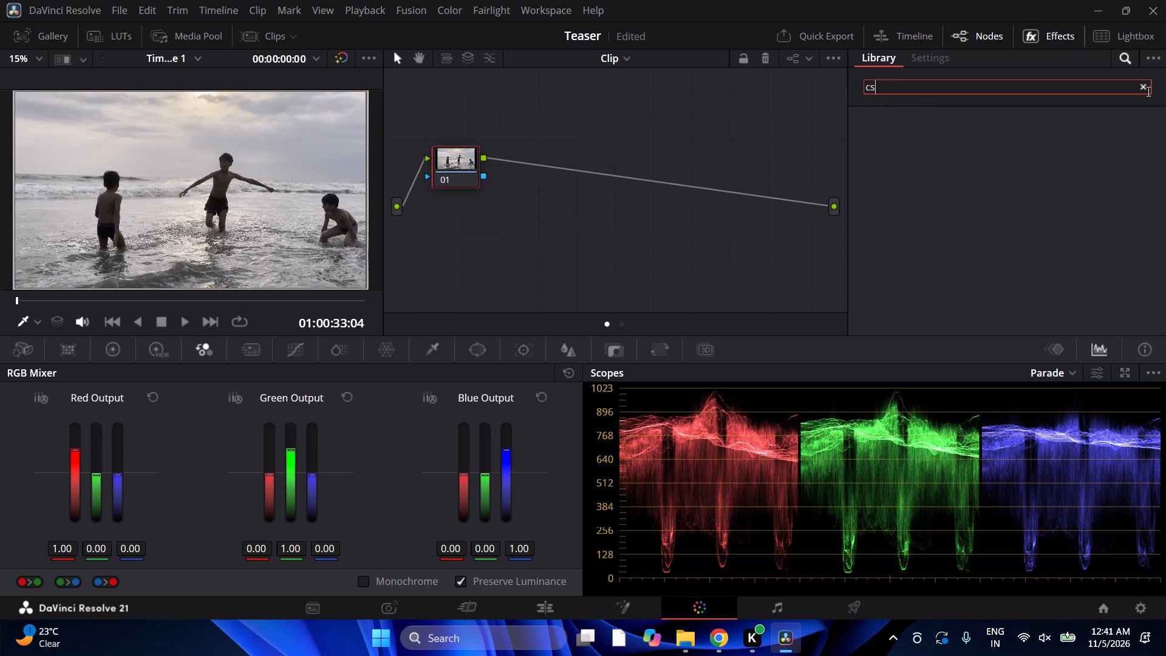
{"action": "scroll", "coordinate": [1049, 165], "scroll_direction": "down", "scroll_amount": 6}
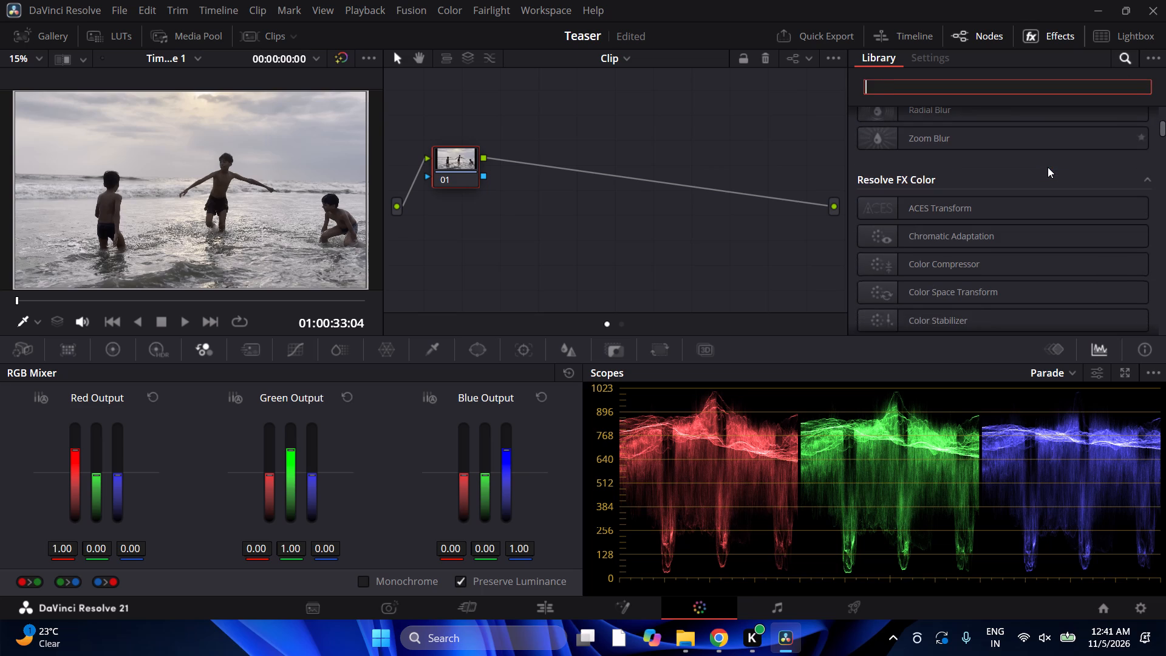
{"action": "scroll", "coordinate": [1048, 167], "scroll_direction": "down", "scroll_amount": 1}
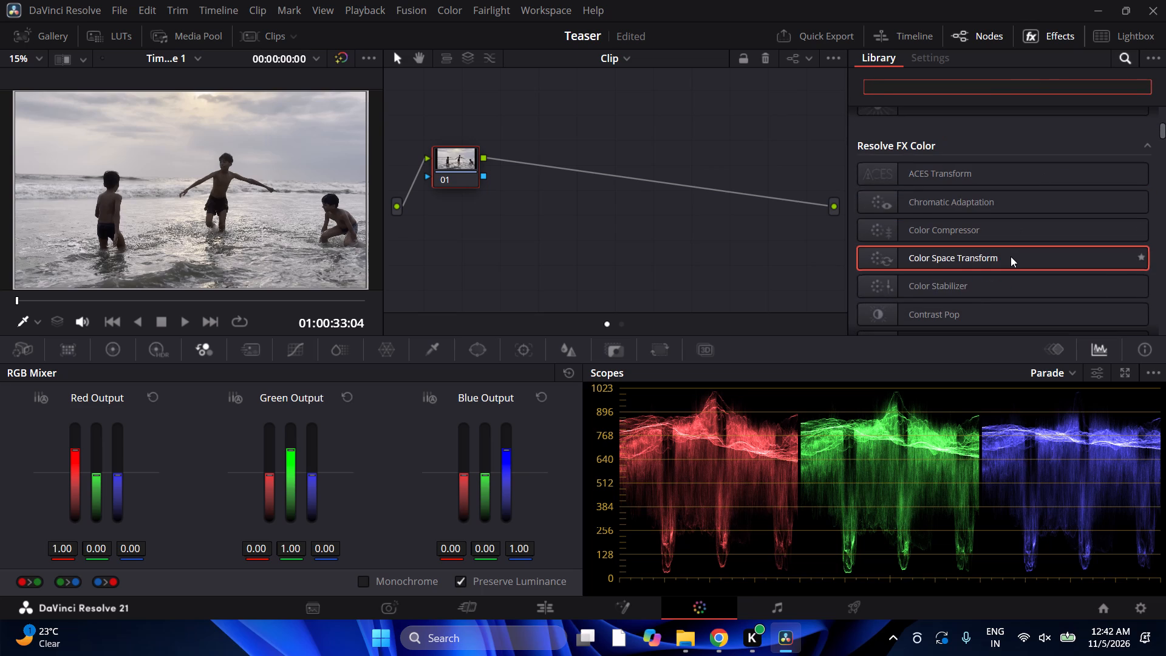
{"action": "left_click_drag", "start_coordinate": [1011, 256], "coordinate": [621, 217]}
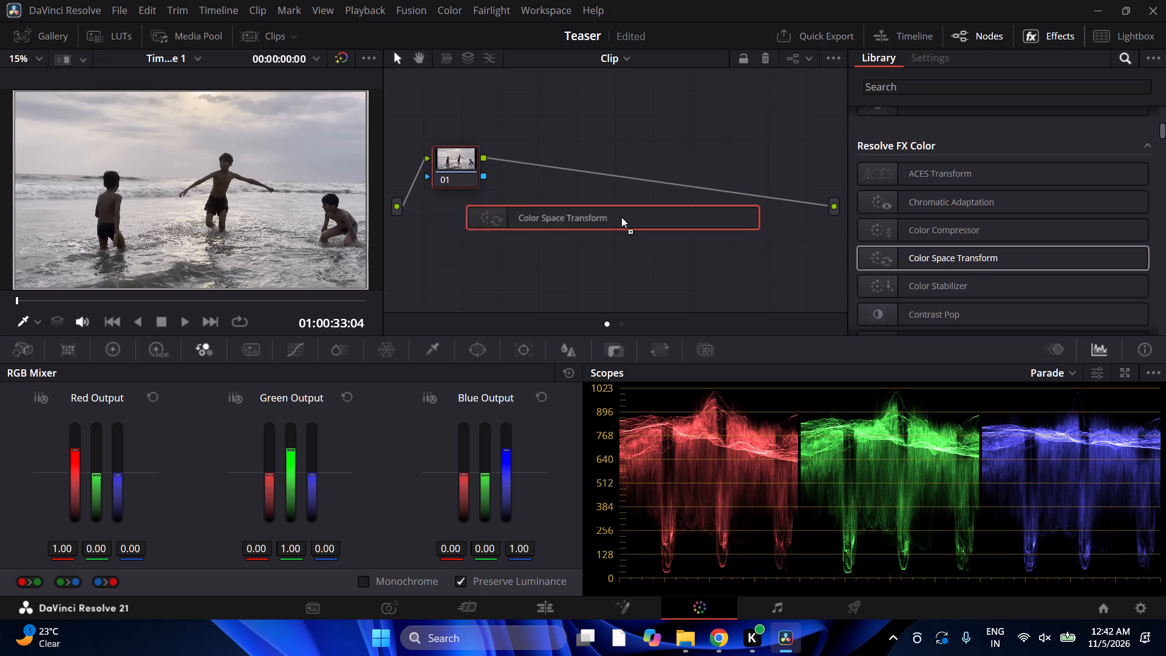
{"action": "left_click_drag", "start_coordinate": [621, 217], "coordinate": [457, 160]}
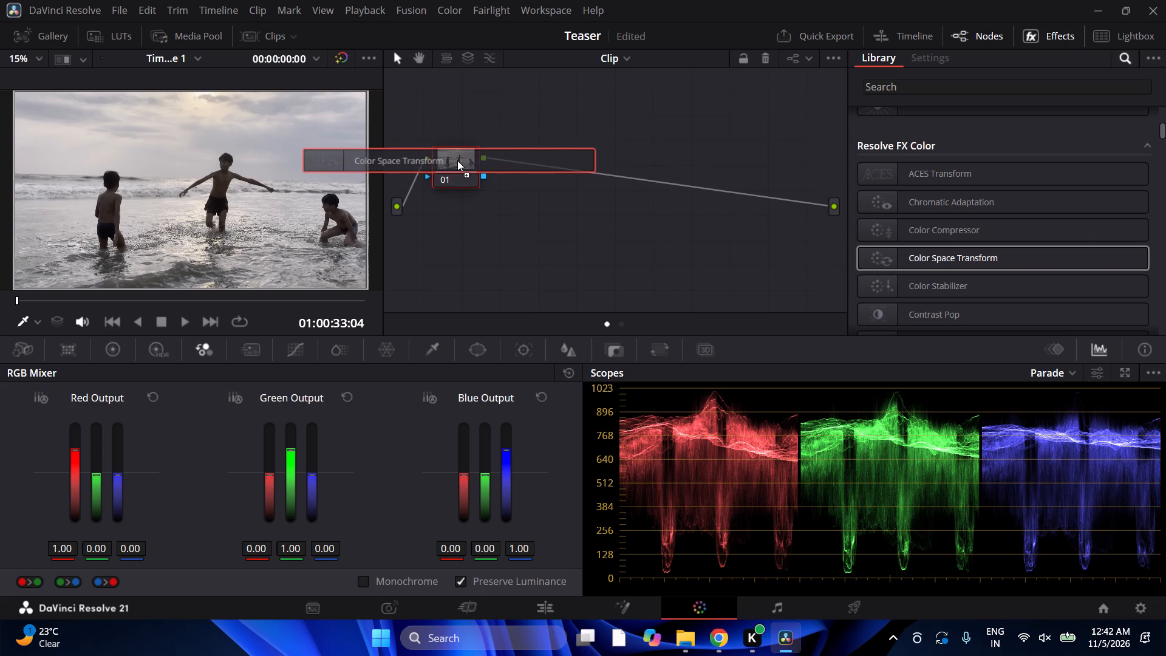
{"action": "left_click_drag", "start_coordinate": [457, 160], "coordinate": [457, 161]}
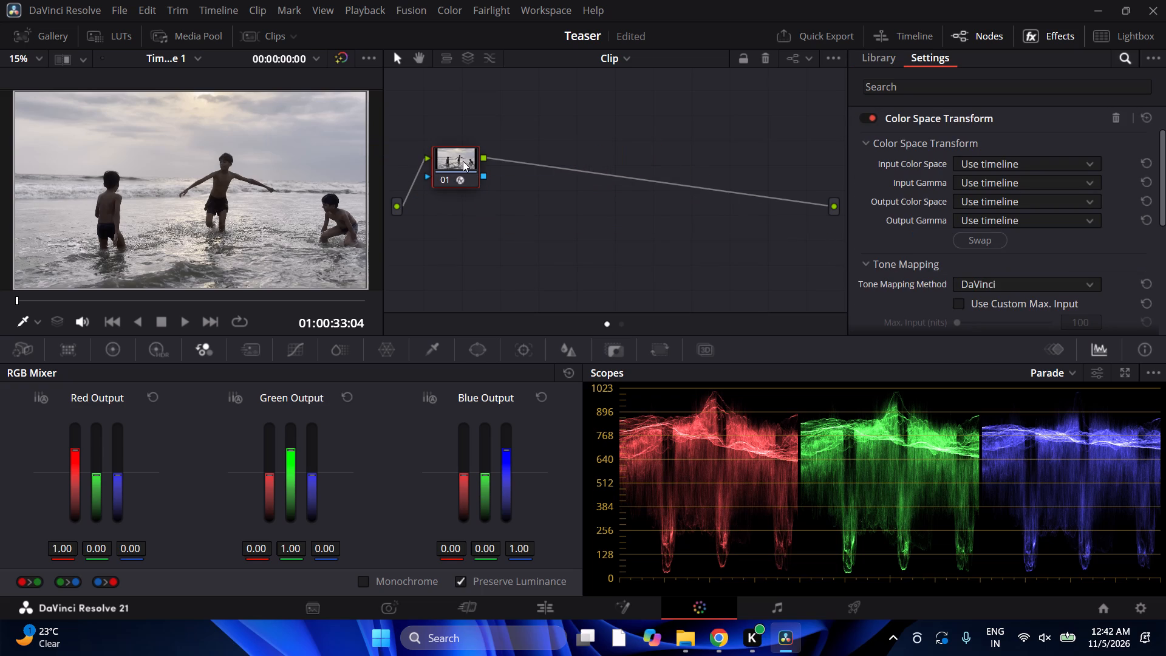
Label node 01 as CST.
{"action": "right_click", "coordinate": [463, 161]}
{"action": "left_click", "coordinate": [517, 191]}
{"action": "type", "text": "CST"}
Set the Color Space Transform's Input Color Space to Rec.709.
{"action": "left_click", "coordinate": [996, 163]}
{"action": "scroll", "coordinate": [1013, 242], "scroll_direction": "down", "scroll_amount": 6}
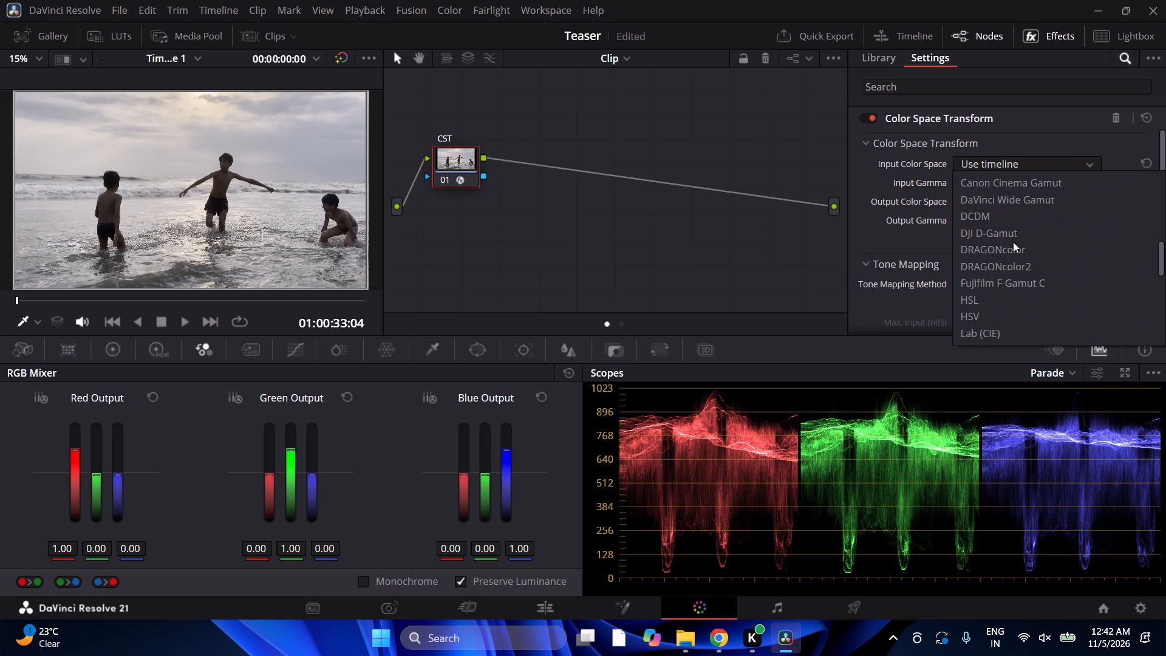
{"action": "scroll", "coordinate": [1013, 242], "scroll_direction": "down", "scroll_amount": 5}
{"action": "scroll", "coordinate": [1013, 242], "scroll_direction": "up", "scroll_amount": 1}
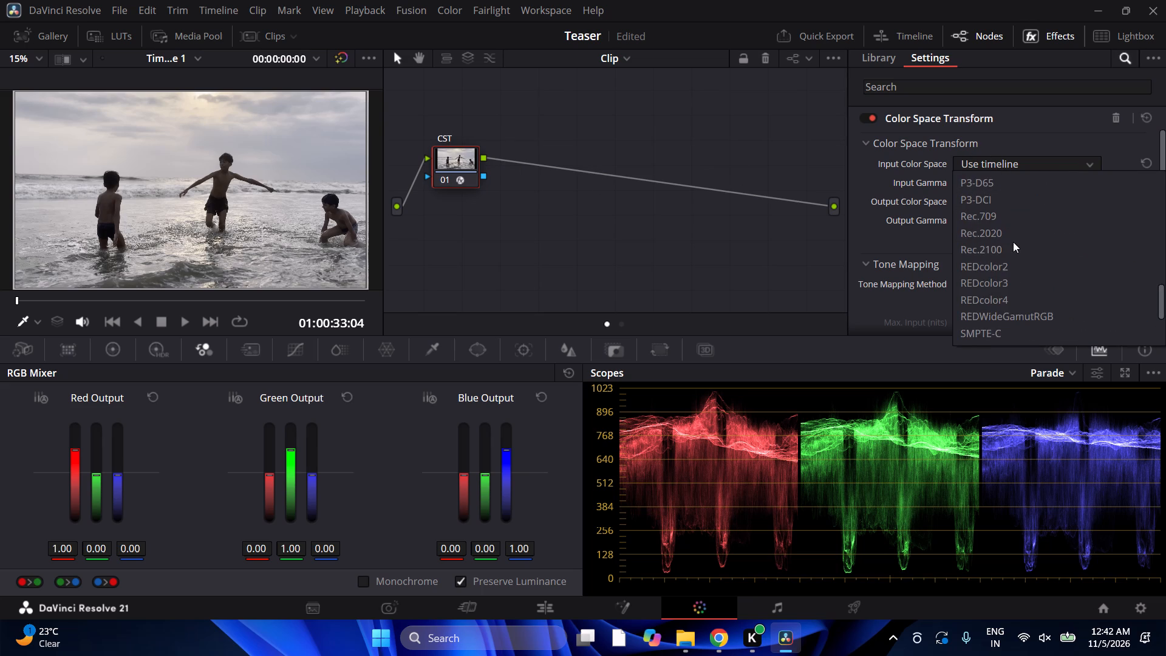
{"action": "scroll", "coordinate": [1013, 242], "scroll_direction": "up", "scroll_amount": 1}
{"action": "scroll", "coordinate": [1013, 242], "scroll_direction": "down", "scroll_amount": 2}
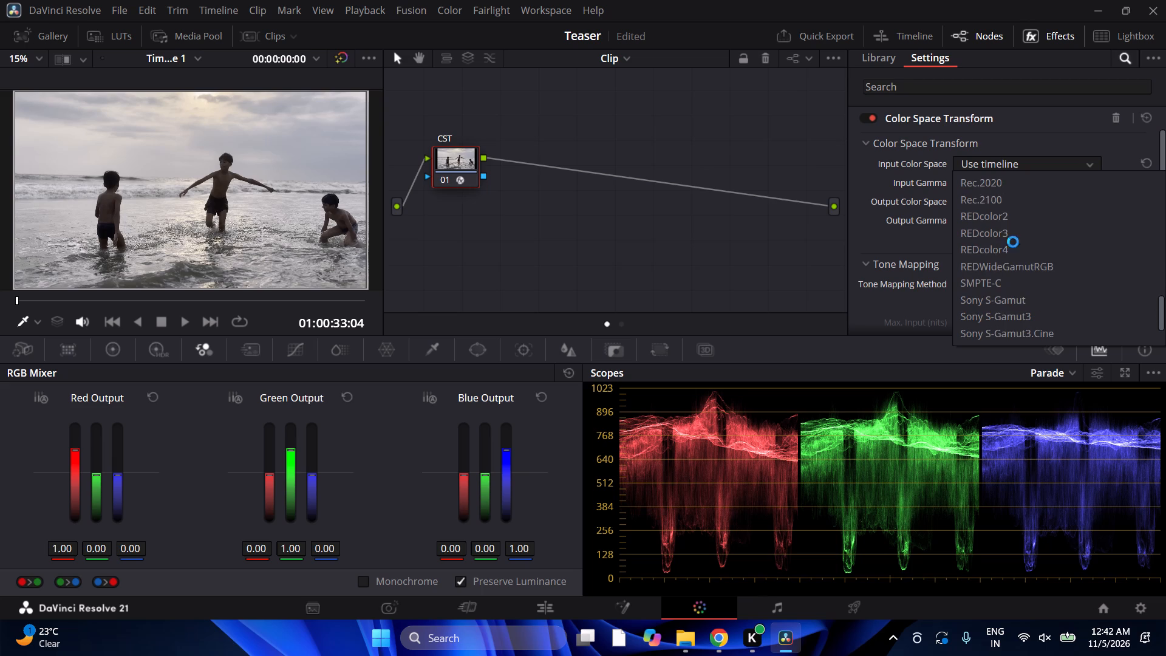
{"action": "scroll", "coordinate": [1013, 242], "scroll_direction": "down", "scroll_amount": 5}
{"action": "scroll", "coordinate": [1013, 242], "scroll_direction": "up", "scroll_amount": 2}
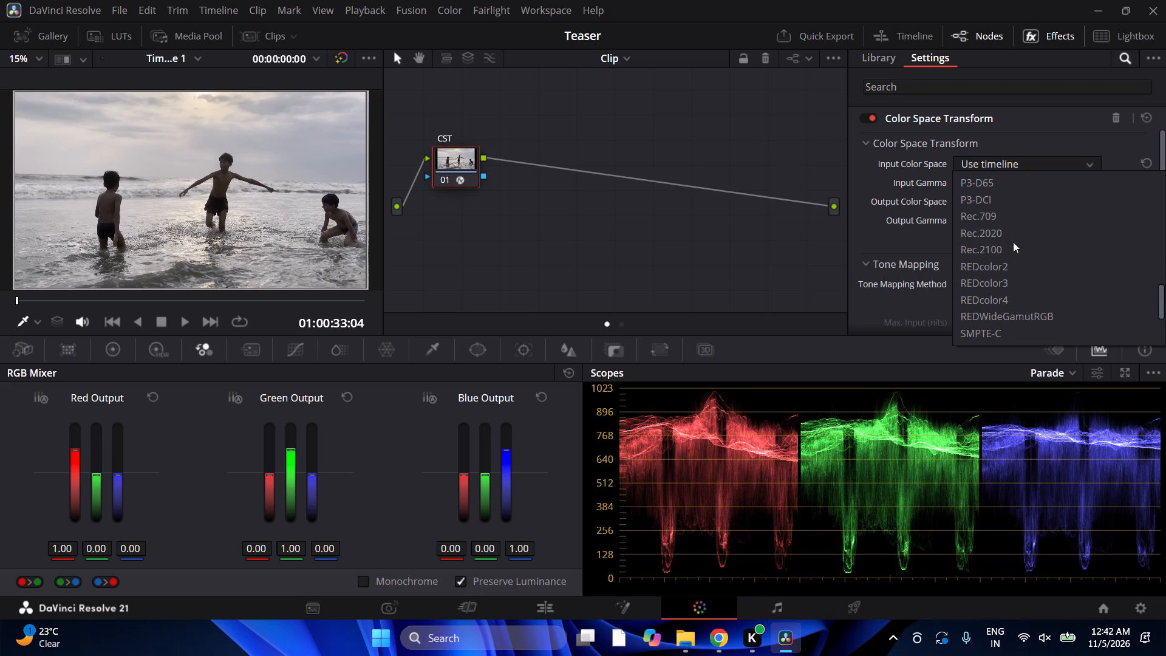
{"action": "left_click", "coordinate": [1006, 221]}
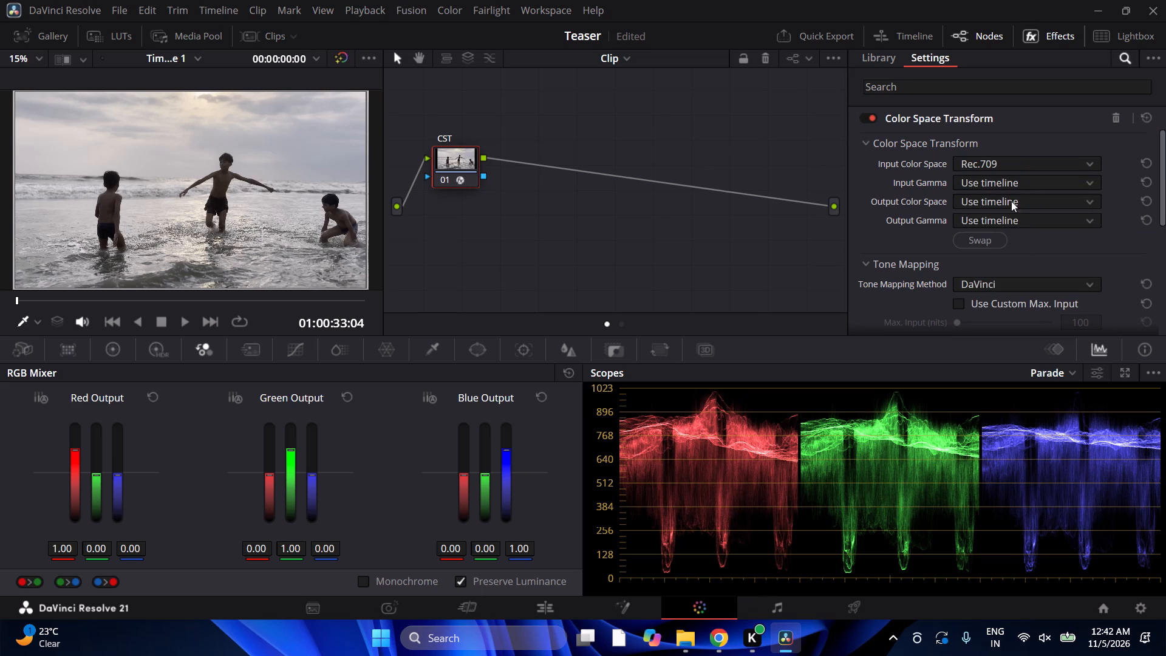
Set the Color Space Transform's Input Gamma to Rec.709.
{"action": "left_click", "coordinate": [1015, 182]}
{"action": "scroll", "coordinate": [1004, 249], "scroll_direction": "down", "scroll_amount": 4}
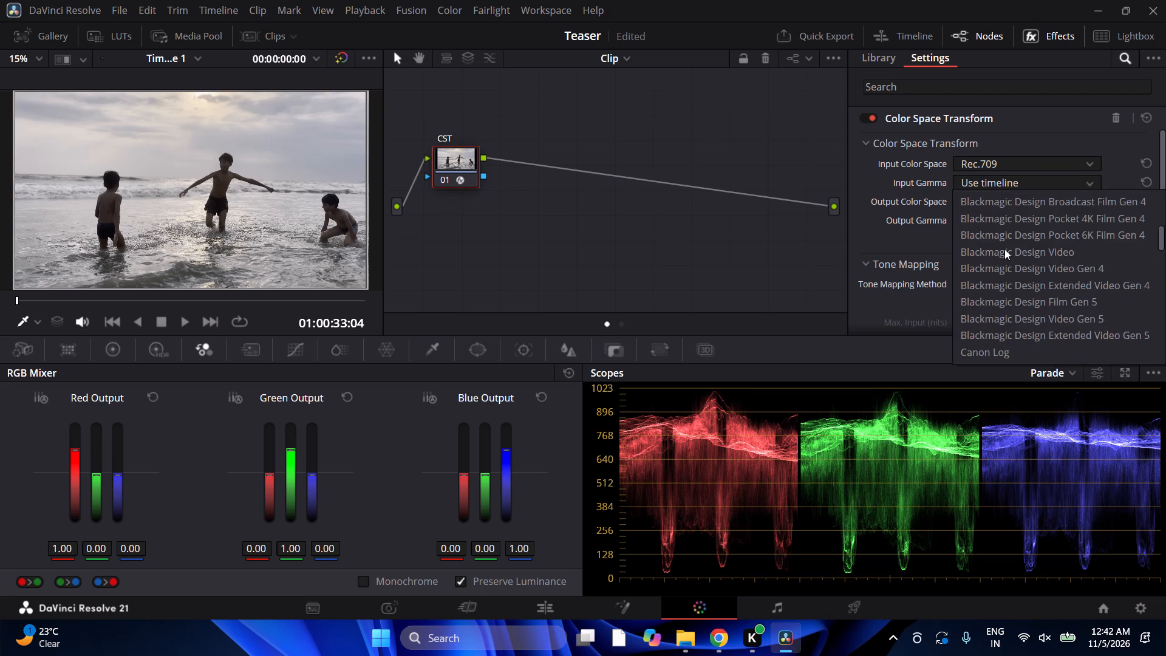
{"action": "scroll", "coordinate": [1004, 249], "scroll_direction": "down", "scroll_amount": 8}
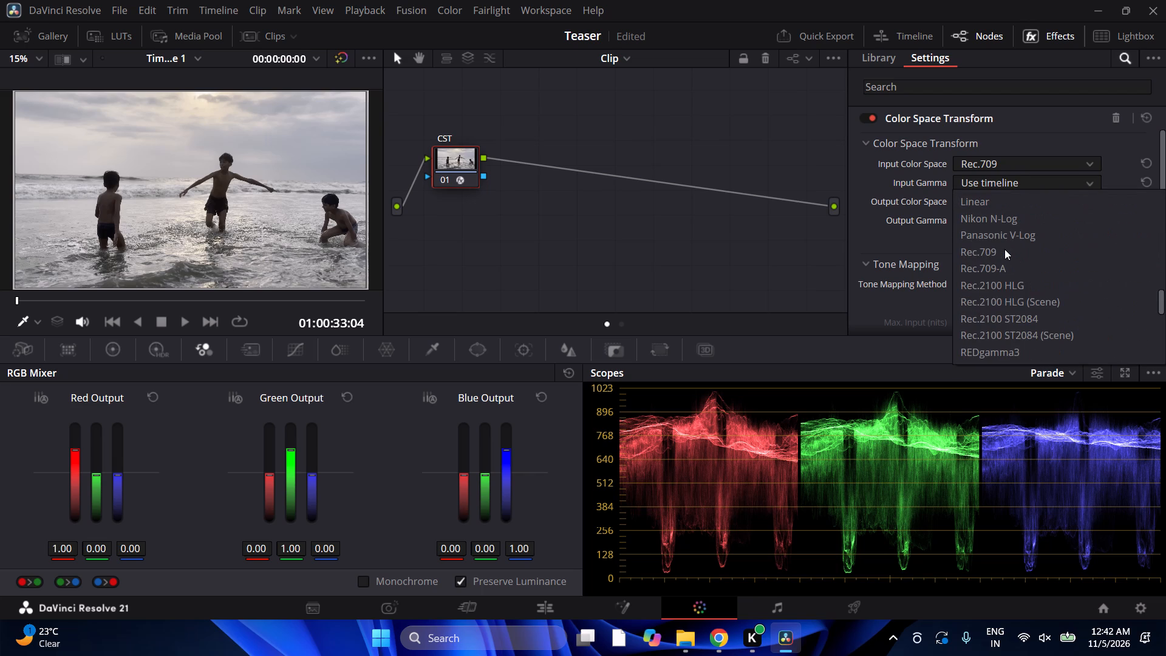
{"action": "left_click", "coordinate": [1001, 251]}
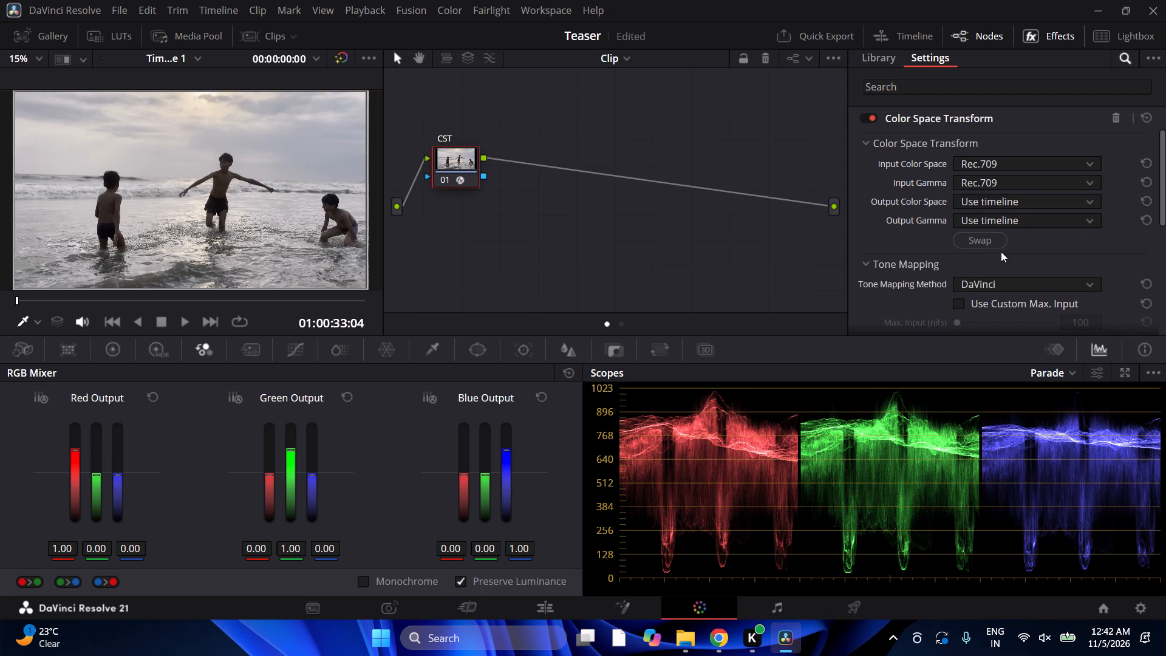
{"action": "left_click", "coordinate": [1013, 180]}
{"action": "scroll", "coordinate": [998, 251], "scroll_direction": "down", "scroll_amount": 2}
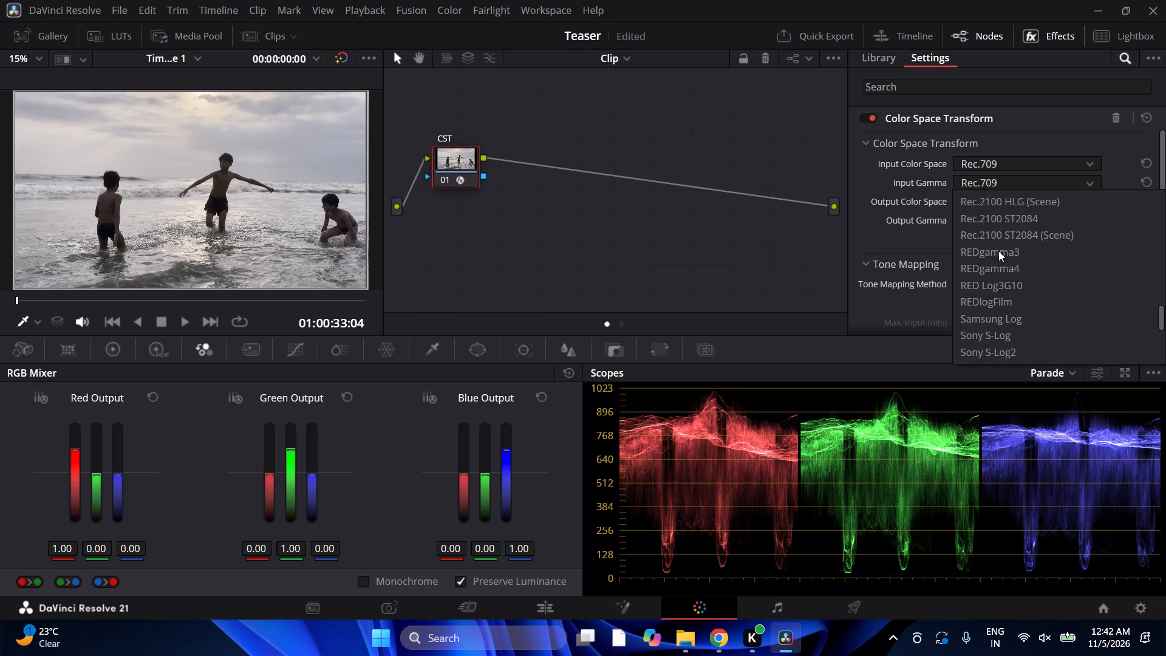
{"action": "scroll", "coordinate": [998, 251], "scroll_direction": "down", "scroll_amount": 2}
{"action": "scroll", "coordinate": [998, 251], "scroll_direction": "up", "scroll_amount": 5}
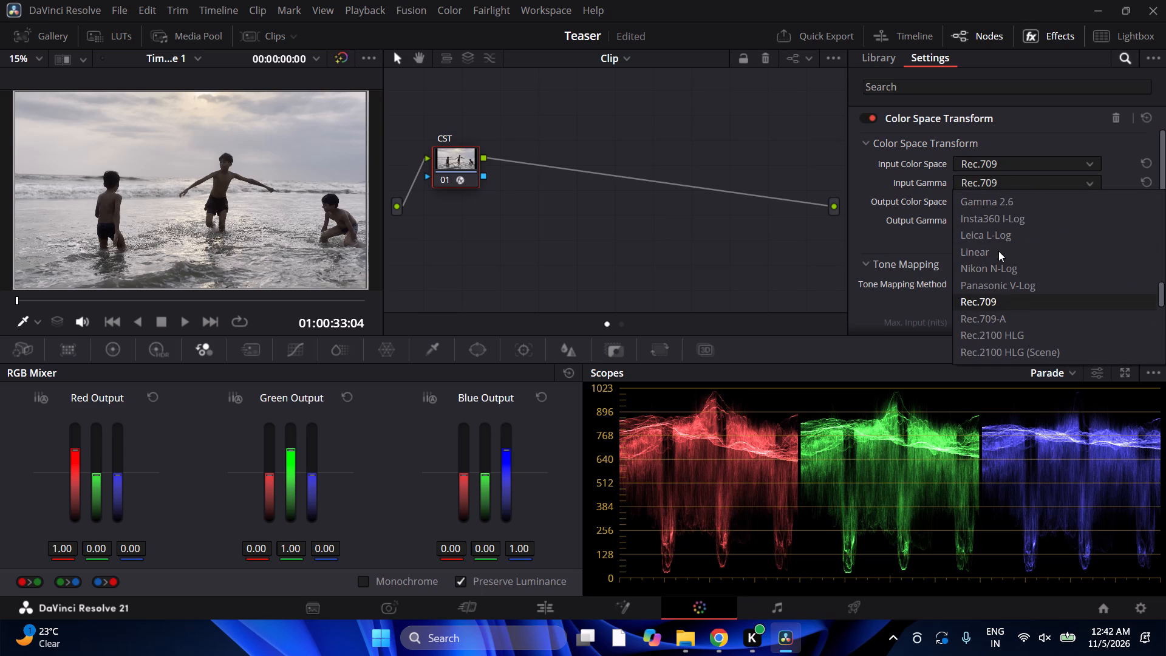
Check the timeline and output color space in the project's Color Management settings, then leave them without making changes.
{"action": "double_click", "coordinate": [1137, 604]}
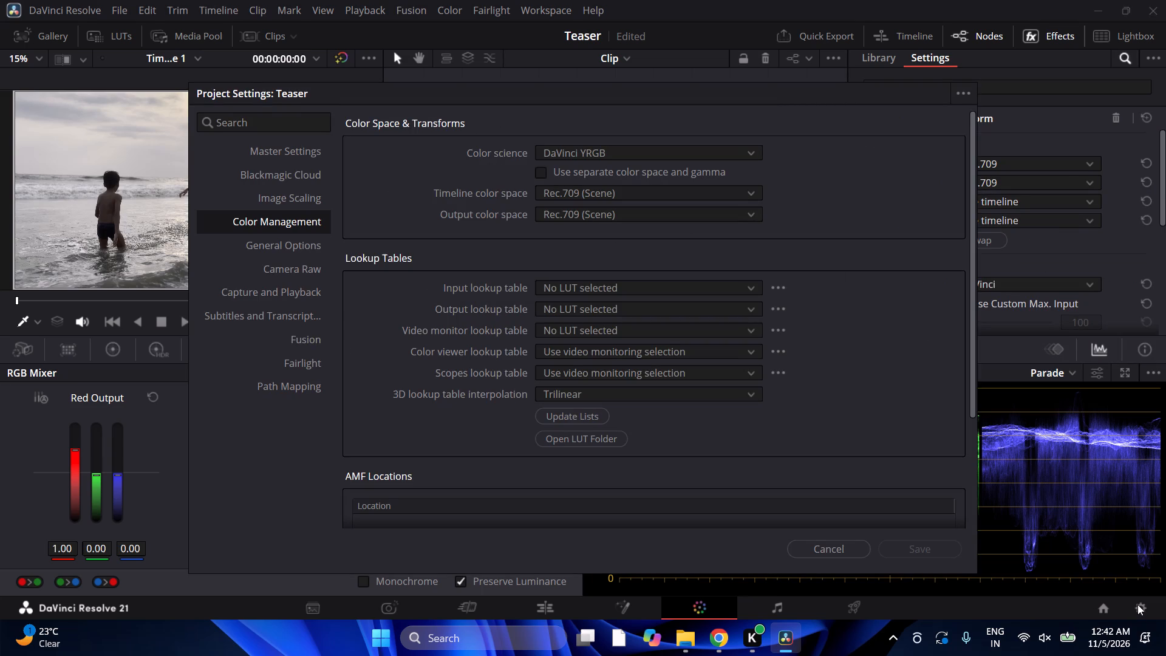
{"action": "left_click", "coordinate": [1037, 141]}
{"action": "left_click", "coordinate": [837, 542]}
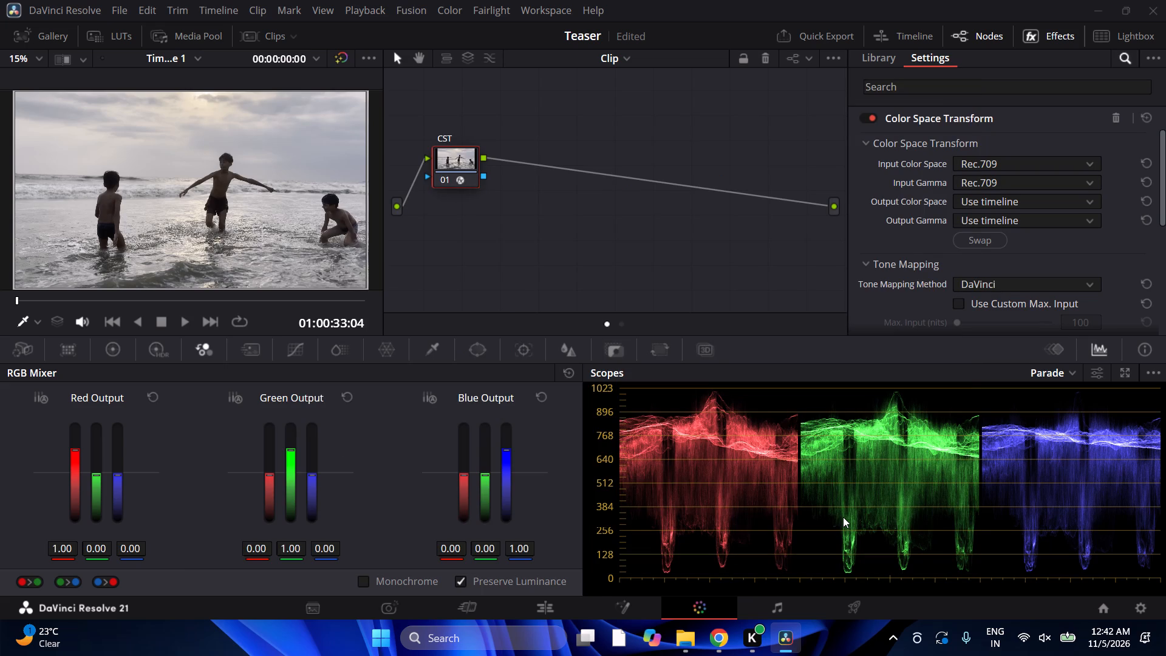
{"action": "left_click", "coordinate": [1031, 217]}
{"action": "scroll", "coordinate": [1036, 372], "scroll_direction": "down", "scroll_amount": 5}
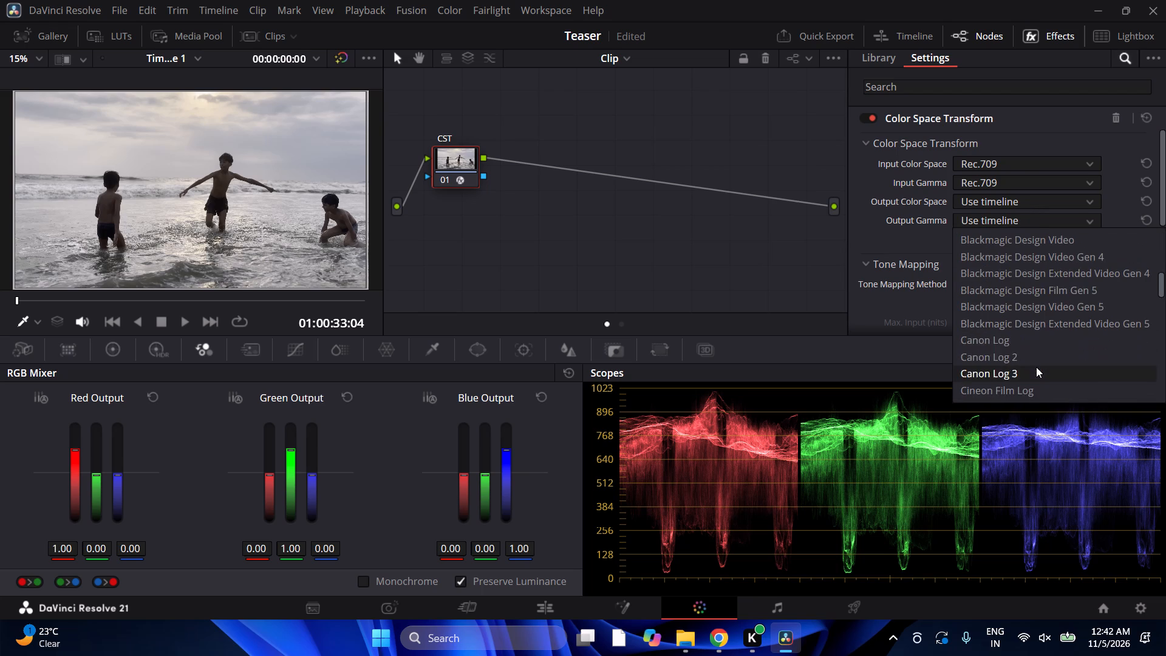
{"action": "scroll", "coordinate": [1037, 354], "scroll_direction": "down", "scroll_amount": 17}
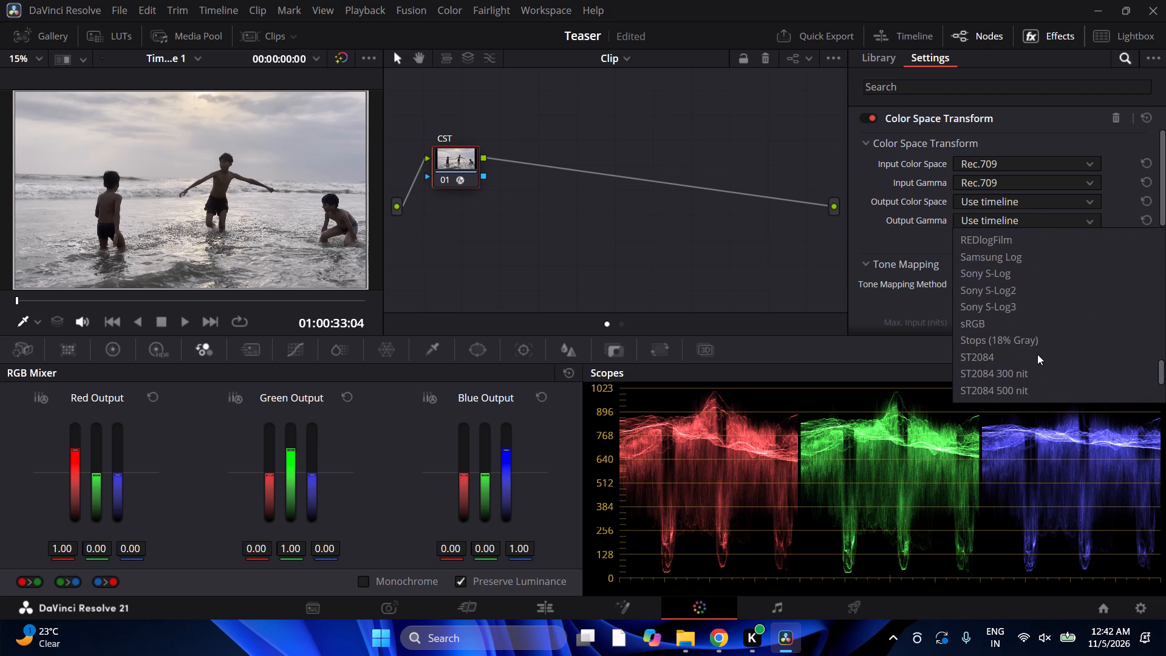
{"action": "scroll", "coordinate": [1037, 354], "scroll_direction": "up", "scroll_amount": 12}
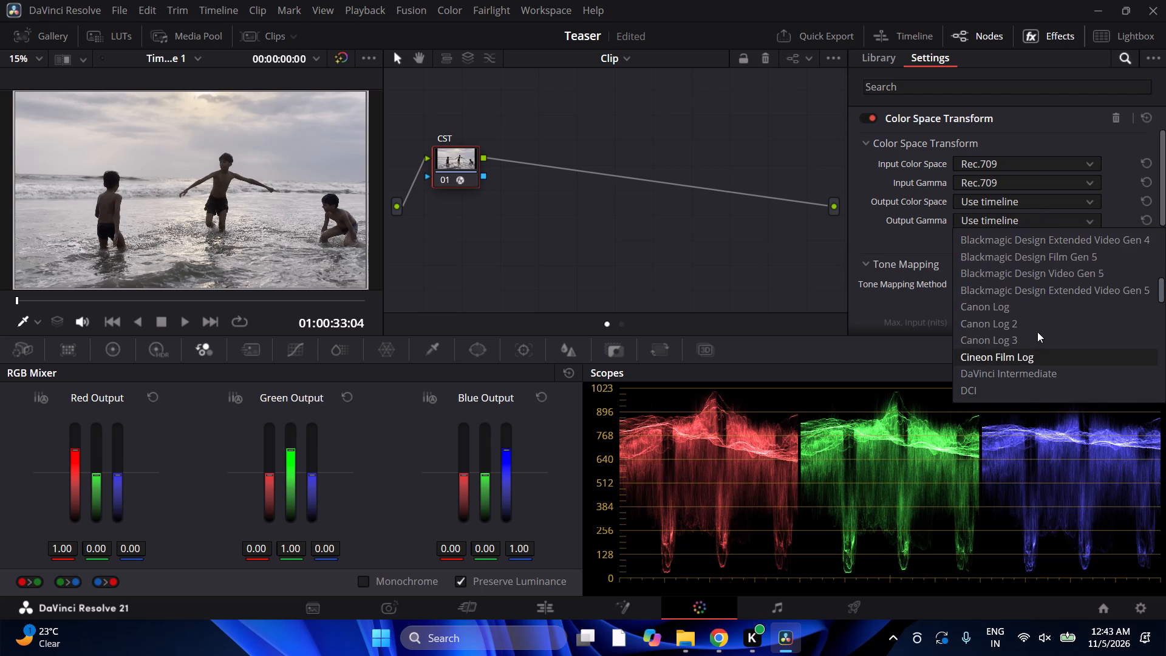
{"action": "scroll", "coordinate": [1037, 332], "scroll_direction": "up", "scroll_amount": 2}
Set the Color Space Transform's Output Color Space to DaVinci Wide Gamut.
{"action": "left_click", "coordinate": [1018, 200]}
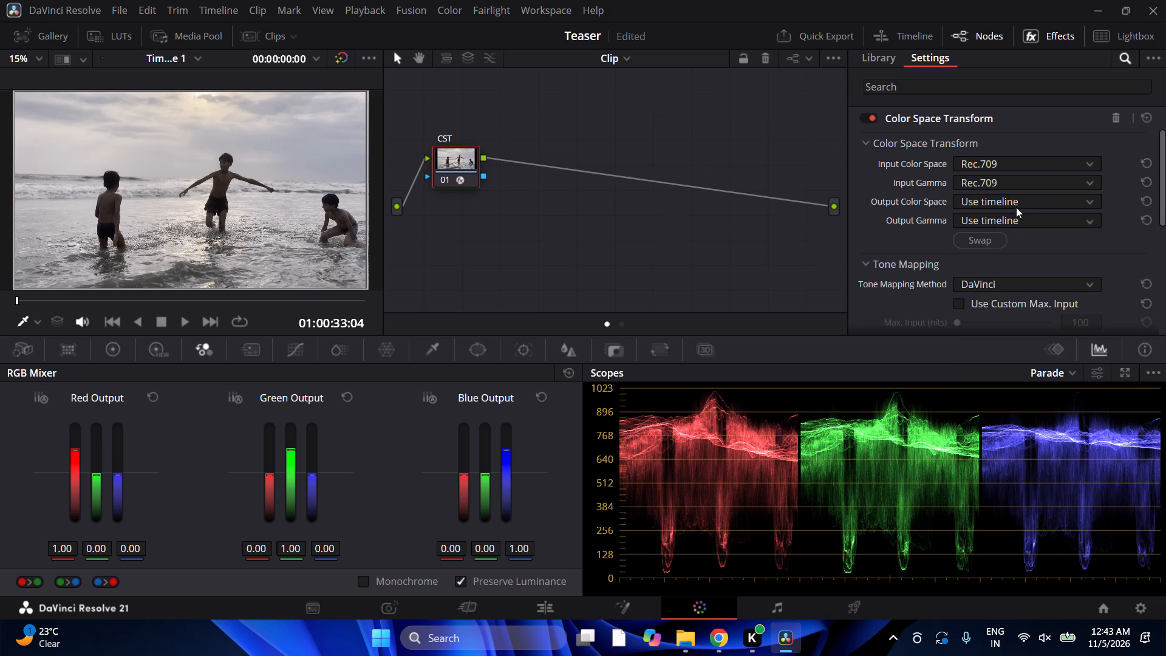
{"action": "scroll", "coordinate": [1017, 265], "scroll_direction": "down", "scroll_amount": 5}
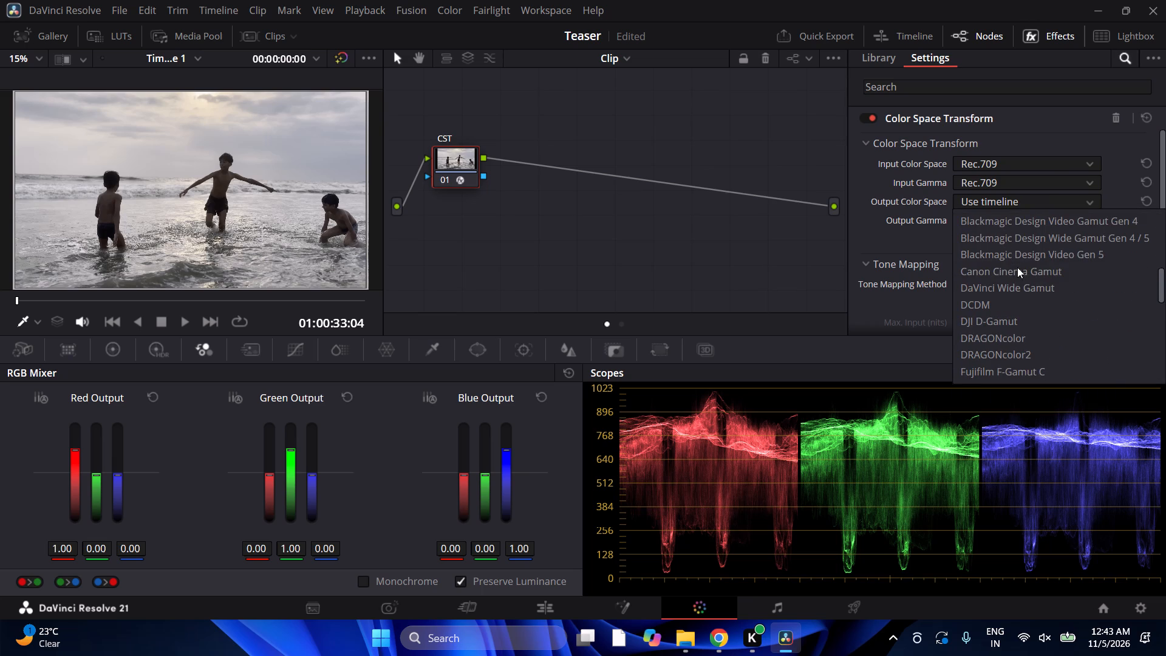
{"action": "left_click", "coordinate": [1022, 285]}
Set the Color Space Transform's Output Gamma to DaVinci Intermediate.
{"action": "left_click", "coordinate": [1017, 221]}
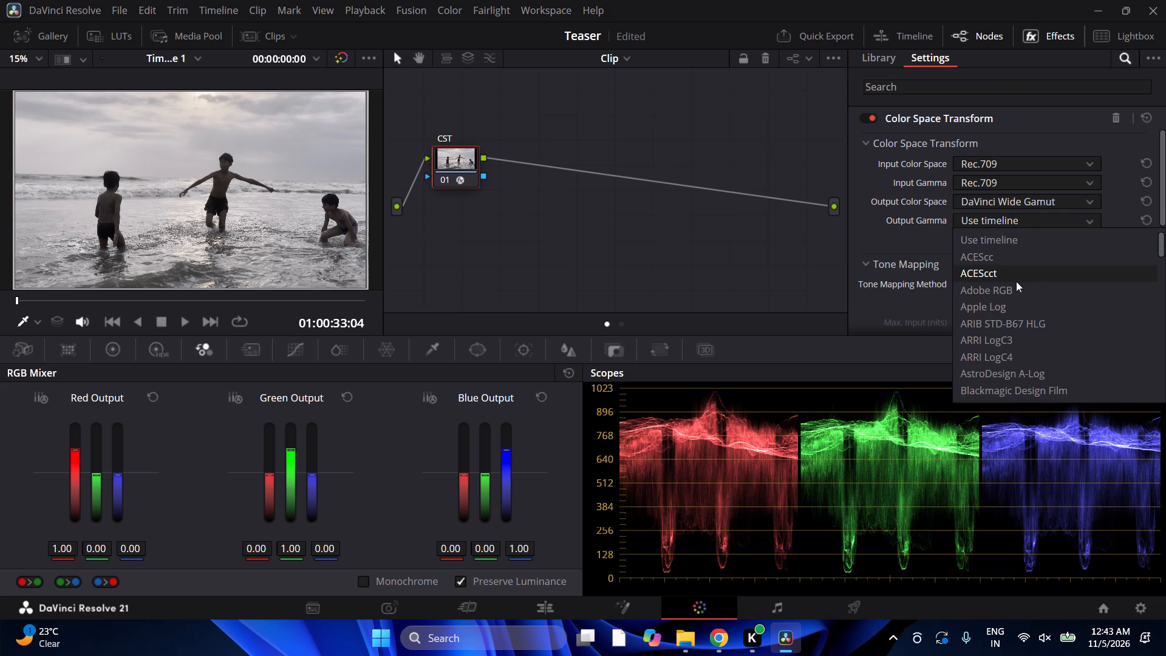
{"action": "scroll", "coordinate": [1016, 281], "scroll_direction": "down", "scroll_amount": 4}
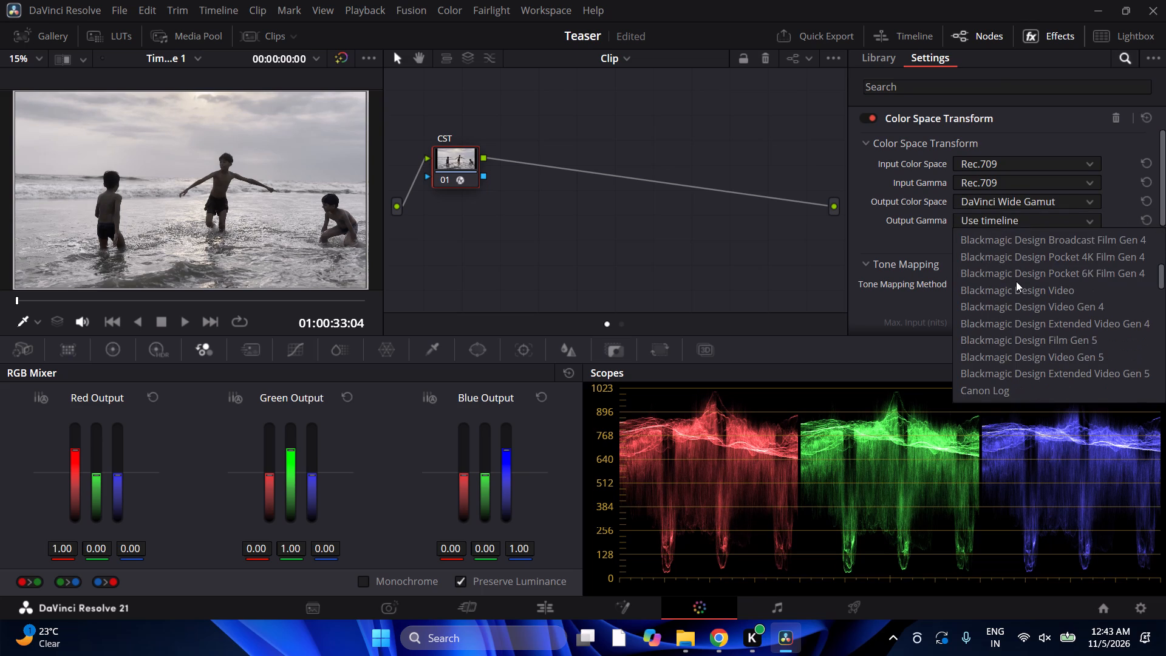
{"action": "scroll", "coordinate": [1021, 283], "scroll_direction": "down", "scroll_amount": 2}
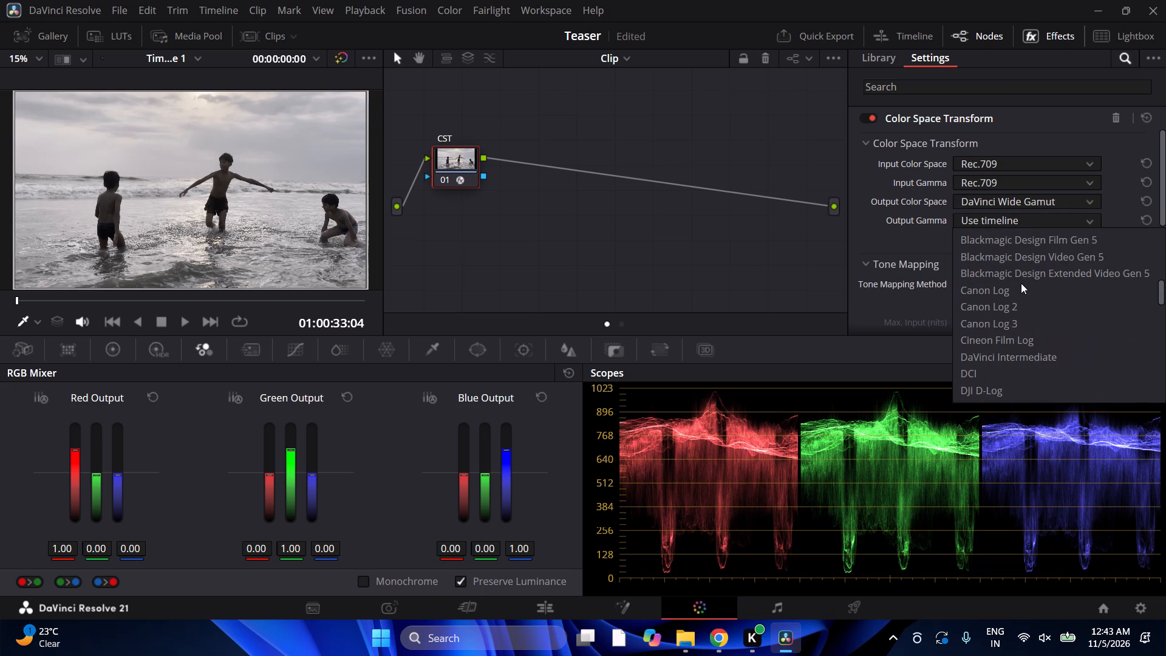
{"action": "scroll", "coordinate": [1021, 283], "scroll_direction": "down", "scroll_amount": 3}
{"action": "scroll", "coordinate": [1021, 283], "scroll_direction": "up", "scroll_amount": 1}
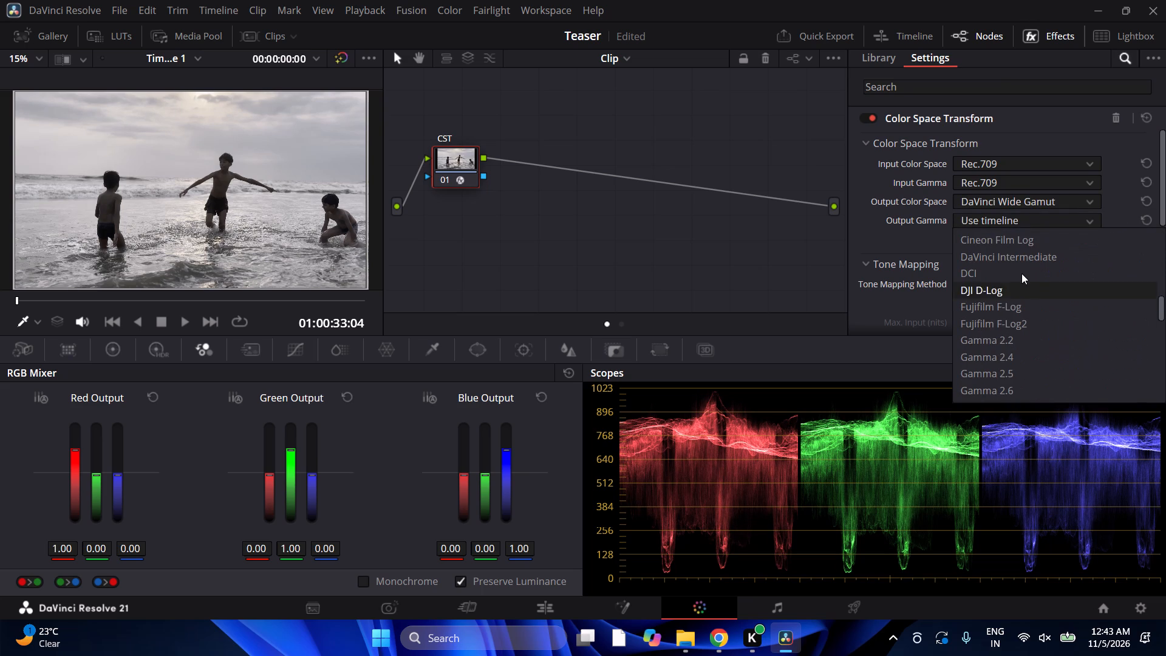
{"action": "left_click", "coordinate": [1024, 257]}
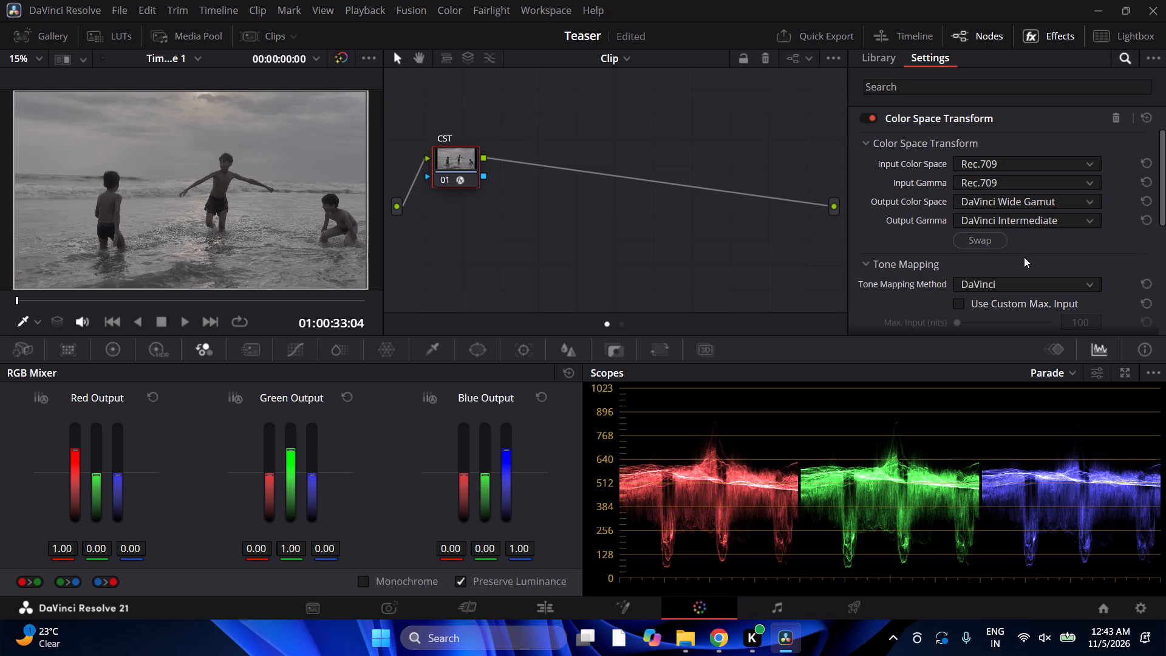
Play the clip to review the transformed image and try to reposition the CST node during playback.
{"action": "key", "text": "space"}
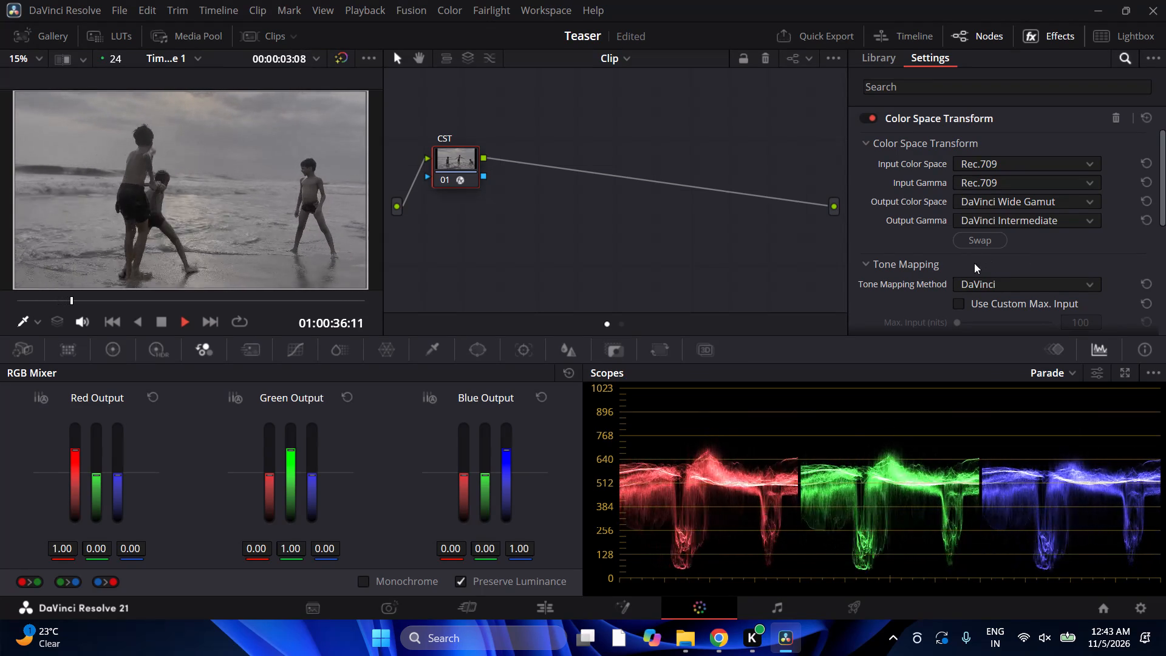
{"action": "left_click_drag", "start_coordinate": [442, 173], "coordinate": [460, 185]}
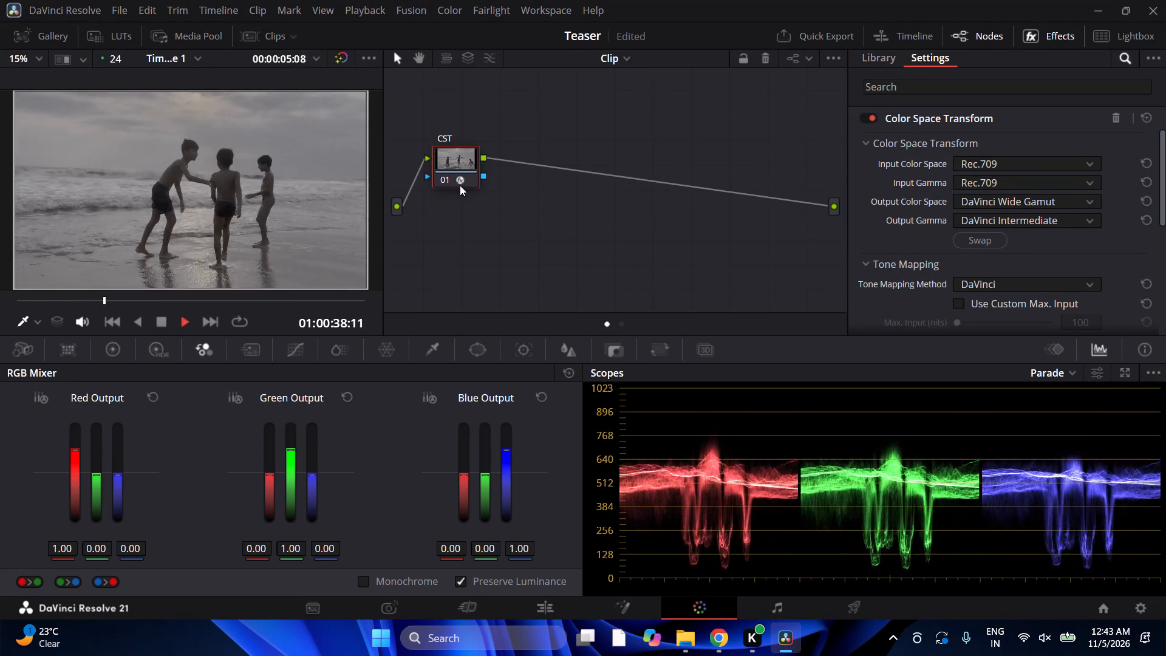
{"action": "left_click_drag", "start_coordinate": [460, 185], "coordinate": [460, 182]}
{"action": "left_click_drag", "start_coordinate": [460, 164], "coordinate": [460, 179]}
{"action": "left_click_drag", "start_coordinate": [461, 157], "coordinate": [470, 184]}
{"action": "left_click", "coordinate": [598, 177]}
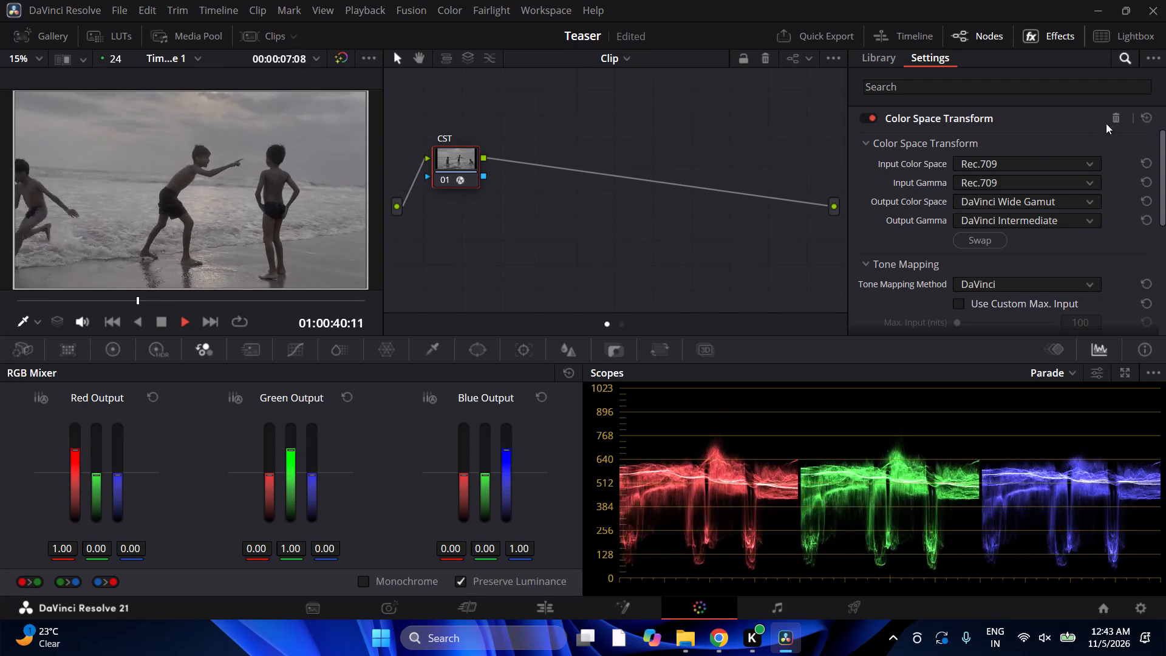
Hide the effects panel, pause the clip to add a serial node after the CST node, and resume playback.
{"action": "left_click", "coordinate": [1053, 38]}
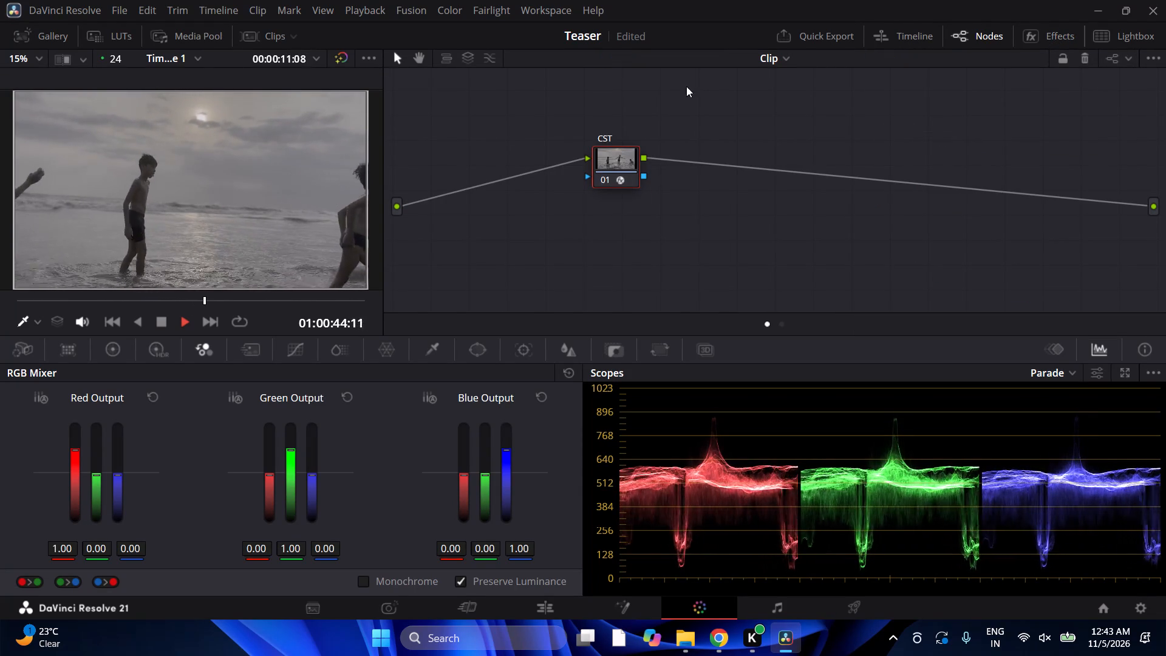
{"action": "right_click", "coordinate": [613, 162]}
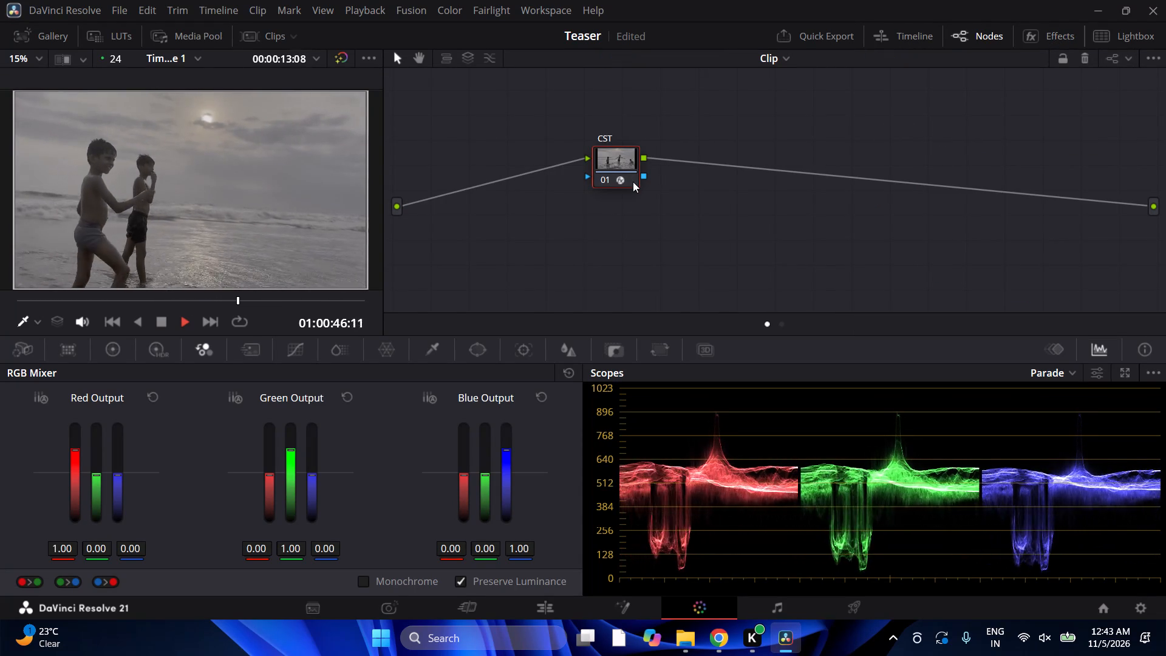
{"action": "right_click", "coordinate": [633, 182]}
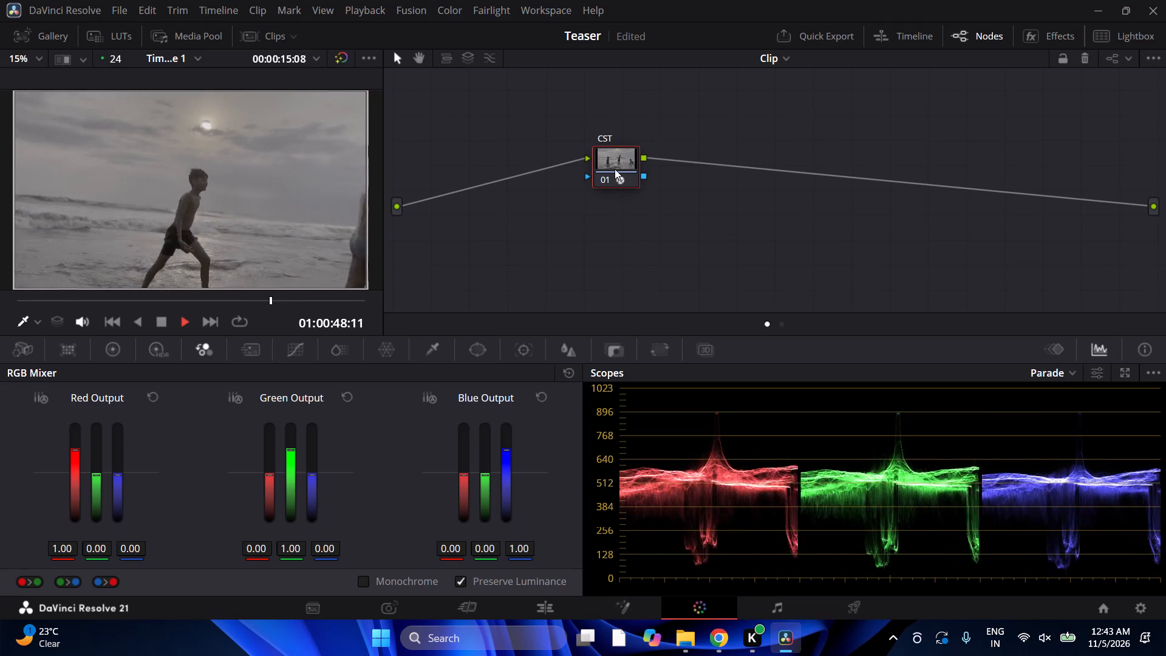
{"action": "key", "text": "space"}
{"action": "right_click", "coordinate": [614, 168]}
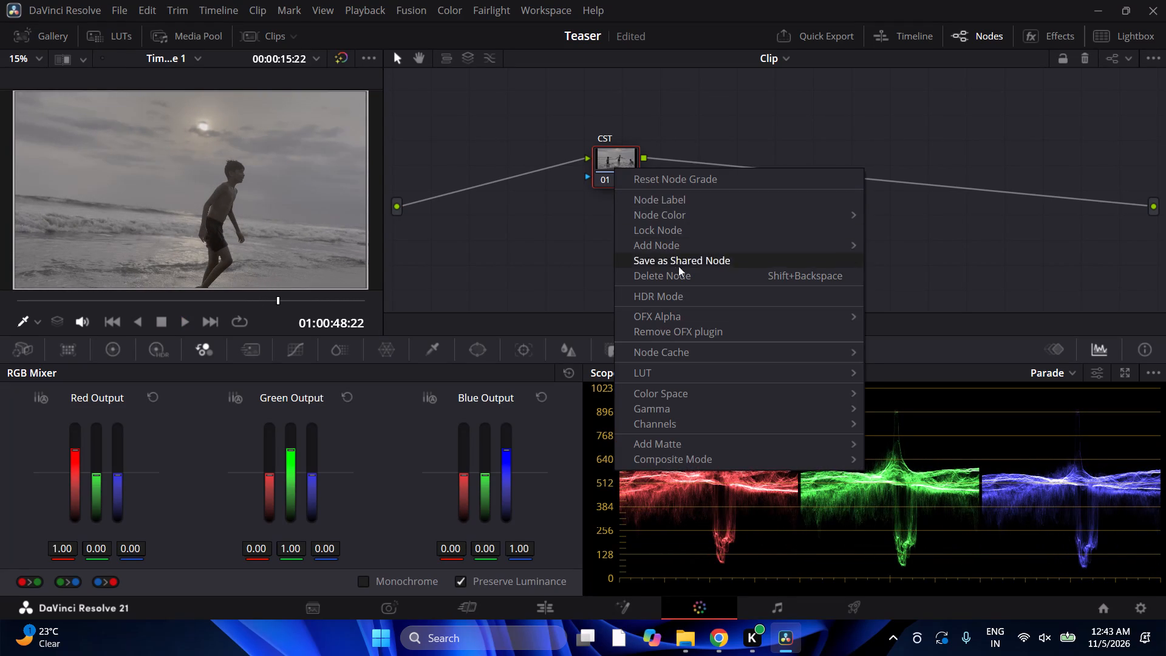
{"action": "left_click", "coordinate": [687, 250]}
{"action": "left_click", "coordinate": [896, 246]}
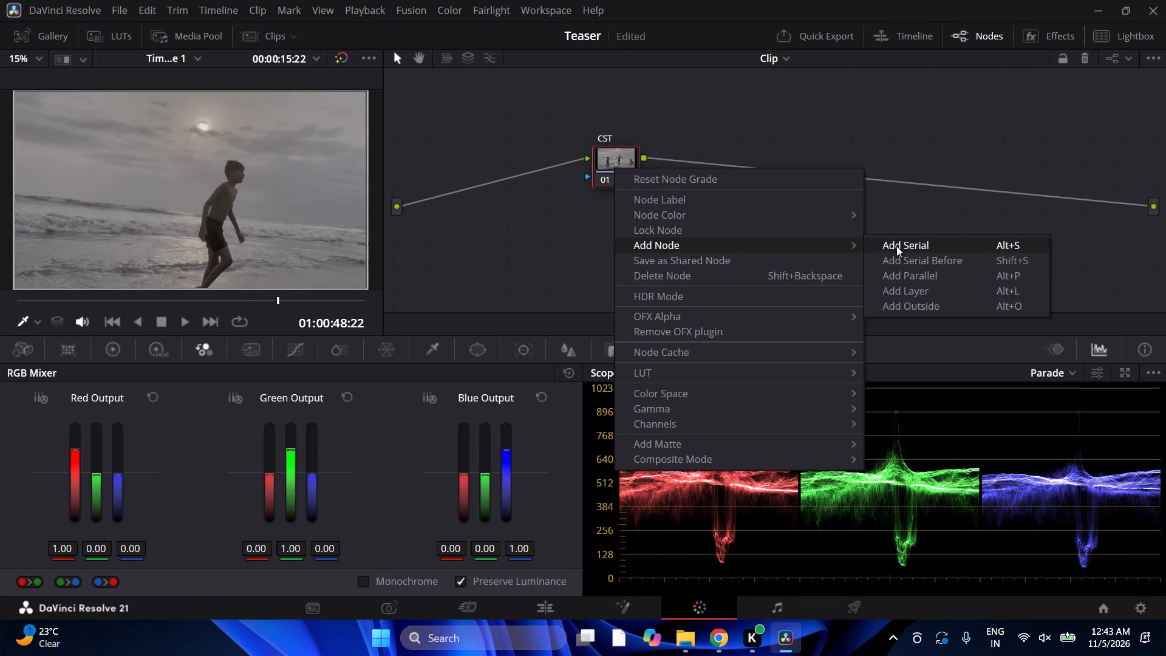
{"action": "key", "text": "space"}
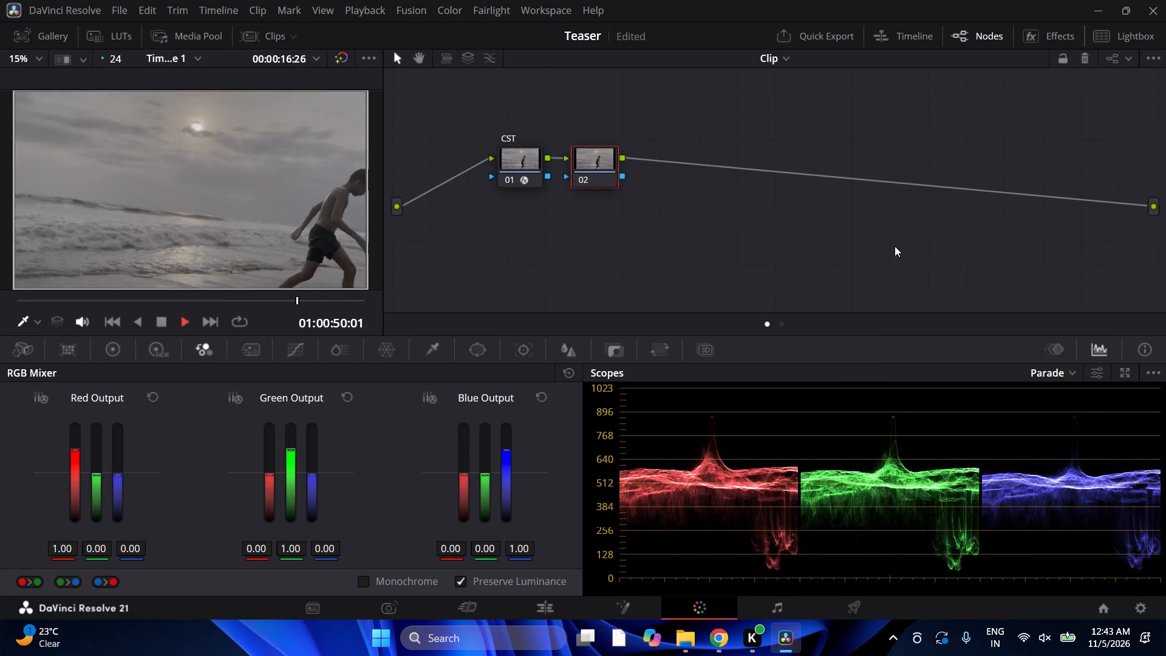
Try to apply a Color Space Transform to node 02 during playback, and pause once the opening beach clip is playing.
{"action": "left_click", "coordinate": [1059, 40]}
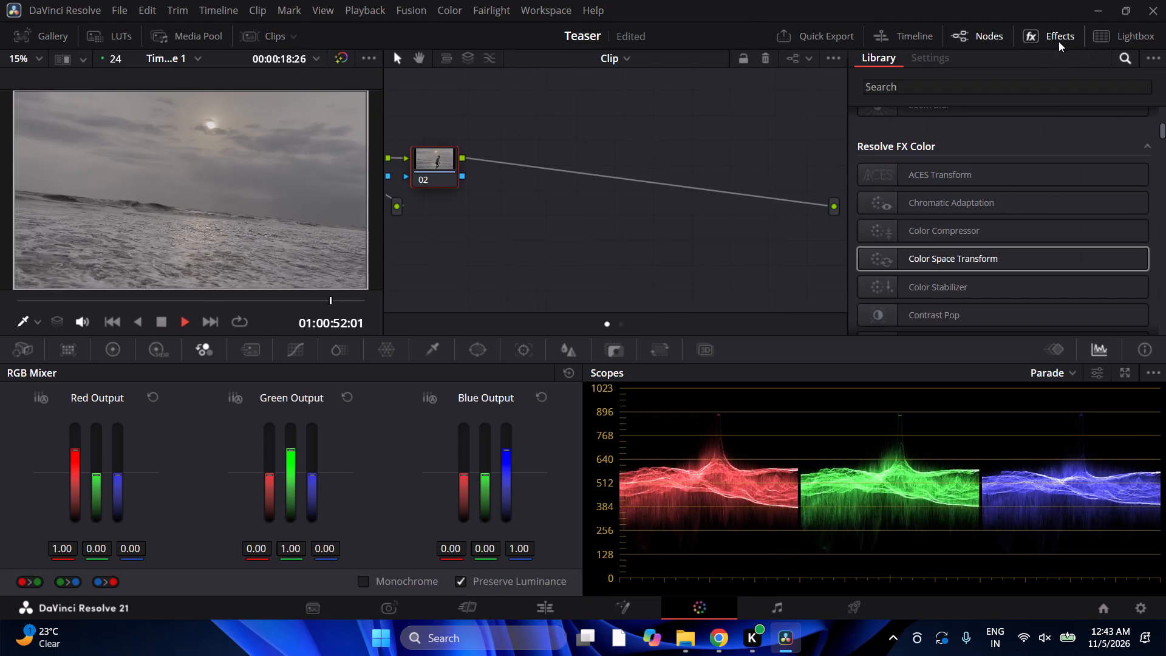
{"action": "left_click_drag", "start_coordinate": [974, 259], "coordinate": [440, 159]}
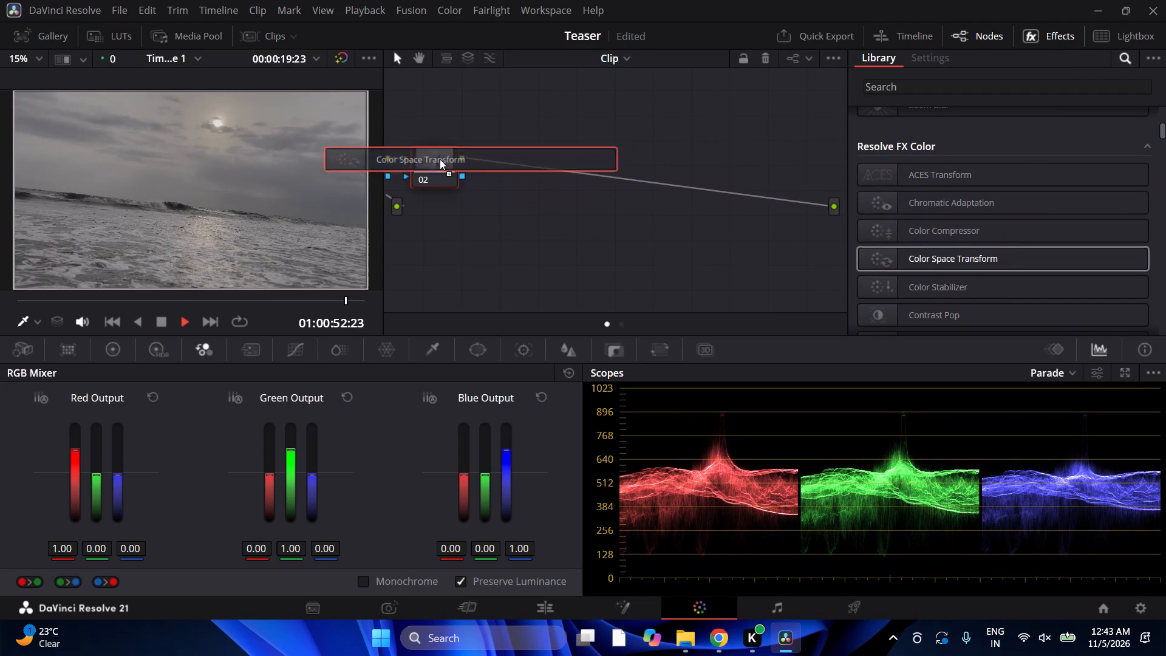
{"action": "left_click_drag", "start_coordinate": [440, 159], "coordinate": [436, 158]}
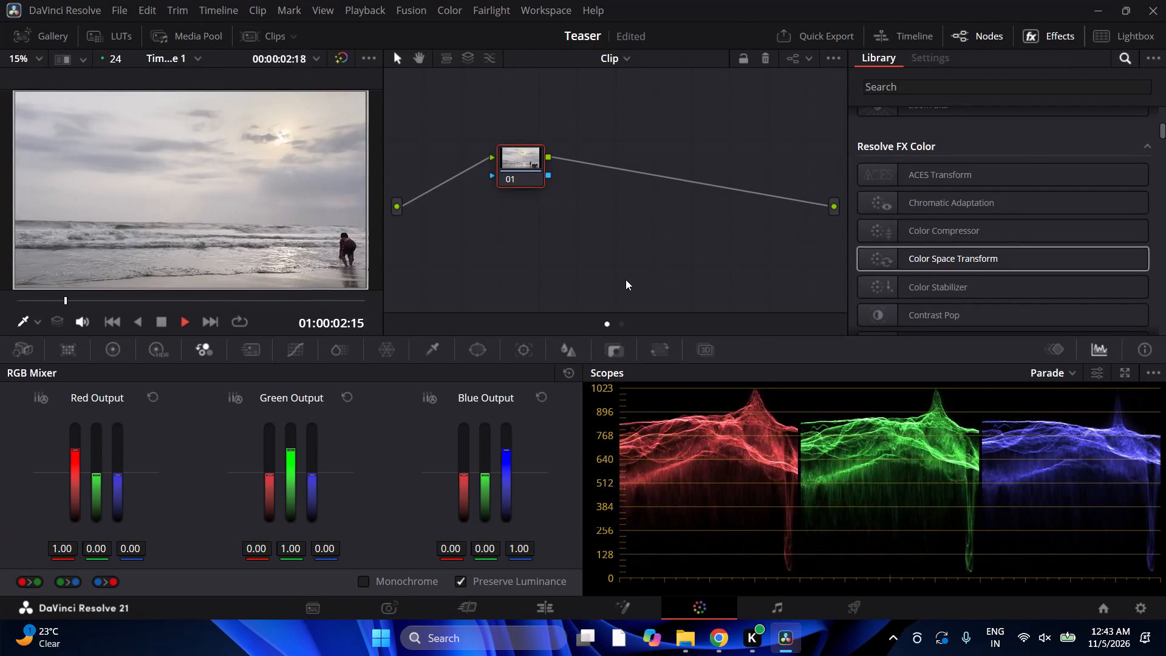
{"action": "key", "text": "space"}
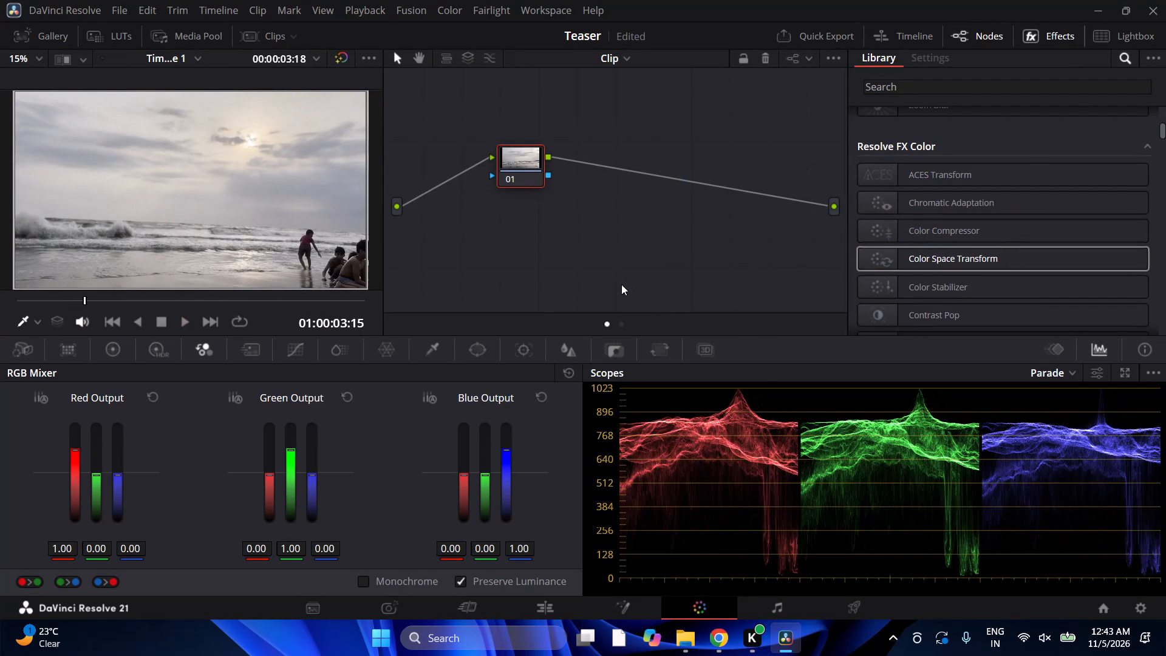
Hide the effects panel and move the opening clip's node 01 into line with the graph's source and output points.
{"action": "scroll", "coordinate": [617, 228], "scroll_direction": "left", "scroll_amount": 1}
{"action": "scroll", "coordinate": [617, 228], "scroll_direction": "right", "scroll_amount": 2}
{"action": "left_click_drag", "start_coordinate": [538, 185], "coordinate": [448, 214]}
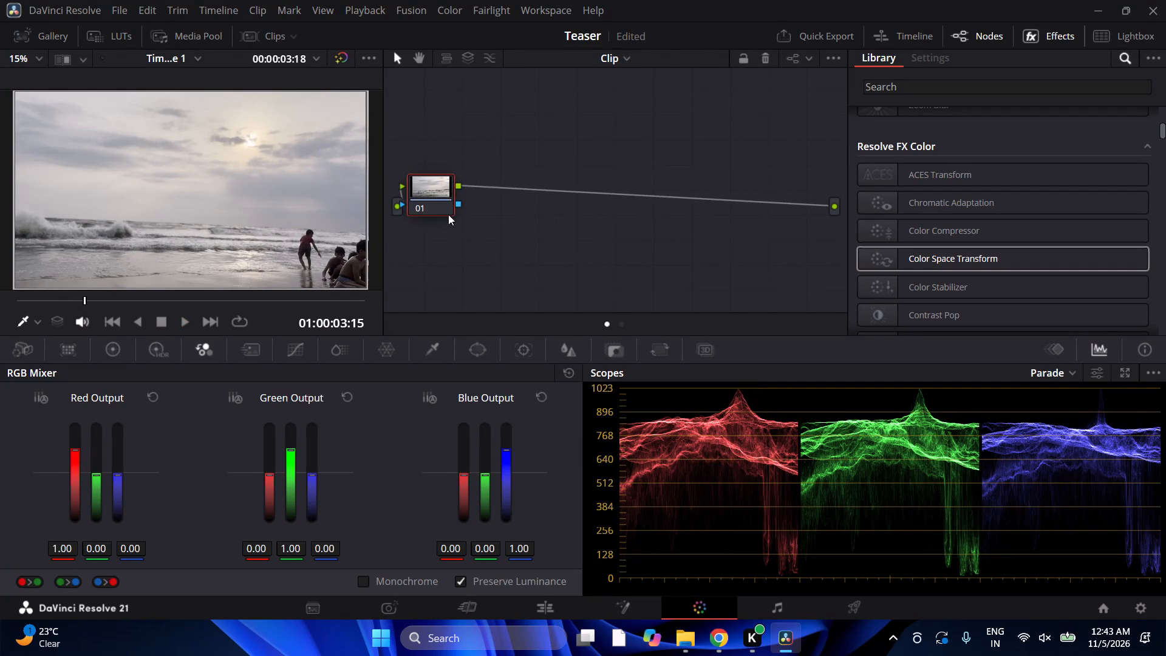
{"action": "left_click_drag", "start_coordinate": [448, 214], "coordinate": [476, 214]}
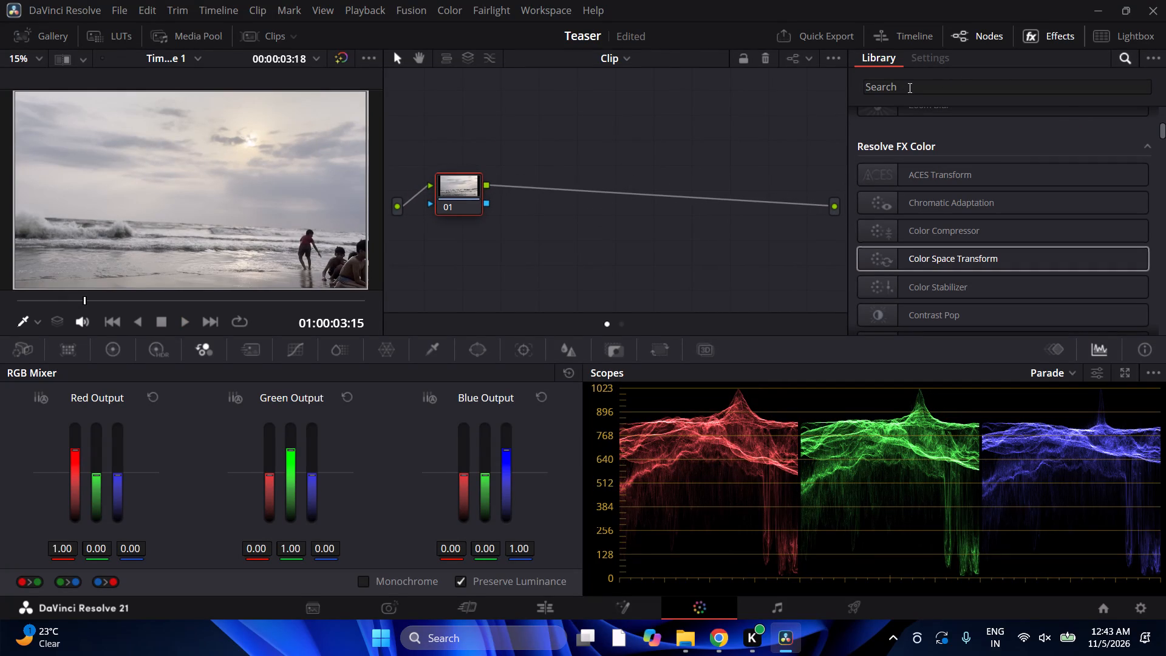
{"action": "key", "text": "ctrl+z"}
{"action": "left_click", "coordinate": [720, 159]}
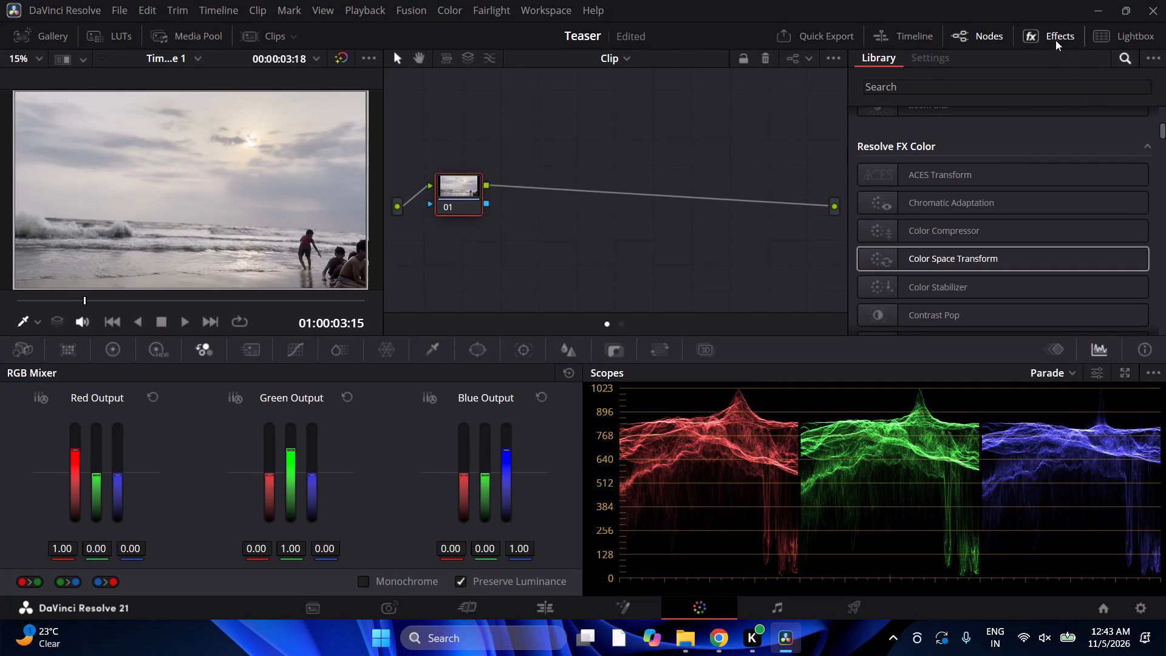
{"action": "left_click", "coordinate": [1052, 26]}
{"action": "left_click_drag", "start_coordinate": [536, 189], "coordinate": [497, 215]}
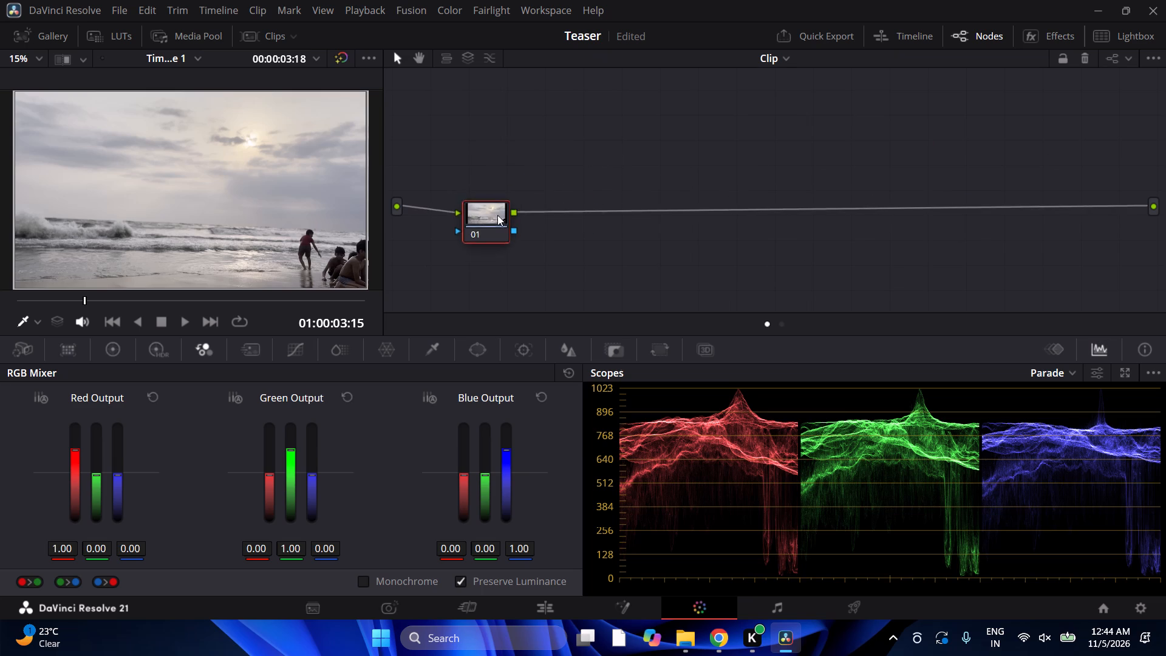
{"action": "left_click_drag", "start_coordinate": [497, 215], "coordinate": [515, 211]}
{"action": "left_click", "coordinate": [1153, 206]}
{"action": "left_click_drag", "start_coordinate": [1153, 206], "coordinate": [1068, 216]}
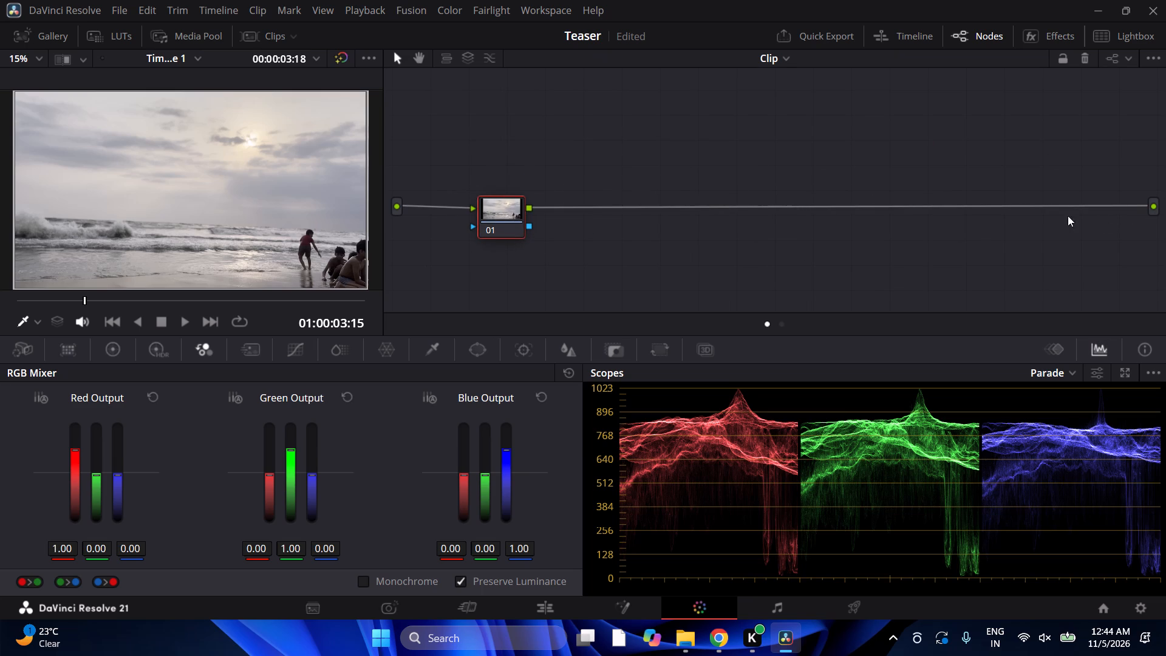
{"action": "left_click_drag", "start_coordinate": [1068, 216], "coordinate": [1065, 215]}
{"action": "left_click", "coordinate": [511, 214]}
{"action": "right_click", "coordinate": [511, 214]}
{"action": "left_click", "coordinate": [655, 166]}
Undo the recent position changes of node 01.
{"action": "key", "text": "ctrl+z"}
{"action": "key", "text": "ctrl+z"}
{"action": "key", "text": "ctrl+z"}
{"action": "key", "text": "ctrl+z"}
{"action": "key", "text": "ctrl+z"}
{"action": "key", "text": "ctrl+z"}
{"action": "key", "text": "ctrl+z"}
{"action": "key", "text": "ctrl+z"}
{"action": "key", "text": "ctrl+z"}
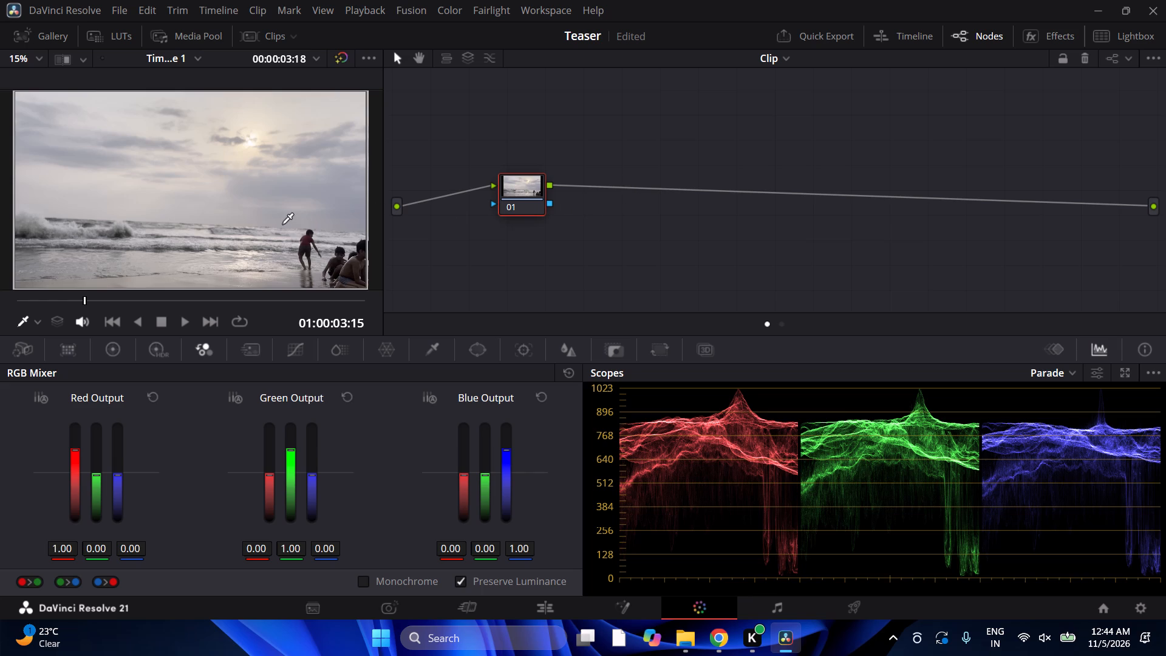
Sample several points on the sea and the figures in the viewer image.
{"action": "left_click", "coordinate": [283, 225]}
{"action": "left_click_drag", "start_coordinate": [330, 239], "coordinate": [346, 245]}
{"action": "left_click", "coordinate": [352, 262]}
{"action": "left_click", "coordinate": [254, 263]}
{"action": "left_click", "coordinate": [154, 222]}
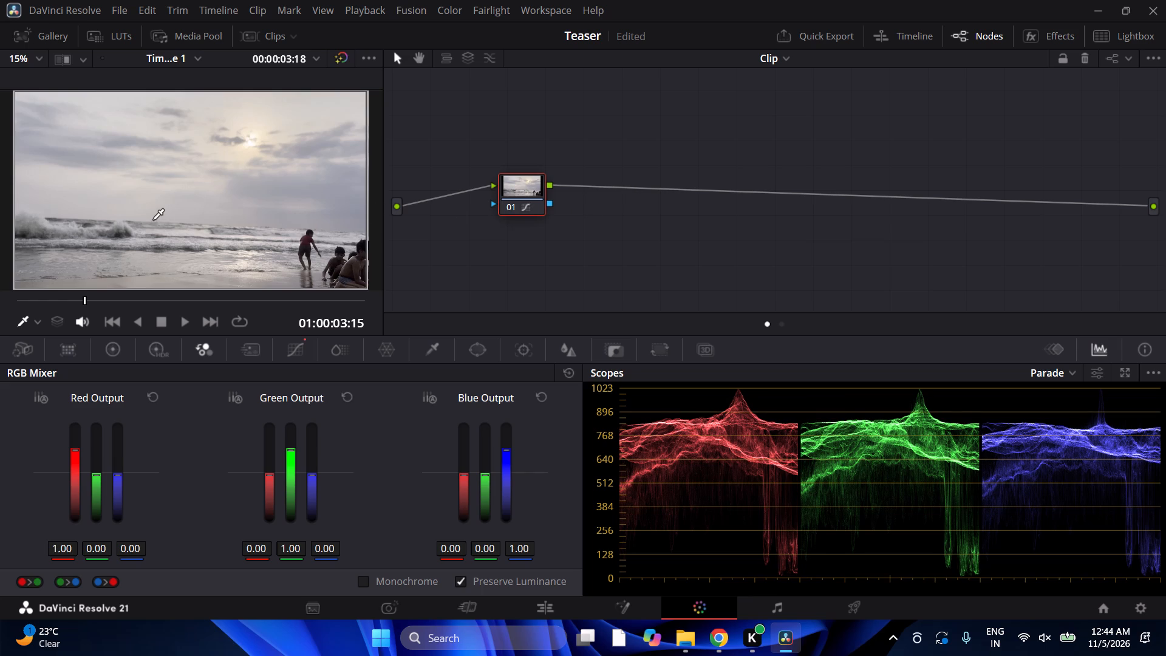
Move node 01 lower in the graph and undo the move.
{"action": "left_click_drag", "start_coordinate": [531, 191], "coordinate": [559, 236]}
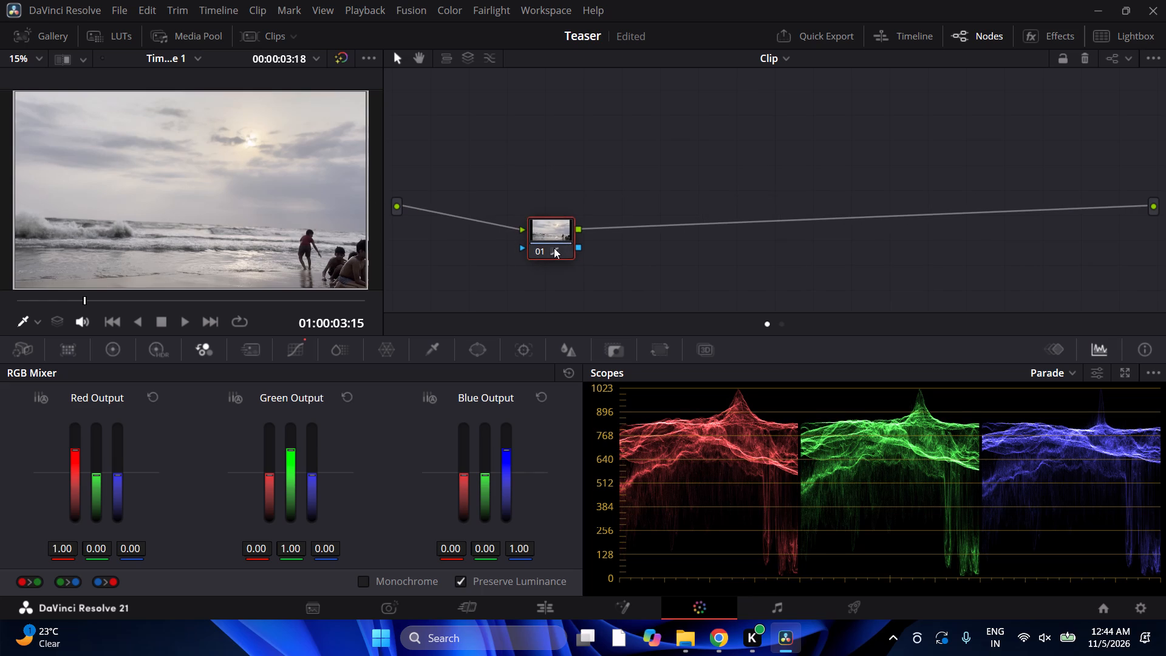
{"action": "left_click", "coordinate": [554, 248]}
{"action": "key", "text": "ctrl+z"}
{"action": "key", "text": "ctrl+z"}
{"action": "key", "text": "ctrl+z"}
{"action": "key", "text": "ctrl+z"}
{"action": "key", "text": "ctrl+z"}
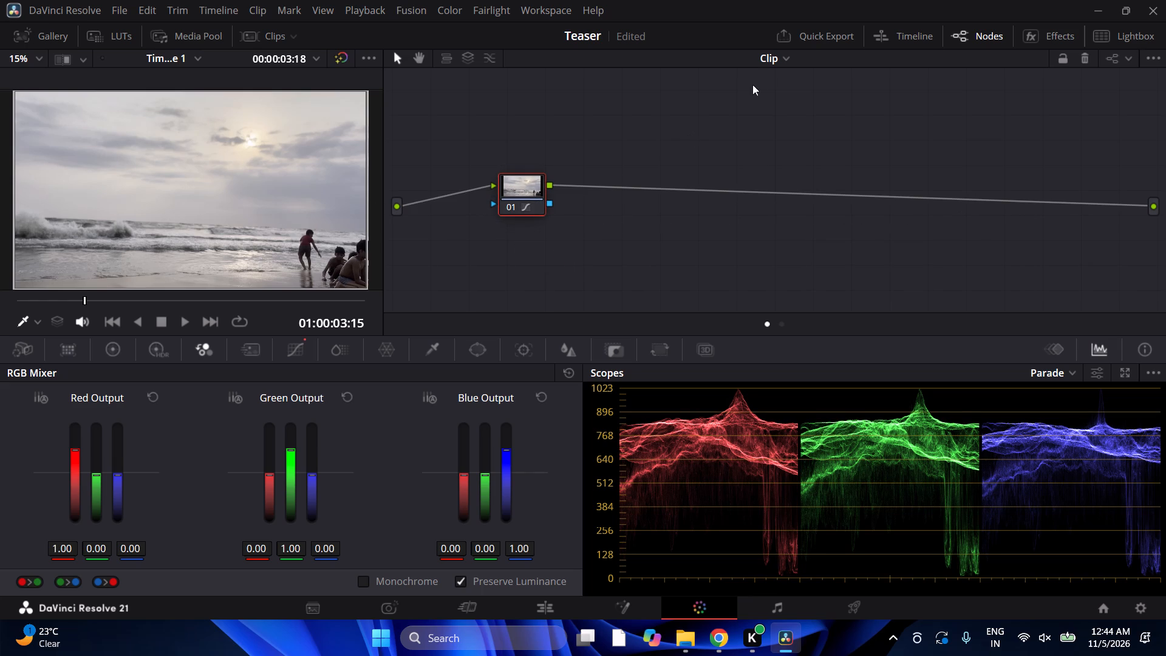
Widen the viewer against the node graph and reposition node 01 a little away from the source point.
{"action": "left_click_drag", "start_coordinate": [384, 162], "coordinate": [395, 164]}
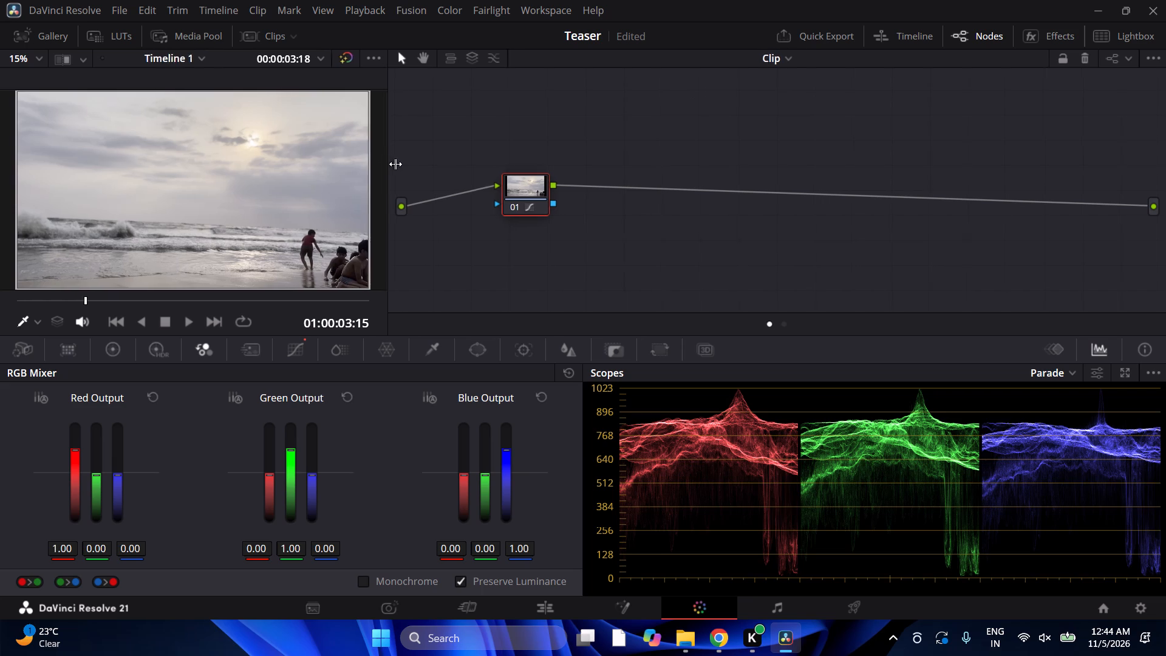
{"action": "left_click_drag", "start_coordinate": [395, 164], "coordinate": [605, 174]}
{"action": "left_click_drag", "start_coordinate": [704, 193], "coordinate": [706, 219]}
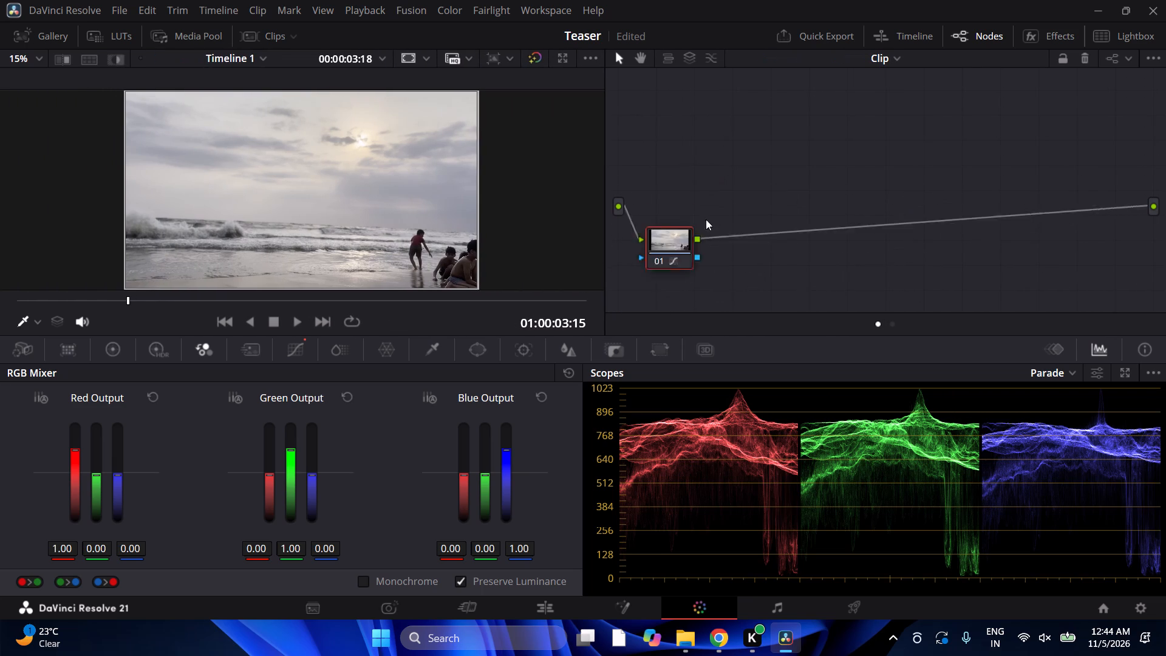
{"action": "left_click_drag", "start_coordinate": [706, 219], "coordinate": [732, 188]}
Reset the grade of node 01.
{"action": "left_click", "coordinate": [721, 191]}
{"action": "right_click", "coordinate": [721, 191]}
{"action": "left_click", "coordinate": [768, 205]}
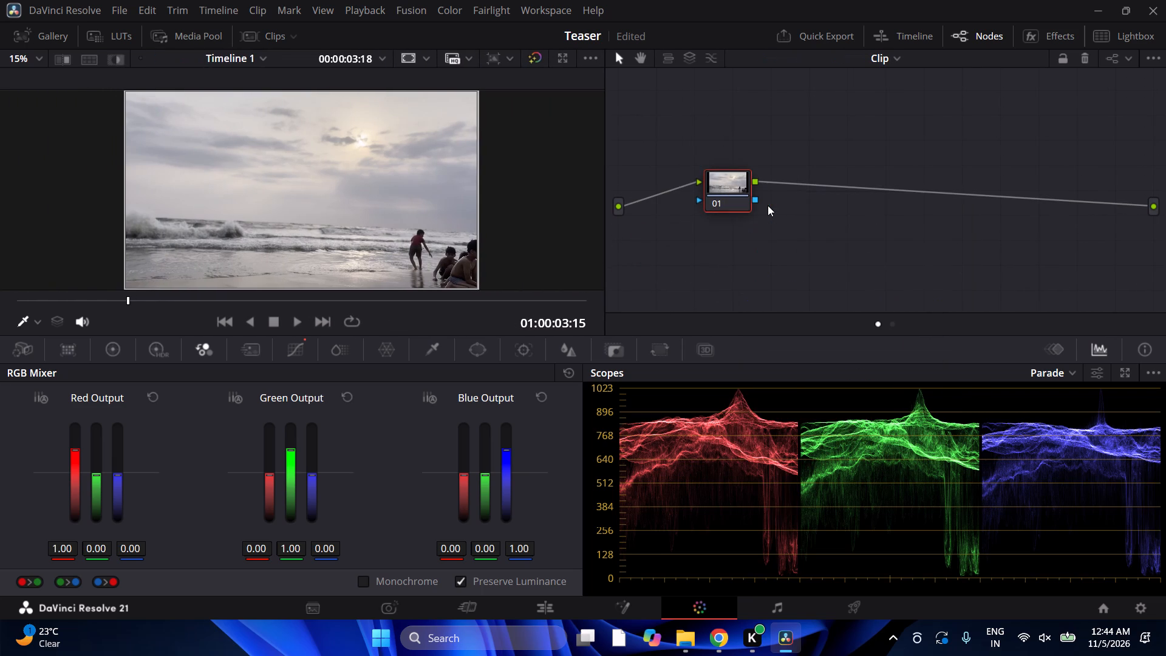
Show the effects library and apply the Color Space Transform effect to node 01.
{"action": "right_click", "coordinate": [711, 180]}
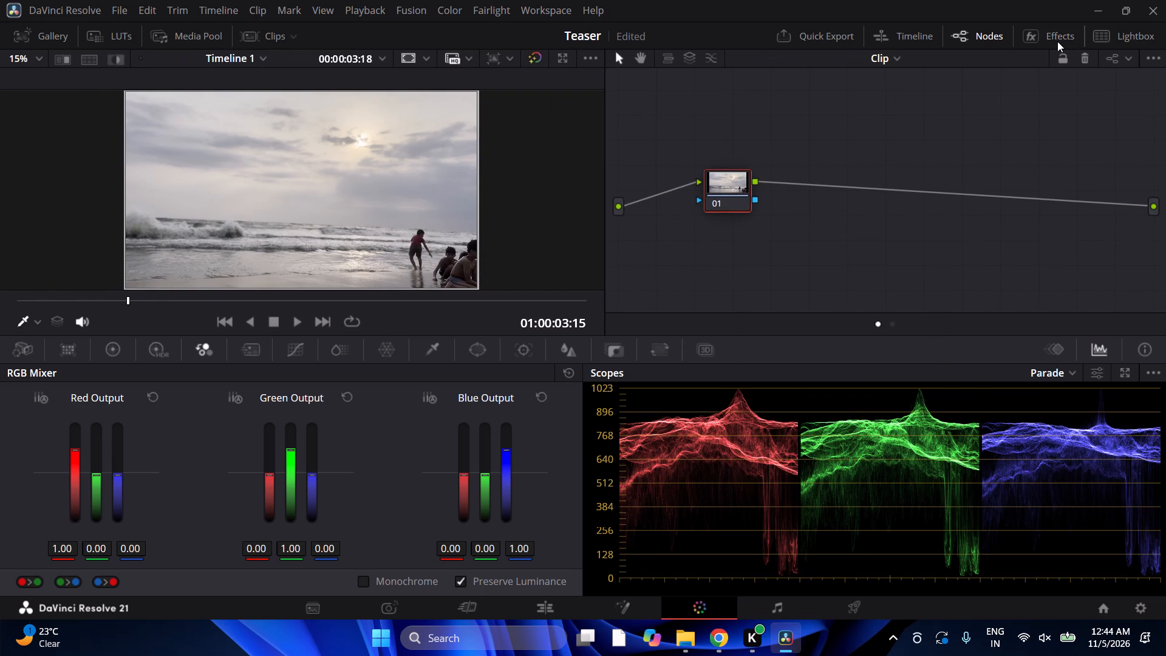
{"action": "left_click", "coordinate": [1052, 41]}
{"action": "left_click_drag", "start_coordinate": [962, 263], "coordinate": [957, 263]}
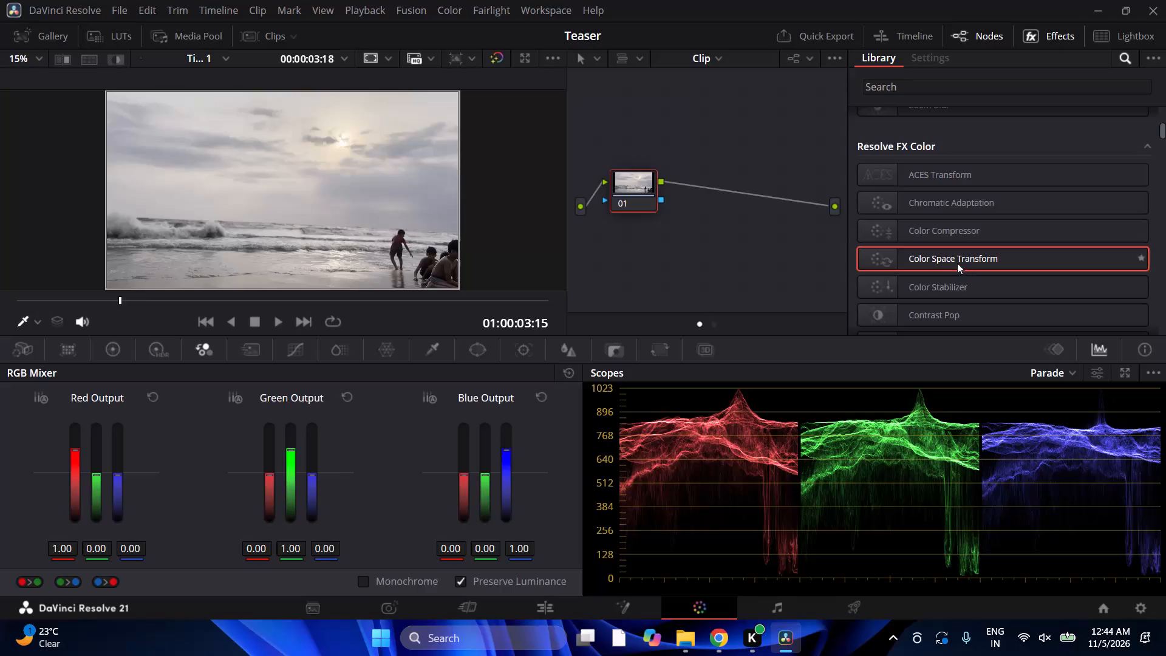
{"action": "left_click_drag", "start_coordinate": [957, 263], "coordinate": [643, 190]}
Set the Color Space Transform's Input Color Space to Rec.709.
{"action": "left_click", "coordinate": [992, 164]}
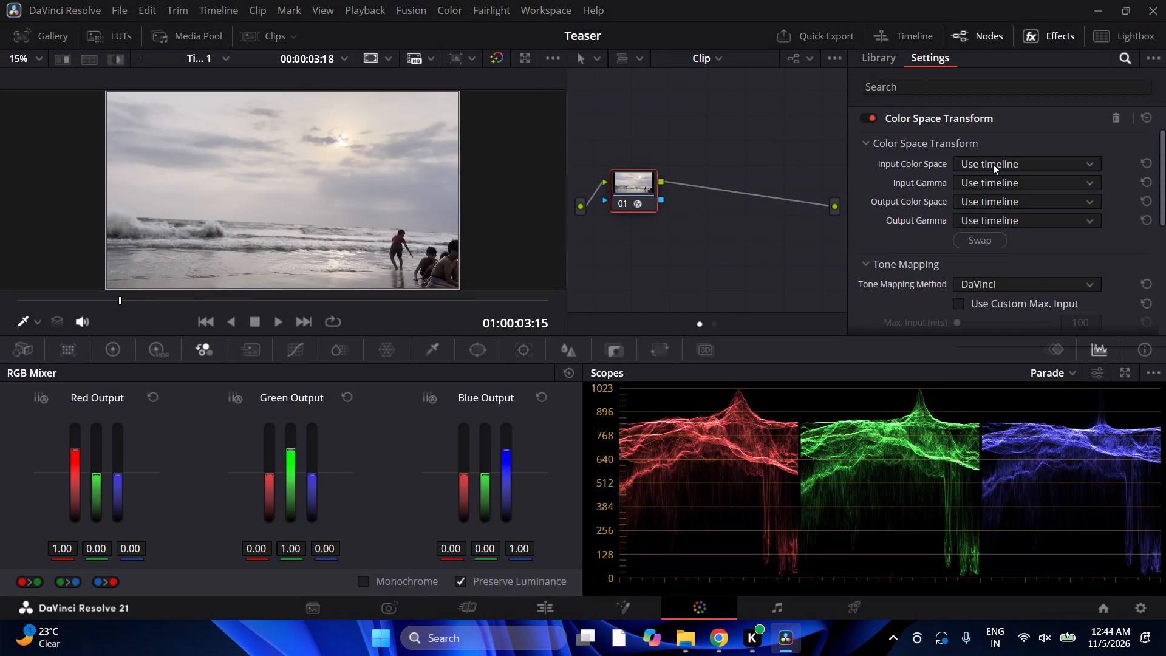
{"action": "scroll", "coordinate": [989, 178], "scroll_direction": "down", "scroll_amount": 5}
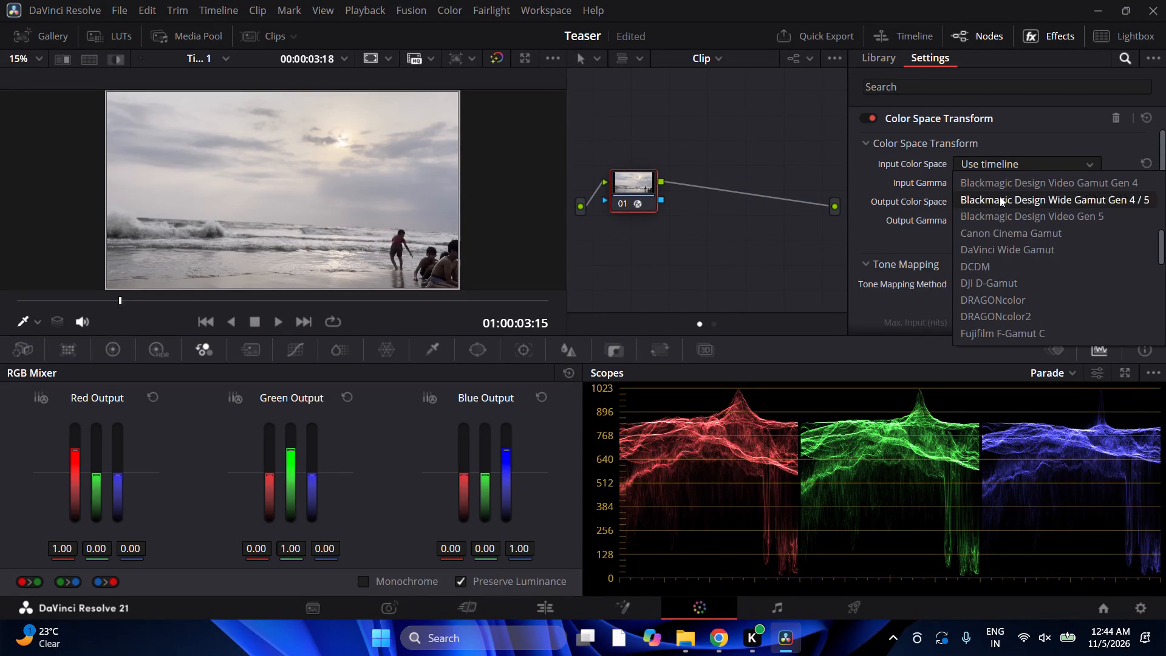
{"action": "scroll", "coordinate": [1017, 275], "scroll_direction": "down", "scroll_amount": 3}
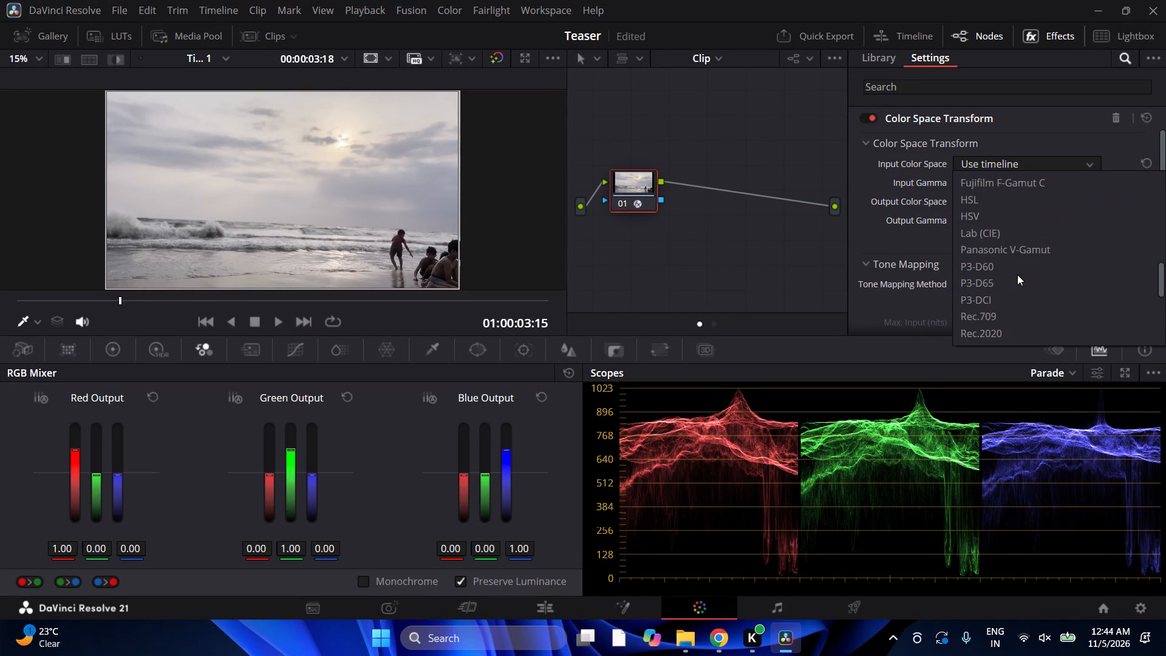
{"action": "scroll", "coordinate": [1021, 255], "scroll_direction": "down", "scroll_amount": 2}
{"action": "left_click", "coordinate": [1026, 215]}
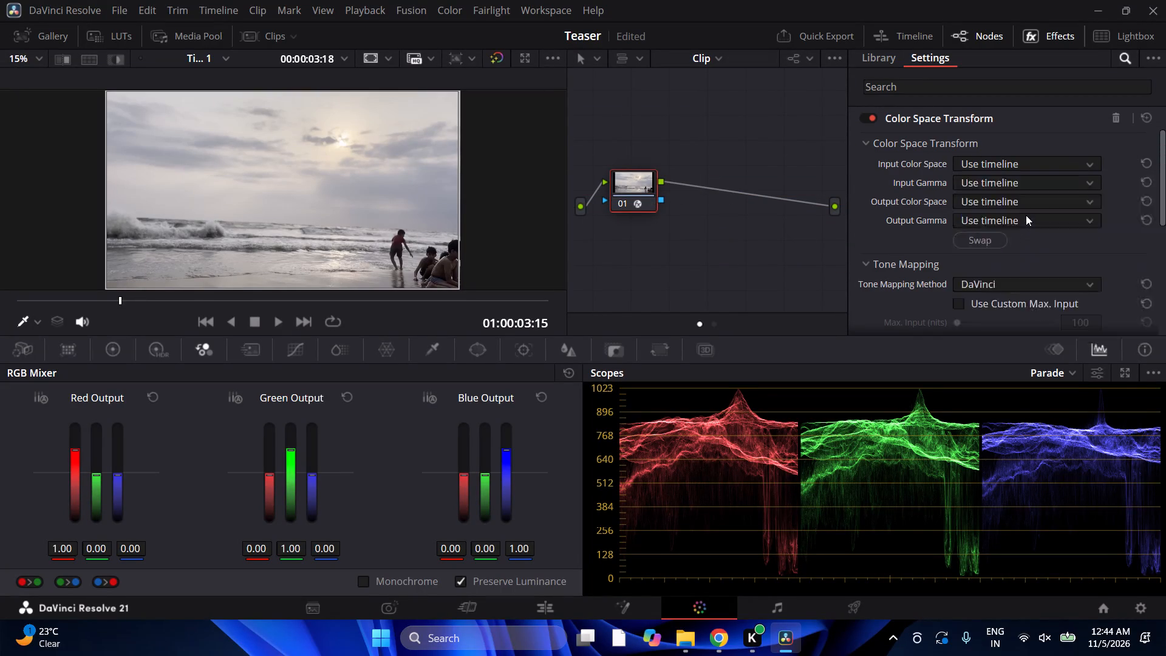
Set the Color Space Transform's Input Gamma to Rec.709.
{"action": "left_click", "coordinate": [1009, 180]}
{"action": "scroll", "coordinate": [1004, 236], "scroll_direction": "down", "scroll_amount": 6}
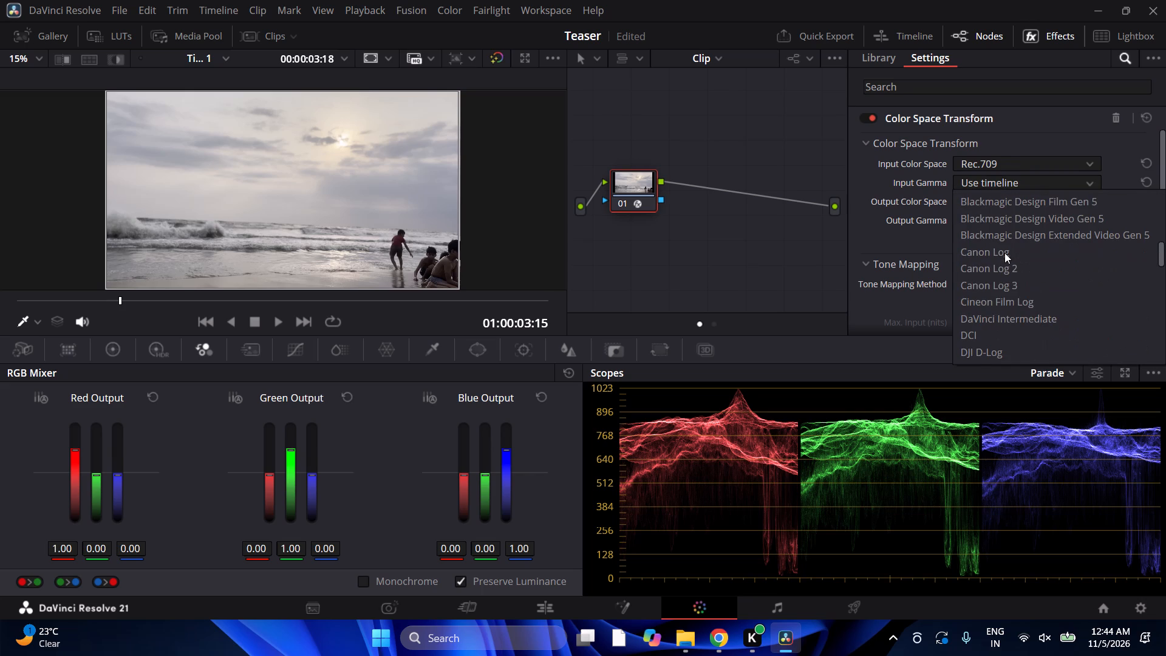
{"action": "scroll", "coordinate": [1004, 253], "scroll_direction": "down", "scroll_amount": 5}
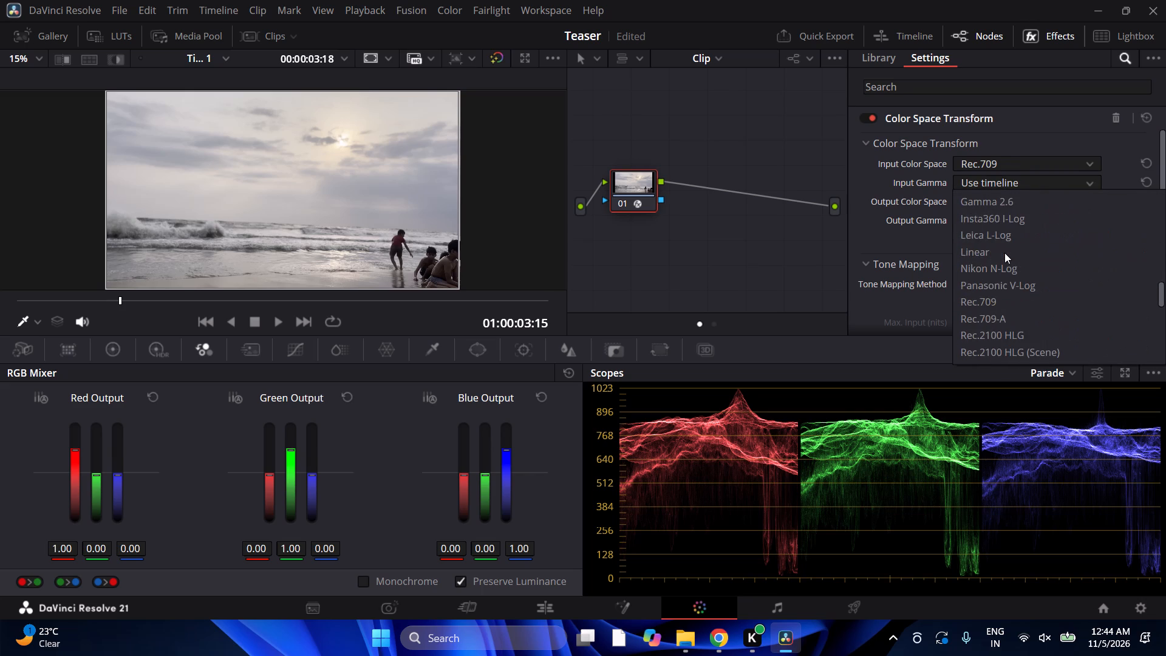
{"action": "scroll", "coordinate": [1004, 253], "scroll_direction": "down", "scroll_amount": 1}
{"action": "left_click", "coordinate": [995, 253]}
Set the Color Space Transform's Output Color Space to DaVinci Wide Gamut.
{"action": "left_click", "coordinate": [1011, 202]}
{"action": "scroll", "coordinate": [1014, 256], "scroll_direction": "down", "scroll_amount": 1}
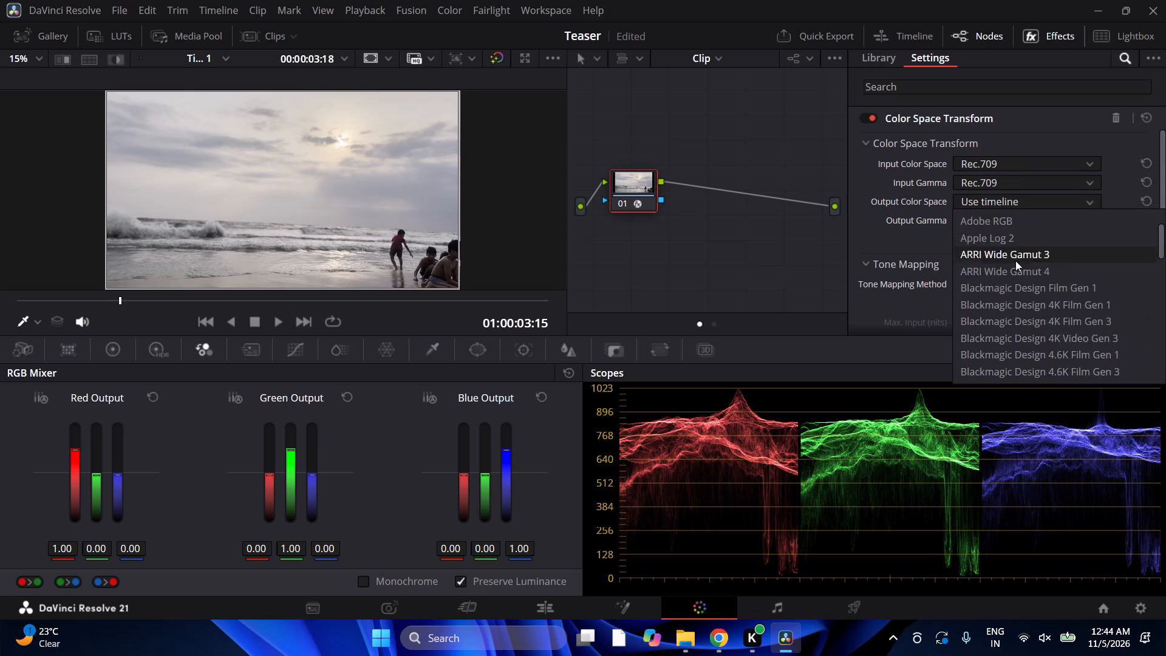
{"action": "scroll", "coordinate": [1015, 261], "scroll_direction": "down", "scroll_amount": 4}
{"action": "left_click", "coordinate": [1019, 284]}
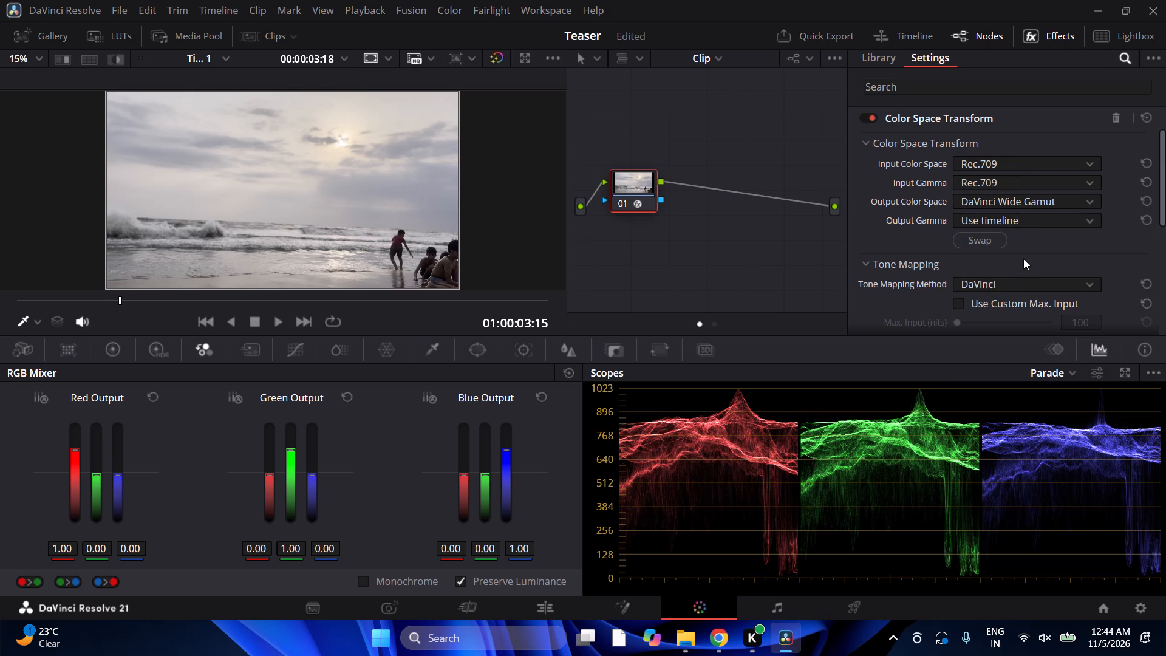
Set the Color Space Transform's Output Gamma to DaVinci Intermediate.
{"action": "left_click", "coordinate": [1022, 225]}
{"action": "scroll", "coordinate": [1022, 225], "scroll_direction": "down", "scroll_amount": 4}
{"action": "scroll", "coordinate": [1048, 287], "scroll_direction": "down", "scroll_amount": 3}
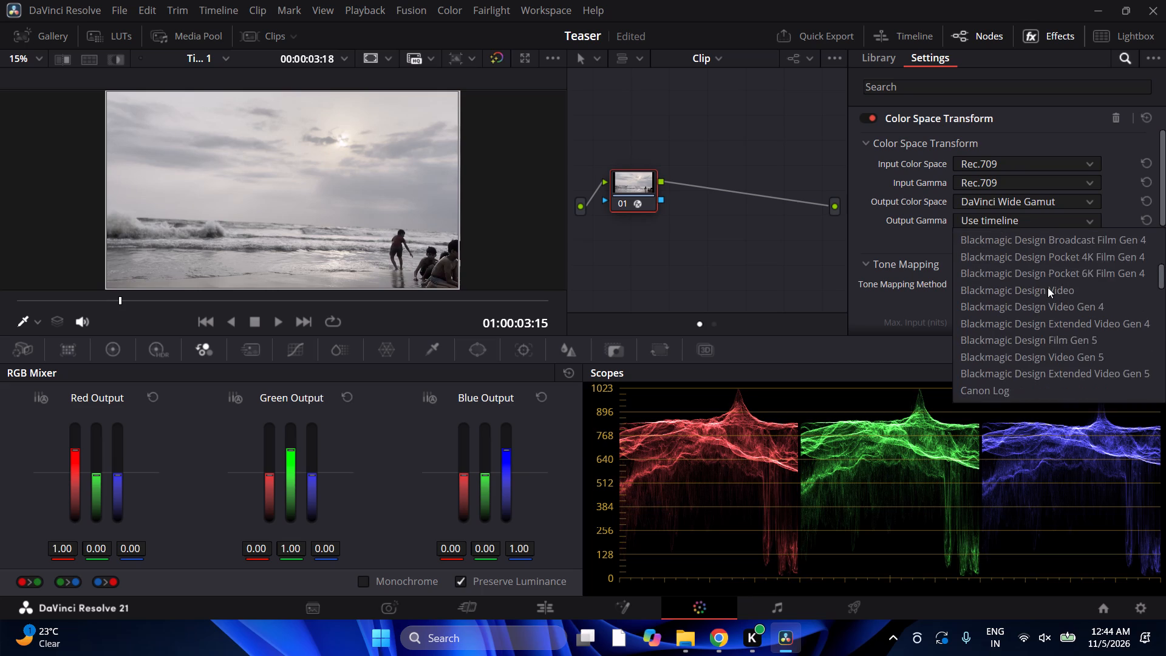
{"action": "scroll", "coordinate": [1048, 287], "scroll_direction": "down", "scroll_amount": 4}
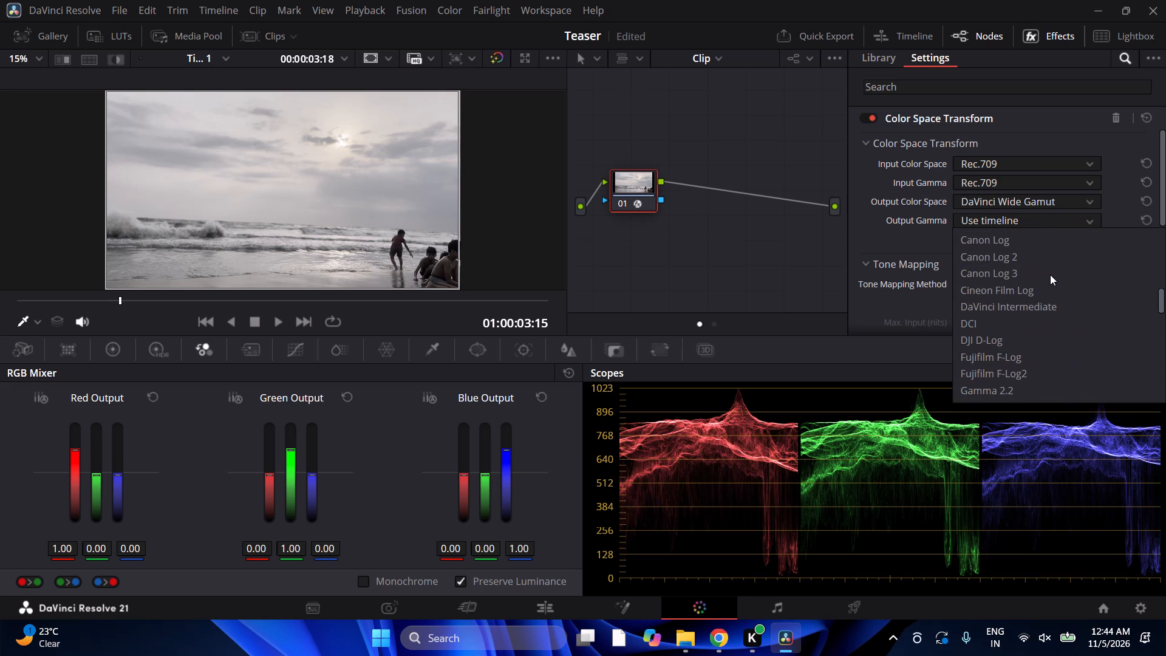
{"action": "scroll", "coordinate": [1050, 275], "scroll_direction": "down", "scroll_amount": 1}
{"action": "left_click", "coordinate": [1049, 256]}
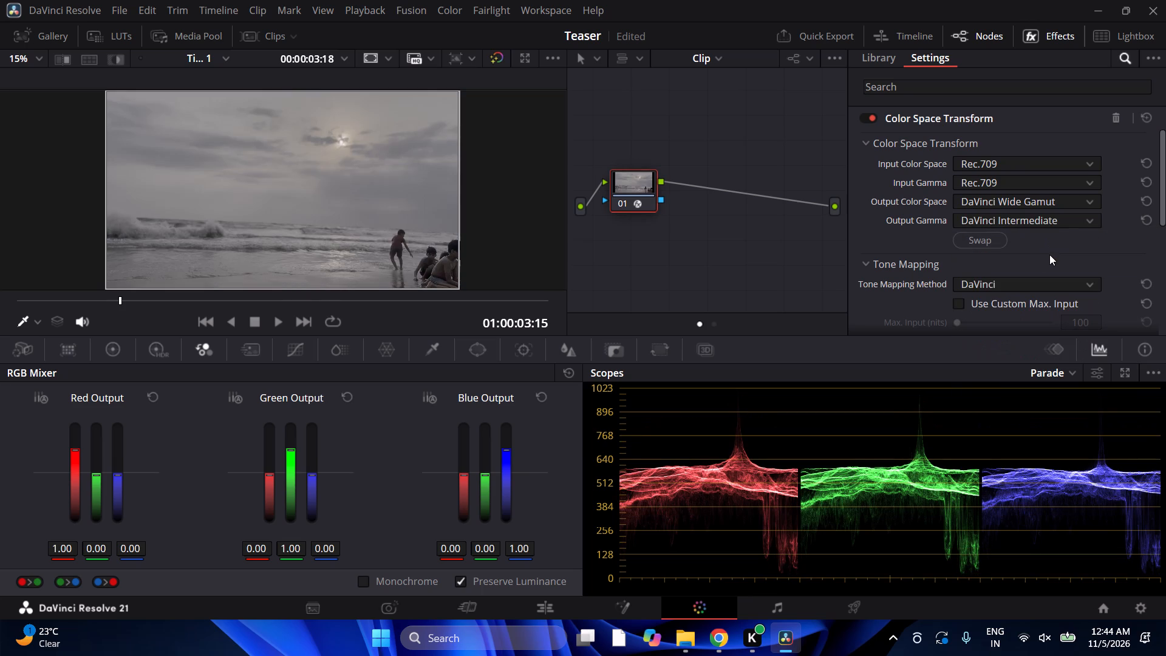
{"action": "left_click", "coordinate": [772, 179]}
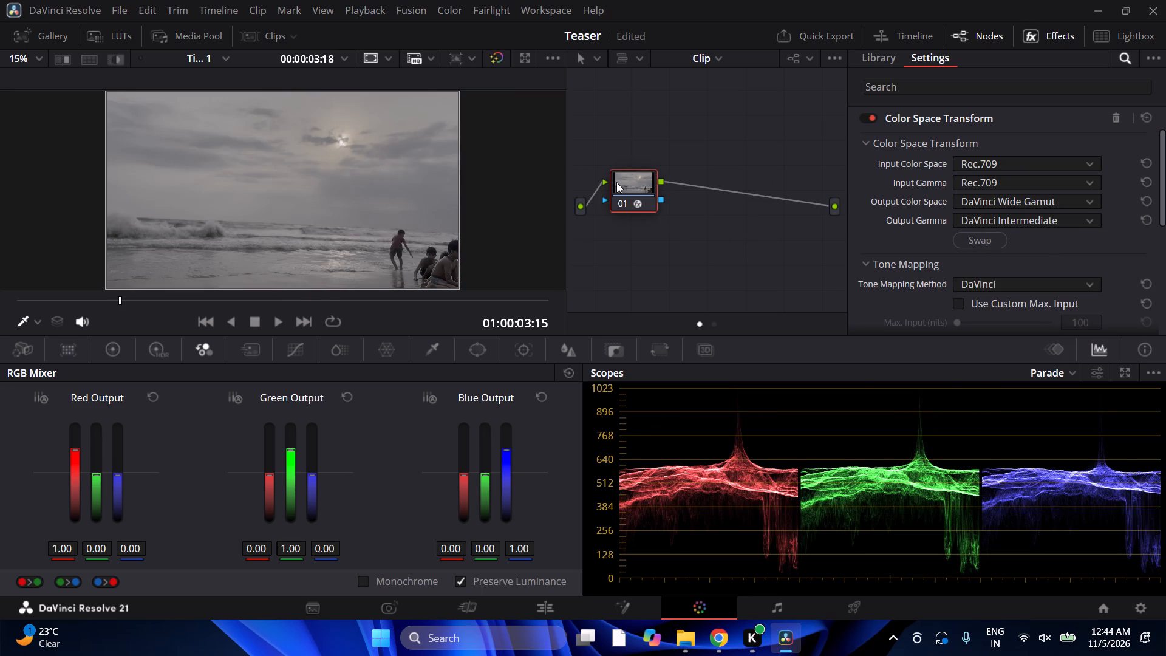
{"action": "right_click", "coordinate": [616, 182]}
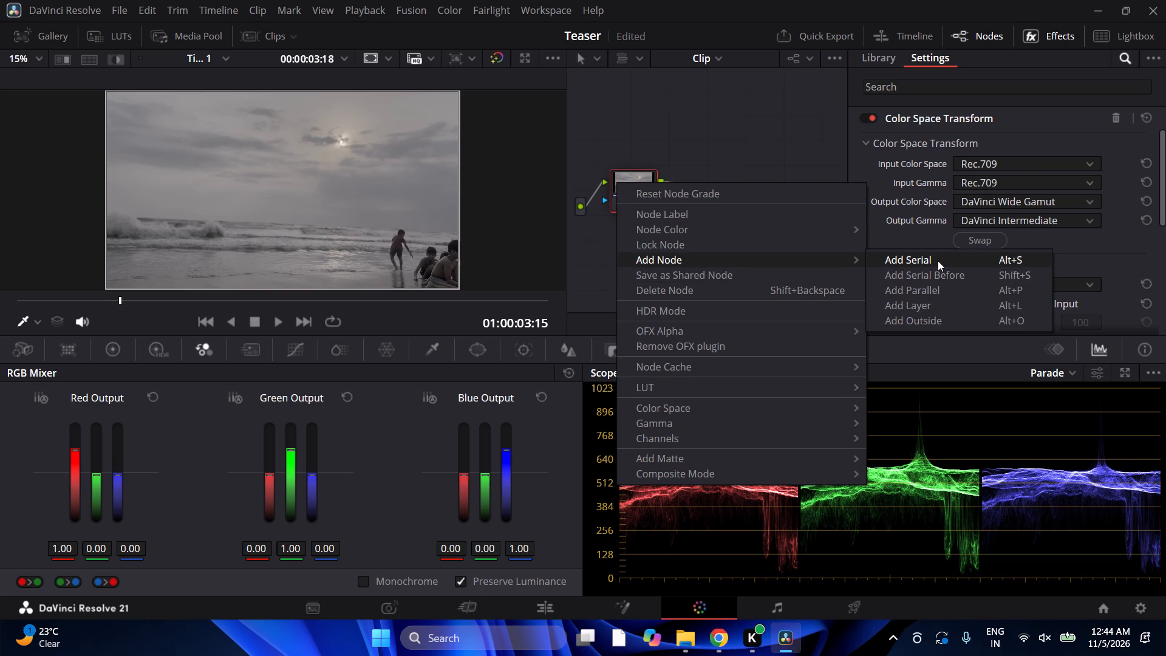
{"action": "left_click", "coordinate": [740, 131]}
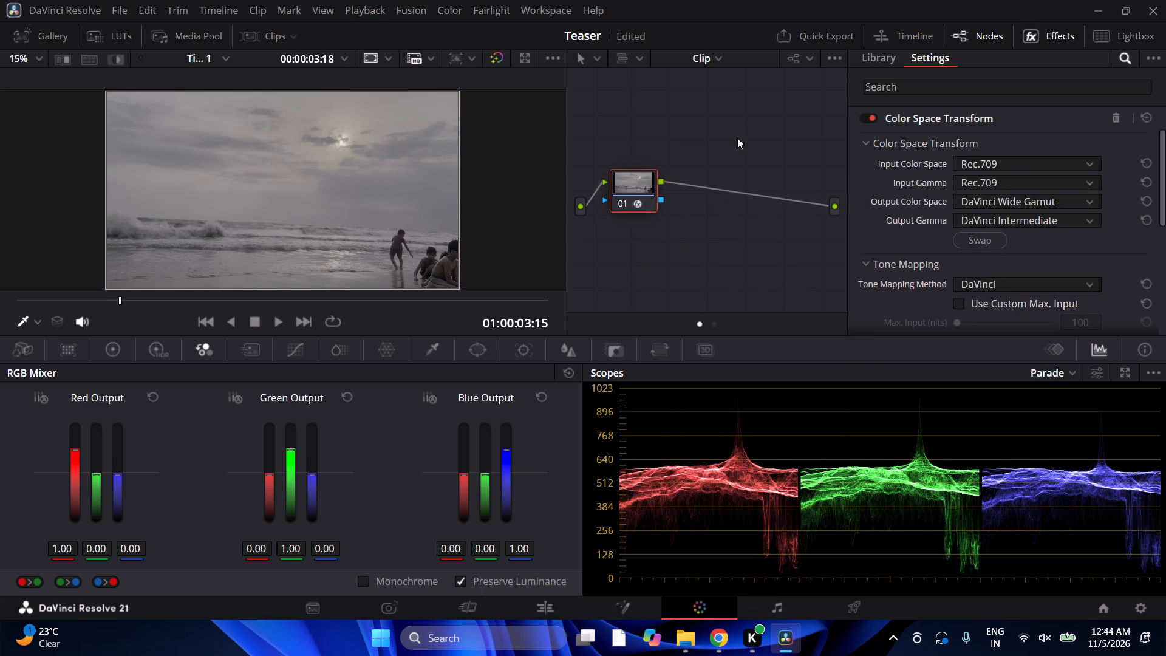
Add a serial node after node 01 and apply a Color Space Transform to it.
{"action": "key", "text": "alt+s"}
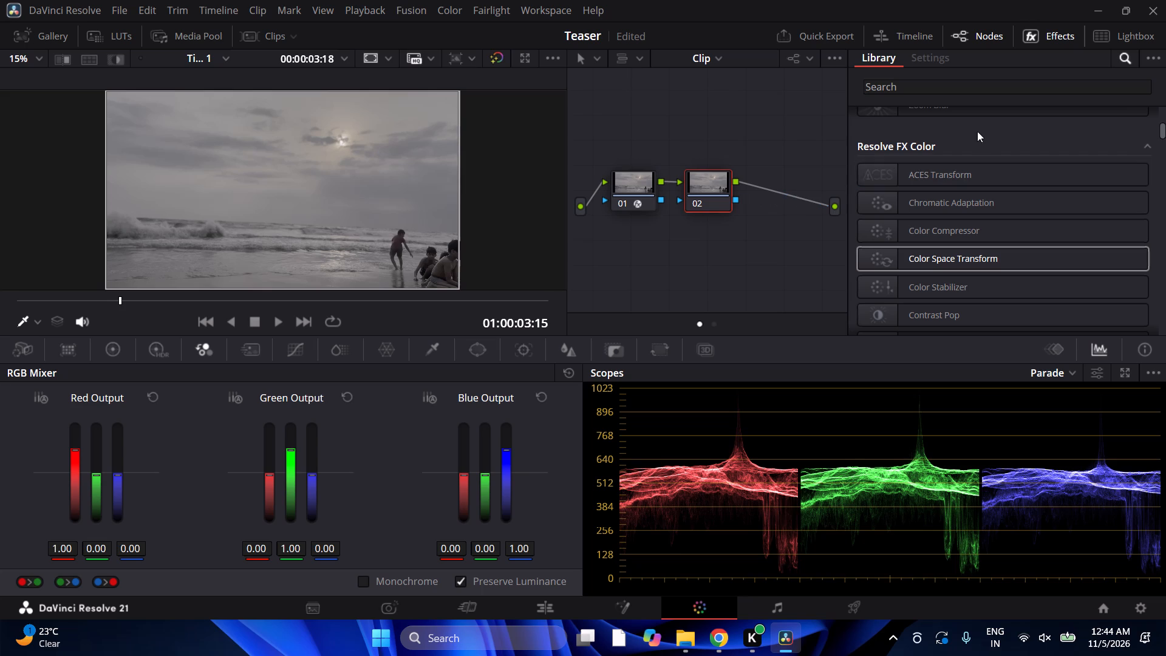
{"action": "left_click_drag", "start_coordinate": [943, 256], "coordinate": [695, 184]}
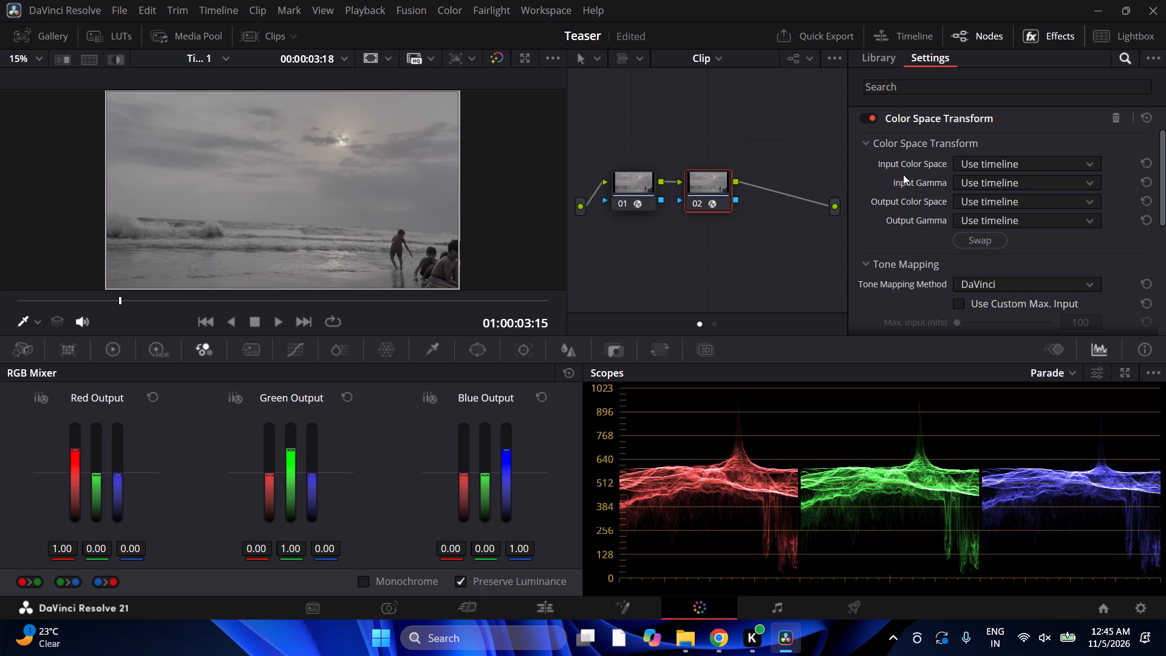
Set node 02's Color Space Transform input to DaVinci Wide Gamut colour space and DaVinci Intermediate gamma.
{"action": "left_click", "coordinate": [1016, 160]}
{"action": "scroll", "coordinate": [1028, 259], "scroll_direction": "down", "scroll_amount": 5}
{"action": "left_click", "coordinate": [1029, 255]}
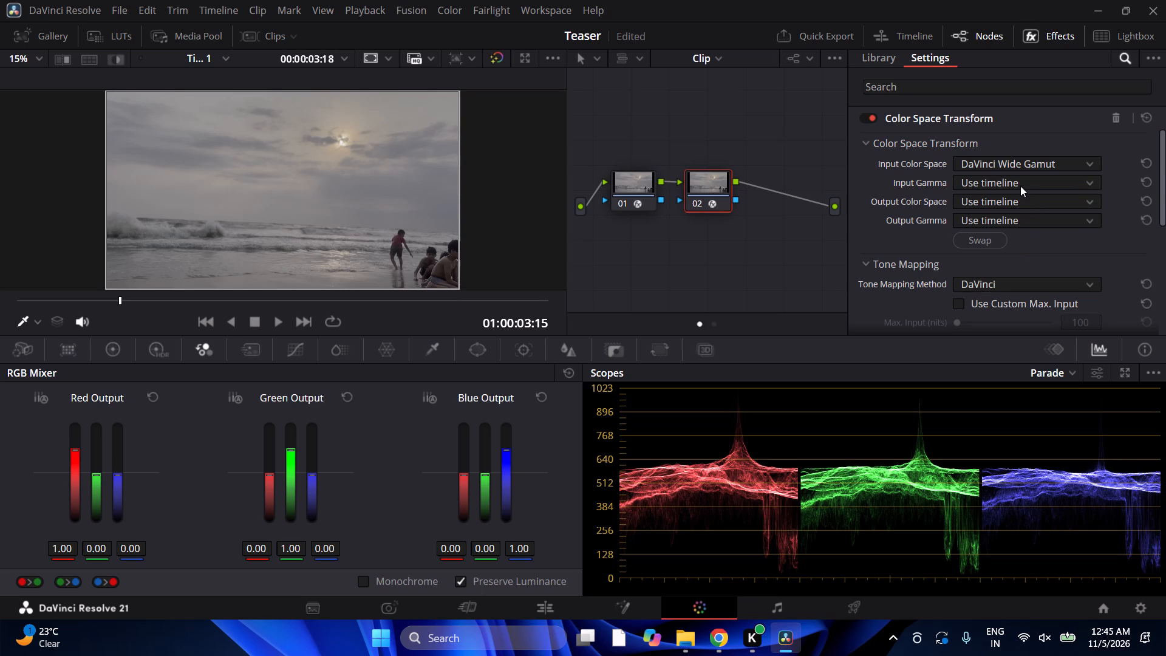
{"action": "left_click", "coordinate": [1020, 186]}
{"action": "scroll", "coordinate": [1026, 252], "scroll_direction": "down", "scroll_amount": 7}
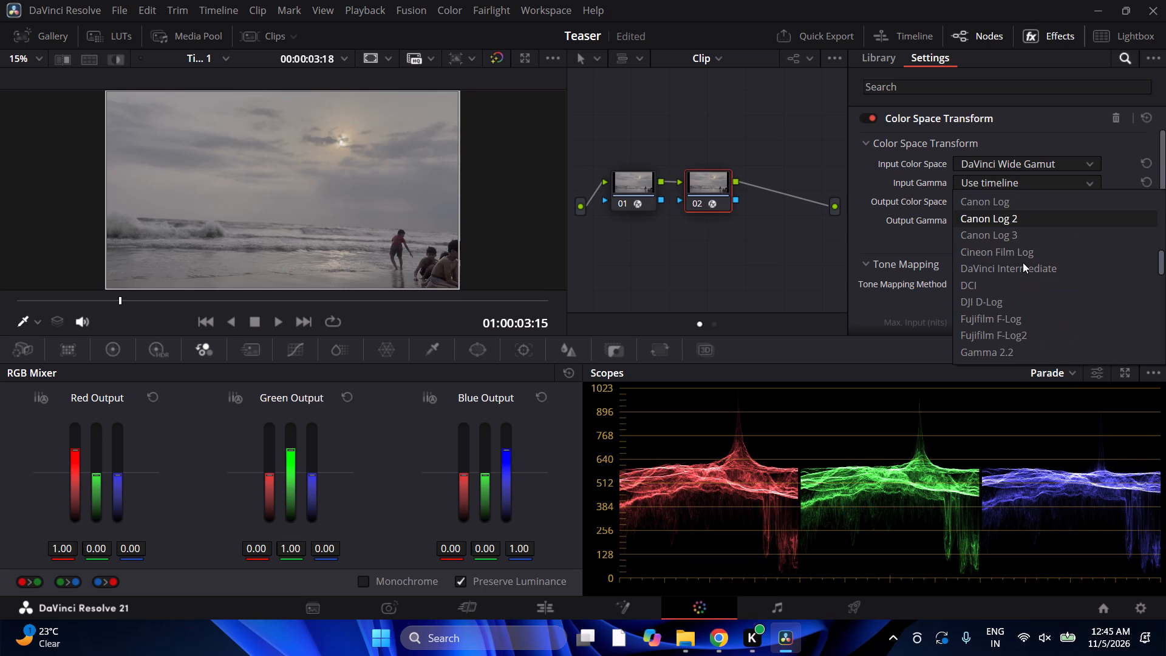
{"action": "left_click", "coordinate": [1026, 266]}
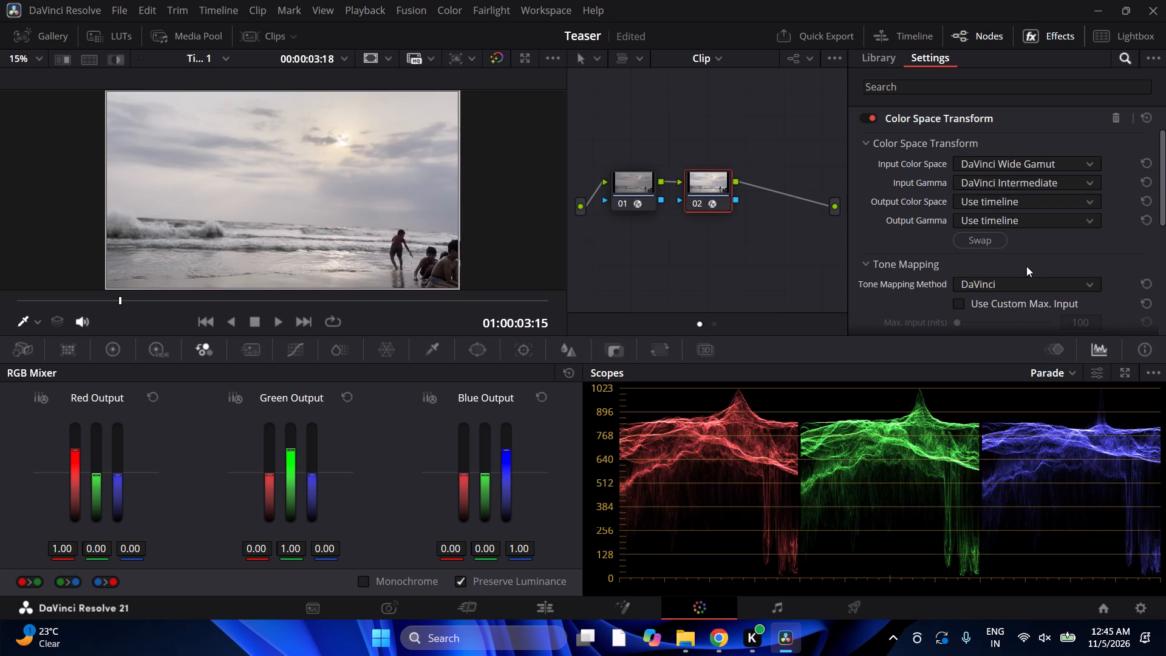
Set node 02's Output Color Space to Rec.709.
{"action": "left_click", "coordinate": [1026, 203]}
{"action": "scroll", "coordinate": [1031, 256], "scroll_direction": "down", "scroll_amount": 6}
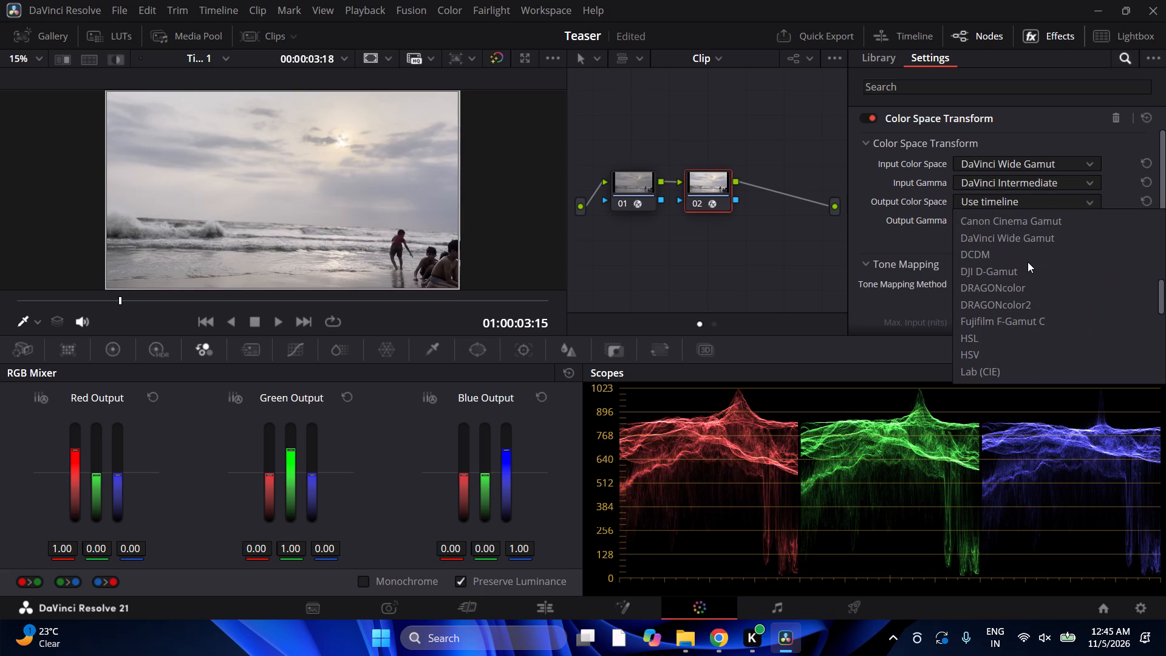
{"action": "scroll", "coordinate": [1028, 262], "scroll_direction": "down", "scroll_amount": 2}
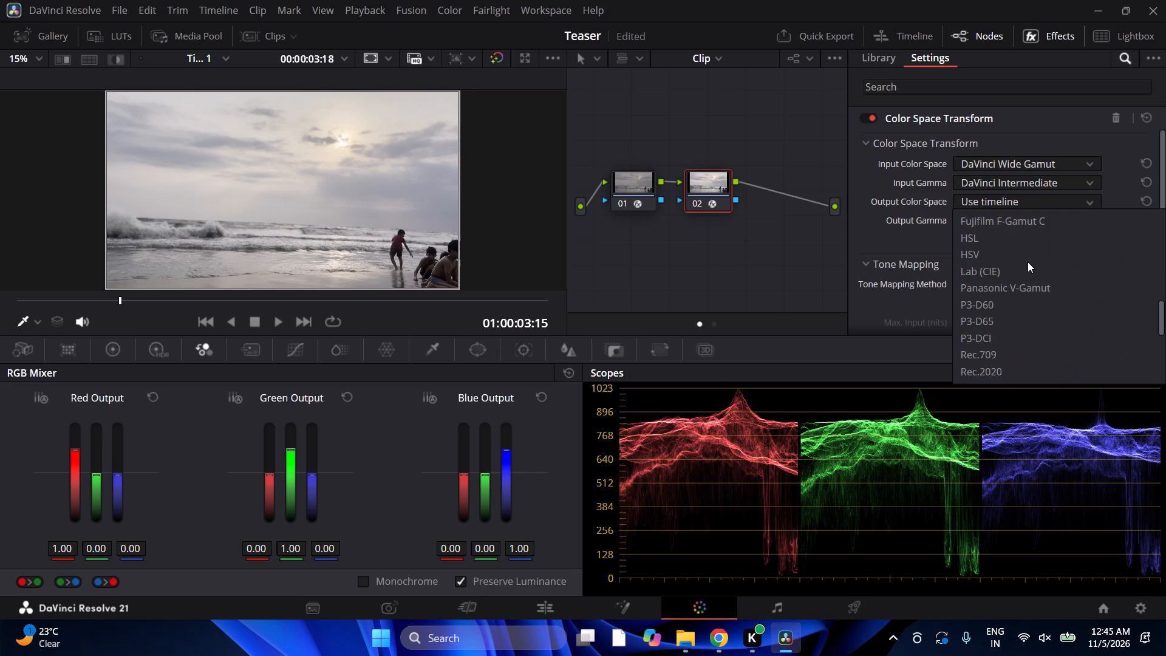
{"action": "left_click", "coordinate": [1020, 352]}
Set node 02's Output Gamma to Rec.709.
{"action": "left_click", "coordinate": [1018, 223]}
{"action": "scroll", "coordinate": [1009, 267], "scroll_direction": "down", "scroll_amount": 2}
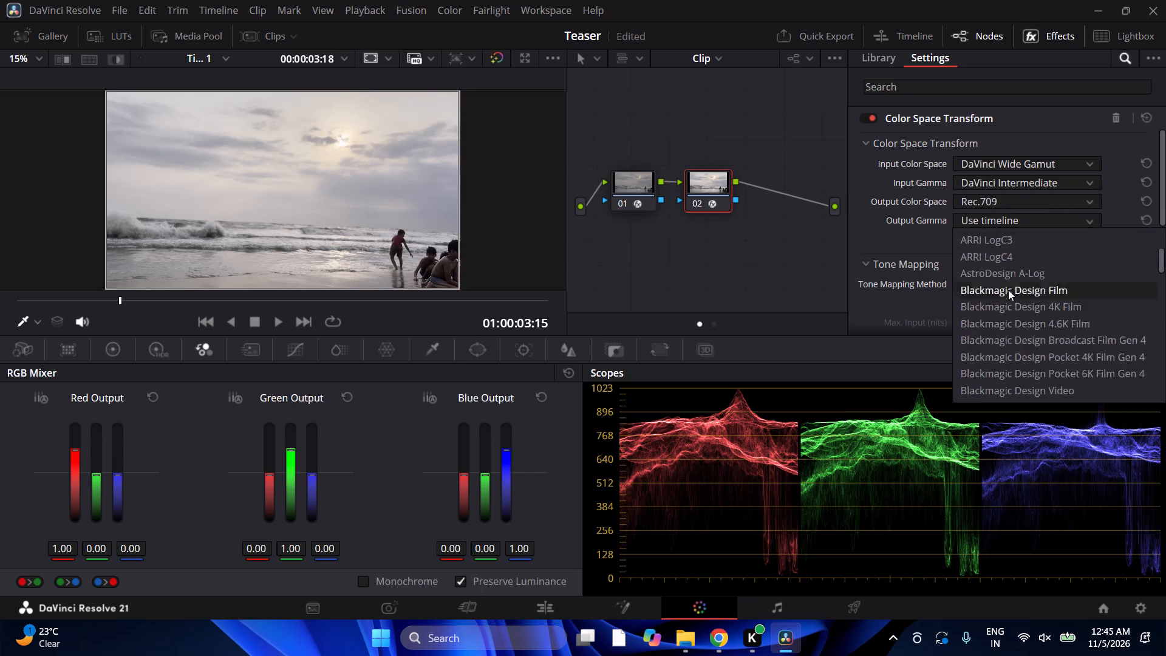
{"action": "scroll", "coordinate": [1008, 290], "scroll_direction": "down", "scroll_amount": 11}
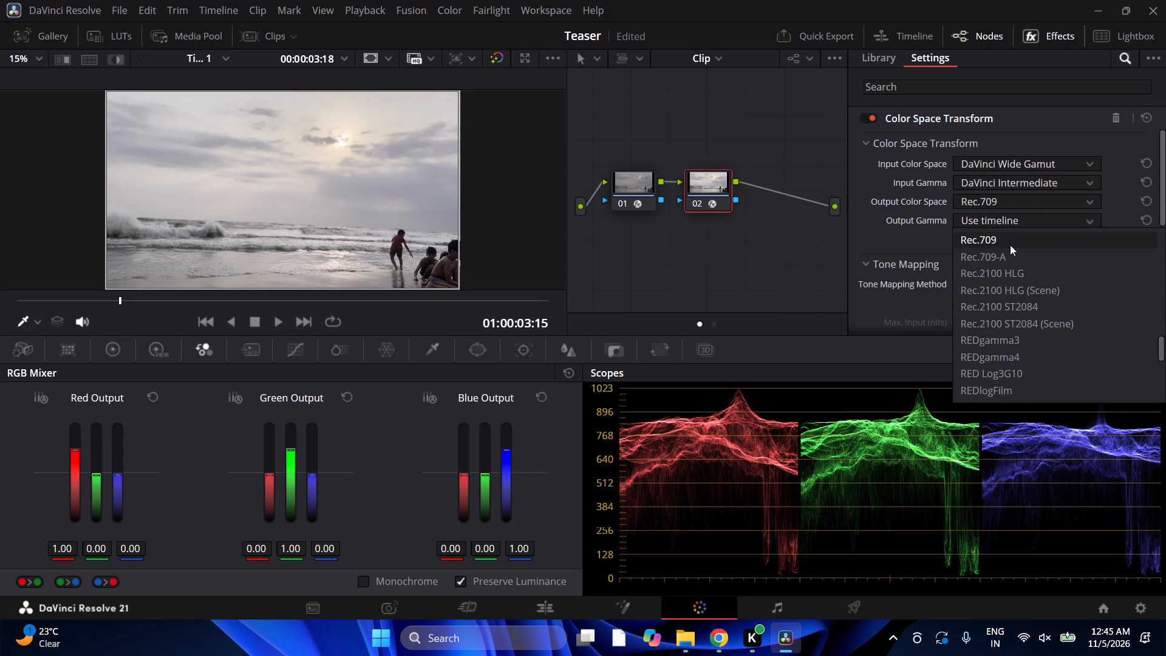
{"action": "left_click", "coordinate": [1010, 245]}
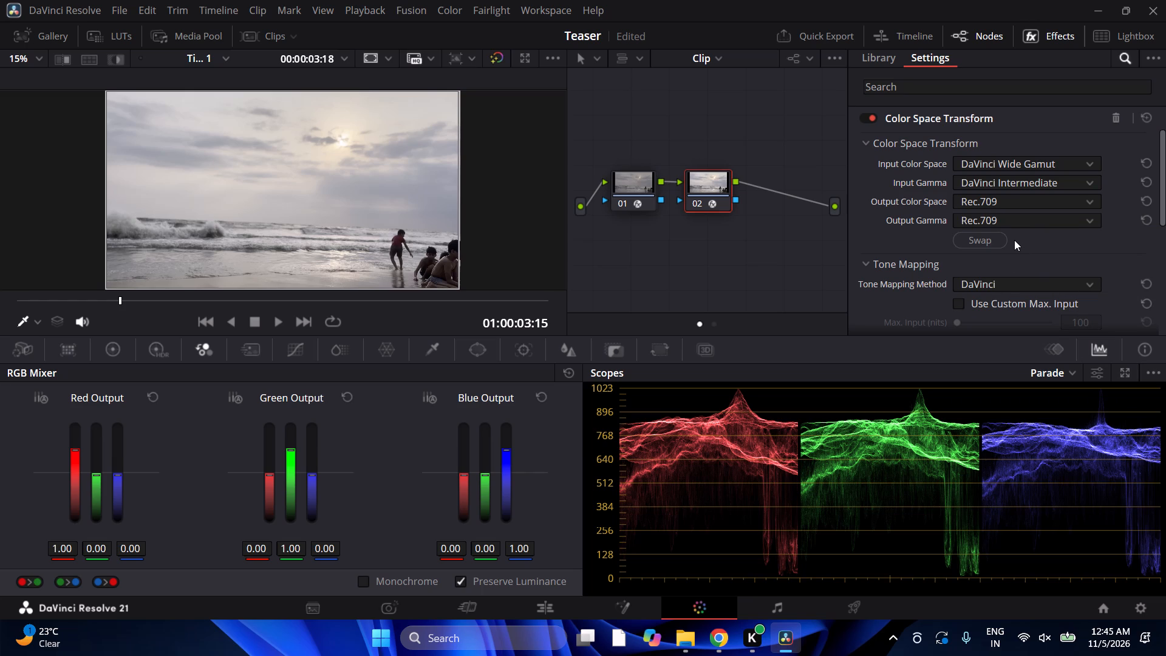
Set node 02's Output Gamma to Gamma 2.4.
{"action": "left_click", "coordinate": [1014, 222]}
{"action": "scroll", "coordinate": [997, 315], "scroll_direction": "down", "scroll_amount": 5}
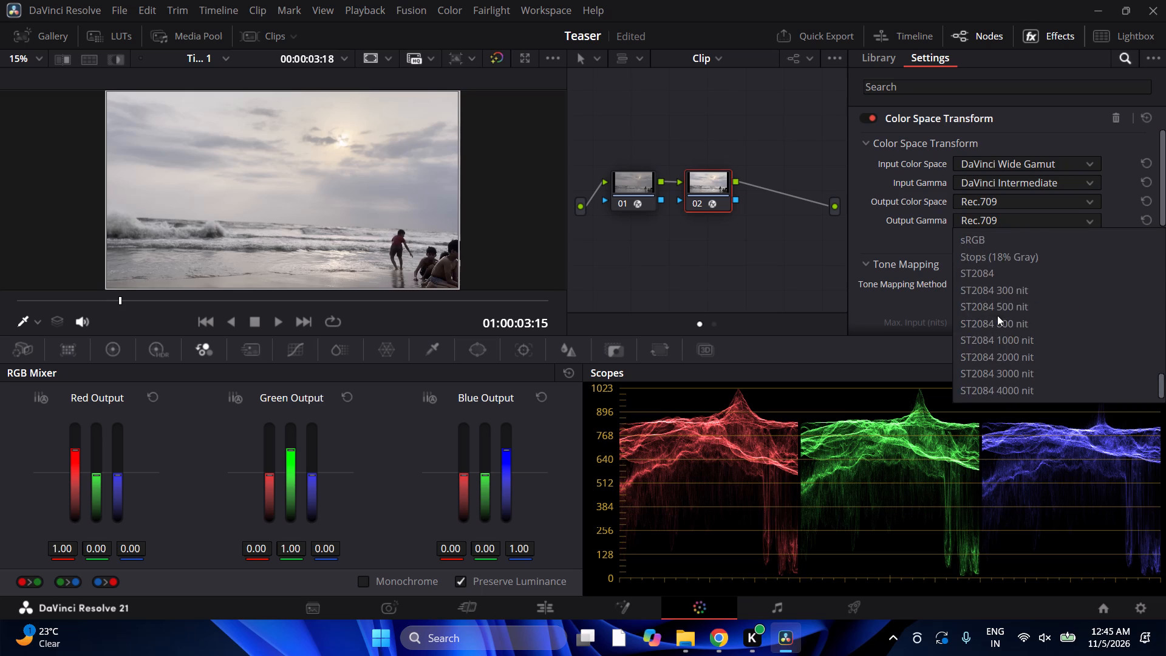
{"action": "scroll", "coordinate": [997, 315], "scroll_direction": "up", "scroll_amount": 10}
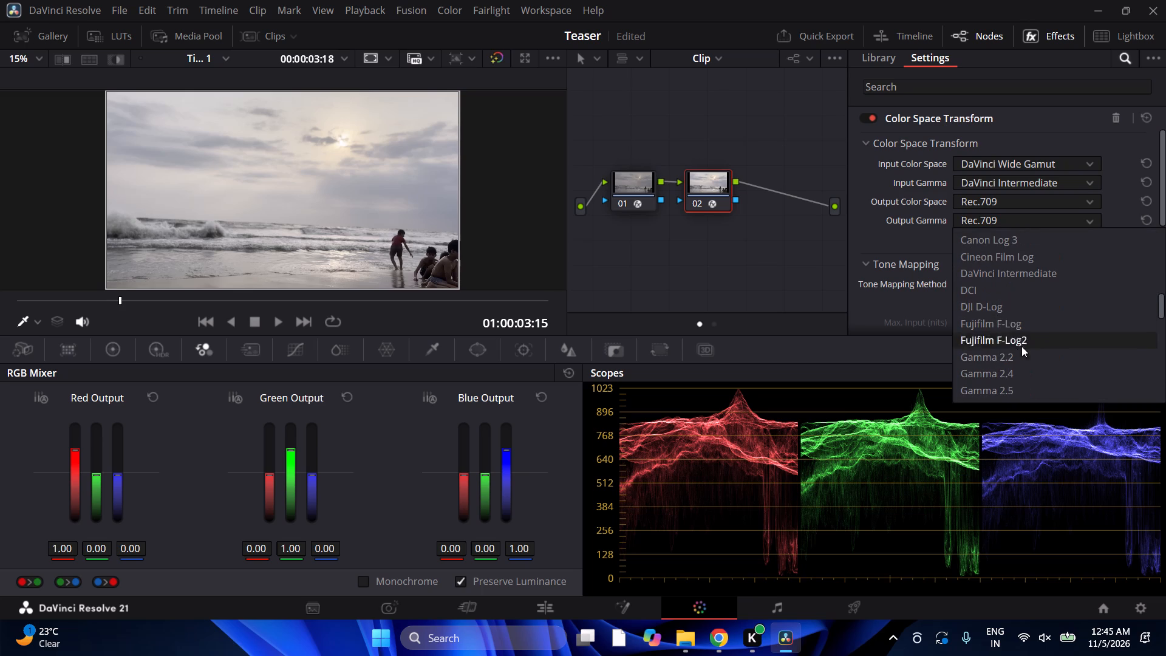
{"action": "left_click", "coordinate": [1031, 371]}
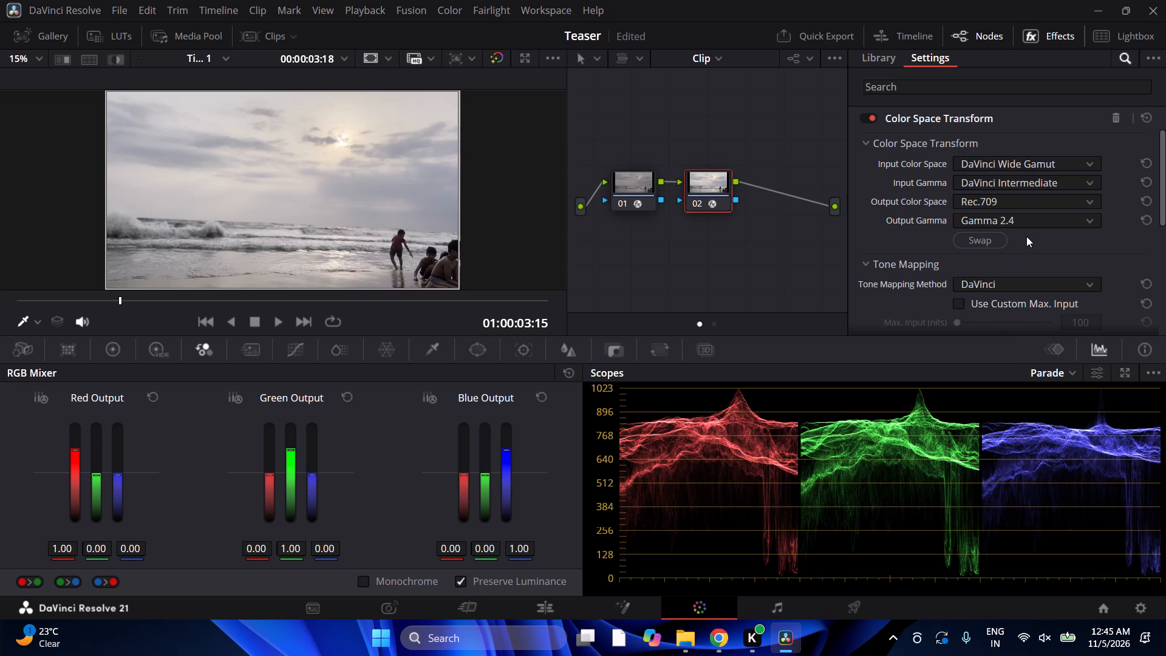
Label node 01 as CST>.
{"action": "left_click", "coordinate": [630, 194]}
{"action": "right_click", "coordinate": [630, 194]}
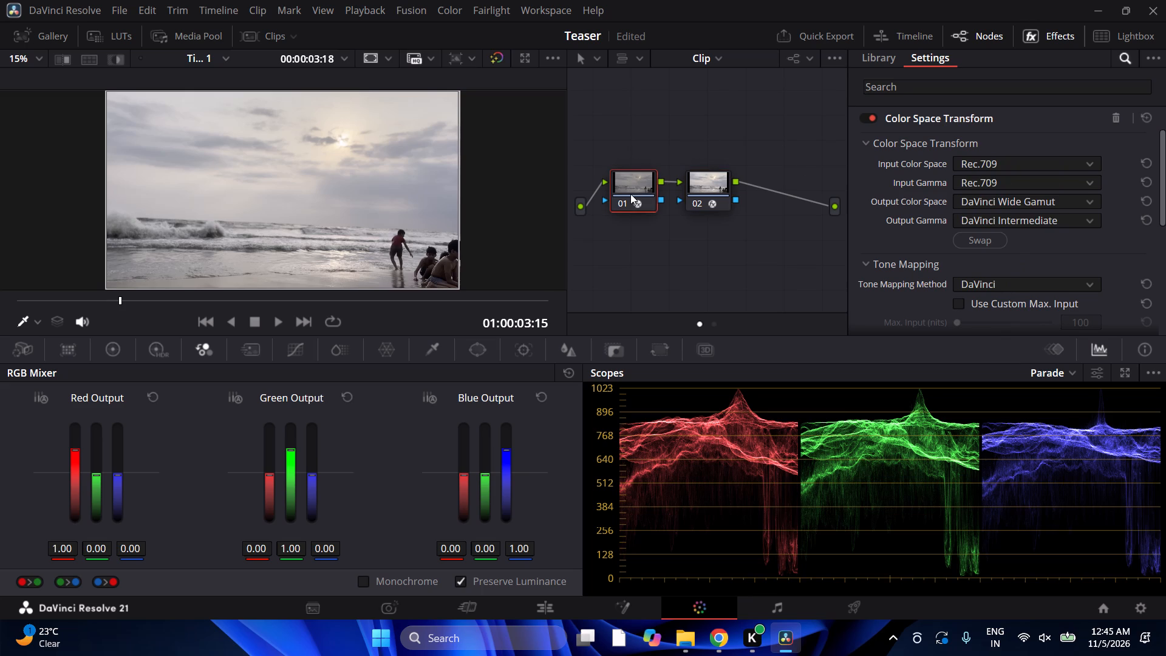
{"action": "left_click", "coordinate": [713, 224]}
{"action": "type", "text": "CST"}
{"action": "key", "text": "shift+greater"}
Label node 02 as <CST.
{"action": "left_click", "coordinate": [715, 193]}
{"action": "right_click", "coordinate": [716, 191]}
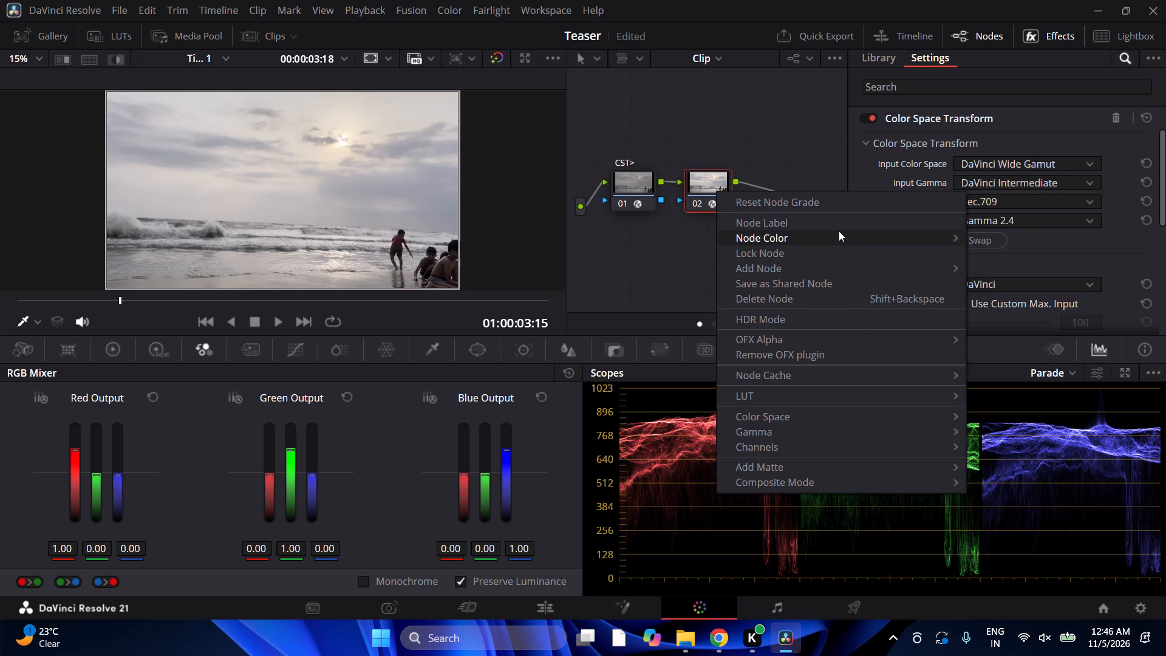
{"action": "left_click", "coordinate": [838, 228]}
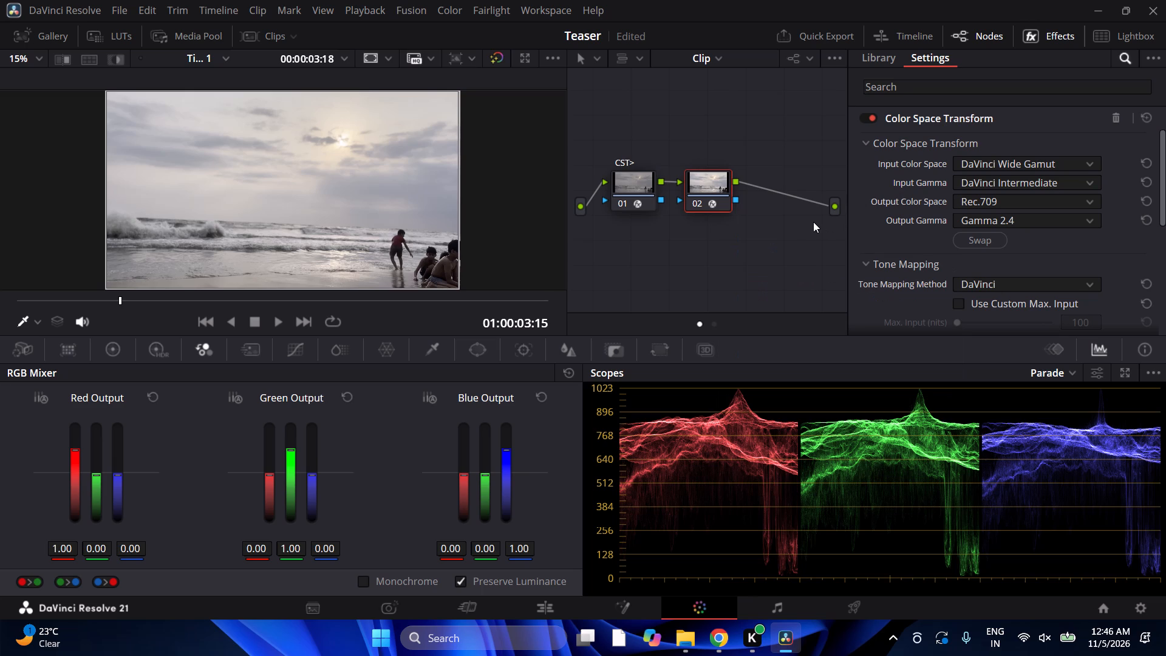
{"action": "key", "text": "c"}
{"action": "key", "text": "BackSpace"}
{"action": "type", "text": "<CST"}
Hide the effects library and spread the nodes apart, with CST> beside the graph's source and <CST beside its output.
{"action": "left_click_drag", "start_coordinate": [718, 193], "coordinate": [817, 194]}
{"action": "left_click_drag", "start_coordinate": [715, 191], "coordinate": [849, 194]}
{"action": "left_click", "coordinate": [1059, 30]}
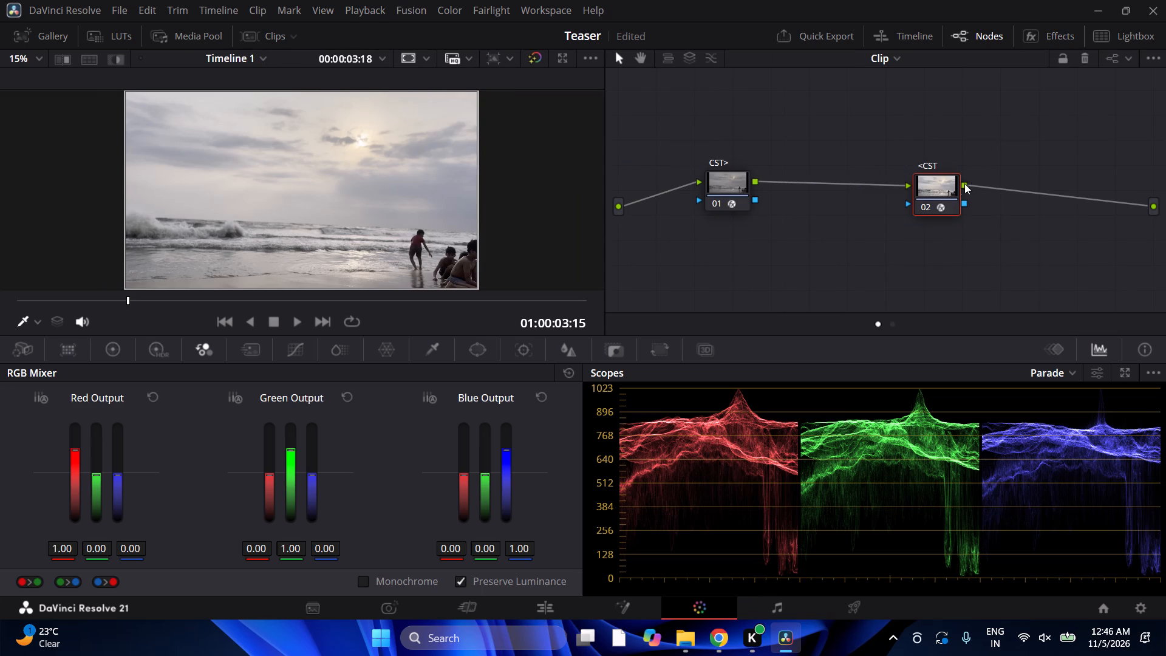
{"action": "left_click_drag", "start_coordinate": [940, 190], "coordinate": [1116, 185]}
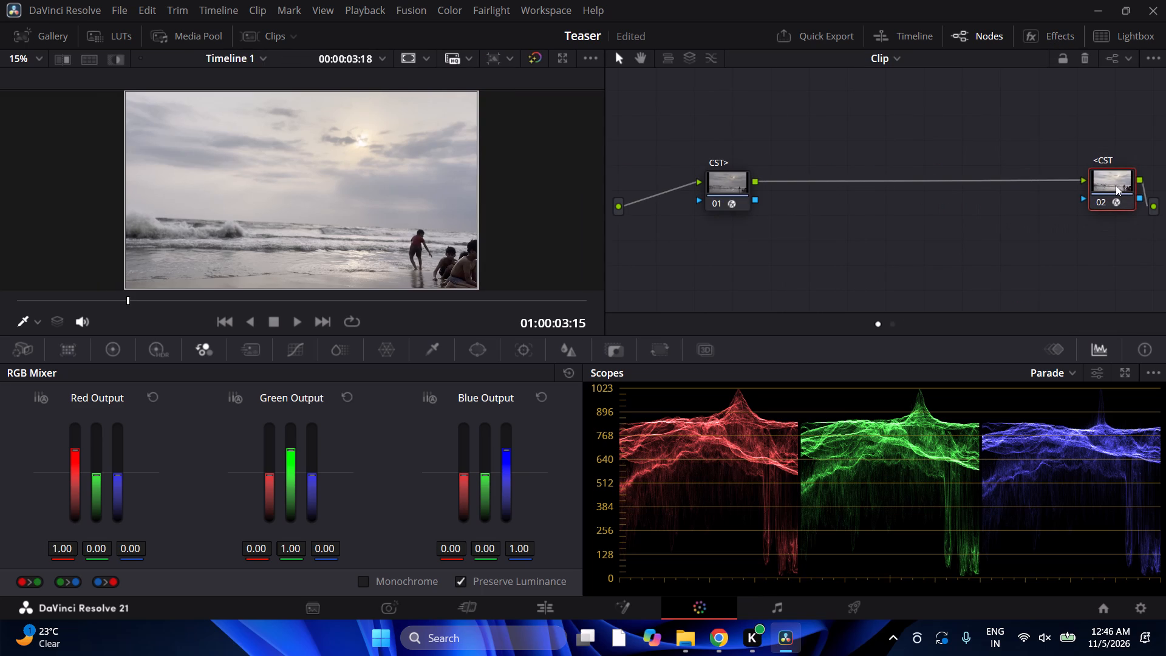
{"action": "left_click_drag", "start_coordinate": [729, 189], "coordinate": [663, 172]}
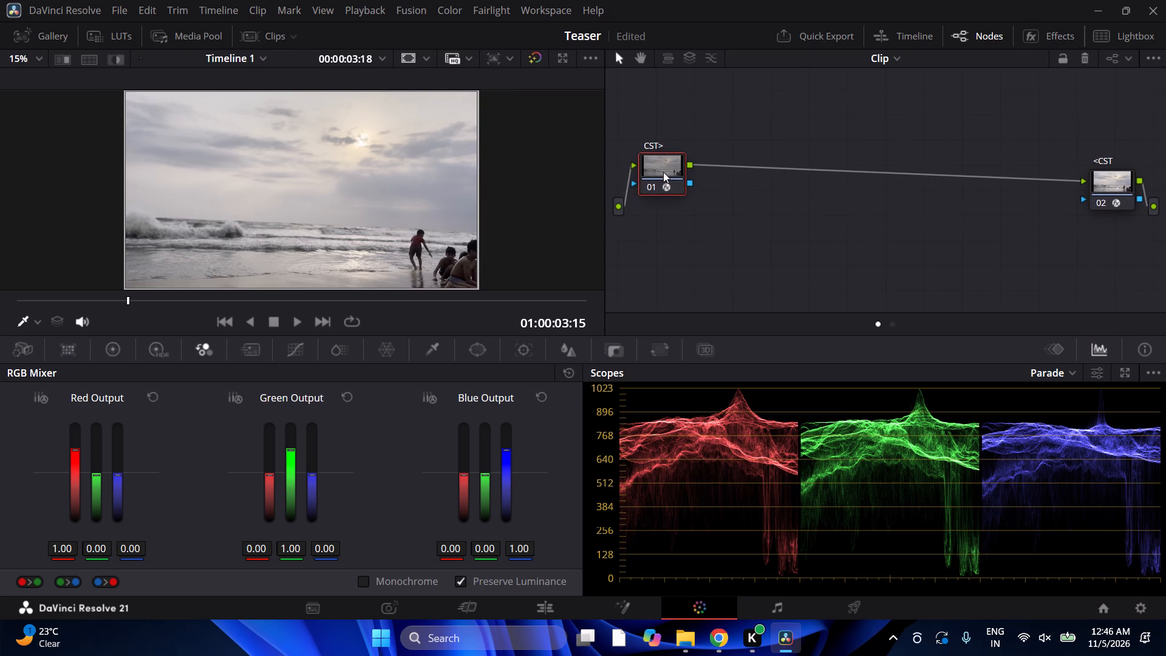
{"action": "left_click_drag", "start_coordinate": [663, 172], "coordinate": [663, 181]}
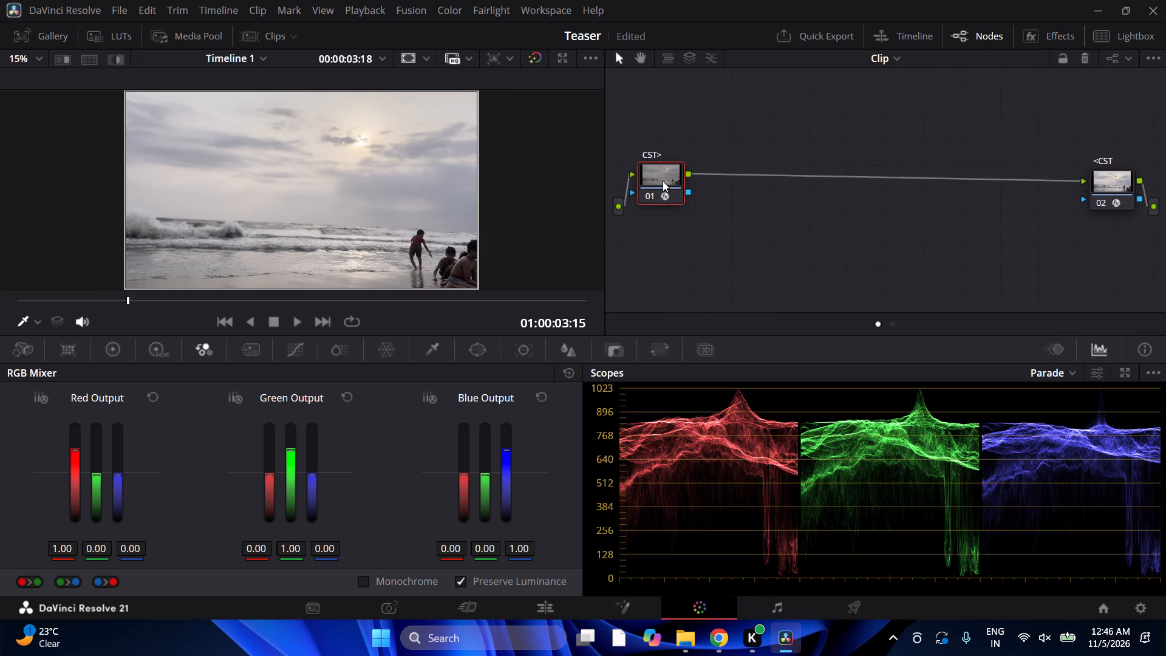
Add a serial node after the CST> node and label it BALANCE.
{"action": "left_click", "coordinate": [663, 181]}
{"action": "key", "text": "alt+s"}
{"action": "right_click", "coordinate": [742, 176]}
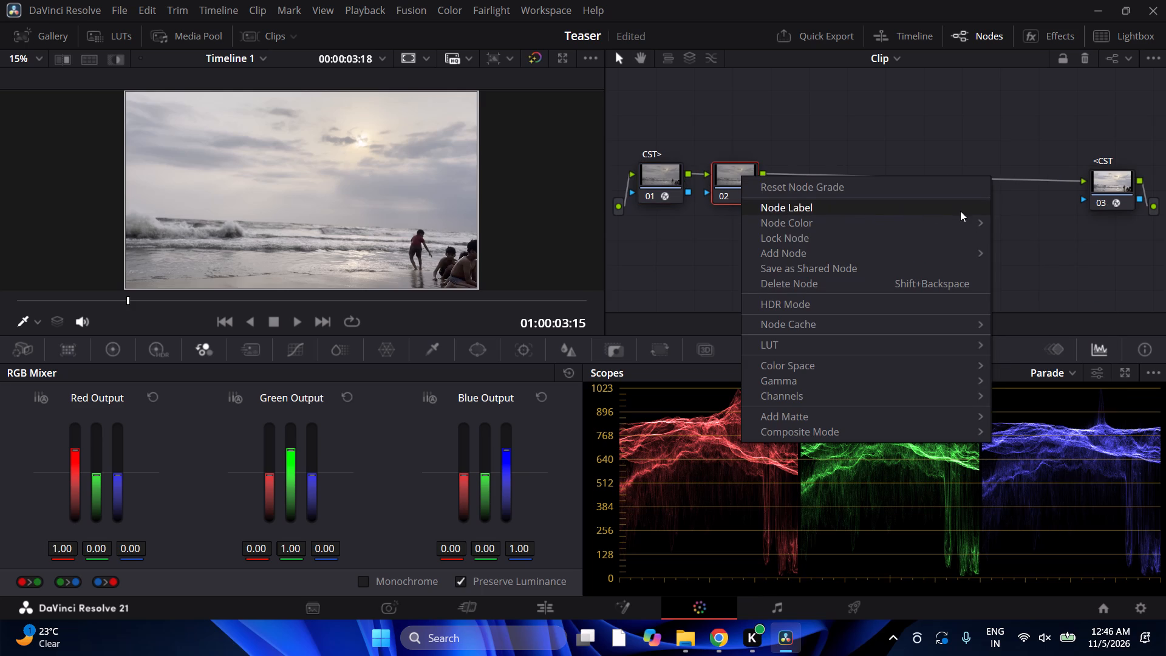
{"action": "left_click", "coordinate": [968, 211]}
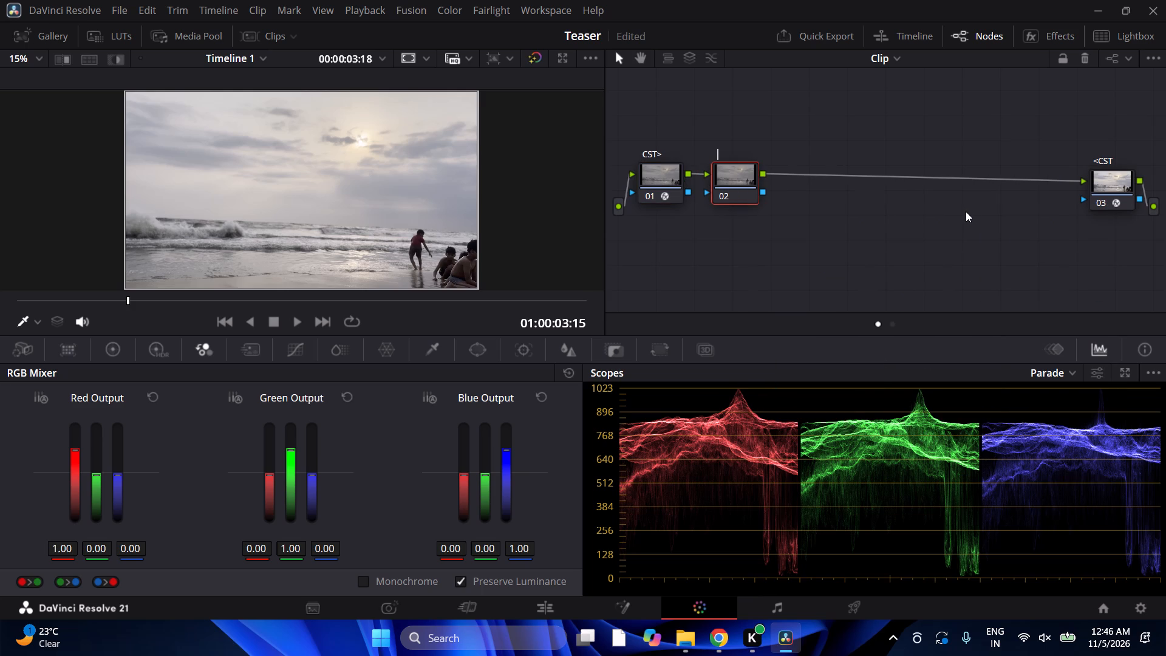
{"action": "key", "text": "b"}
{"action": "type", "text": "ALANCE"}
{"action": "left_click", "coordinate": [868, 242]}
Scrub through the current beach clip and play the timeline to review the footage.
{"action": "key", "text": "space"}
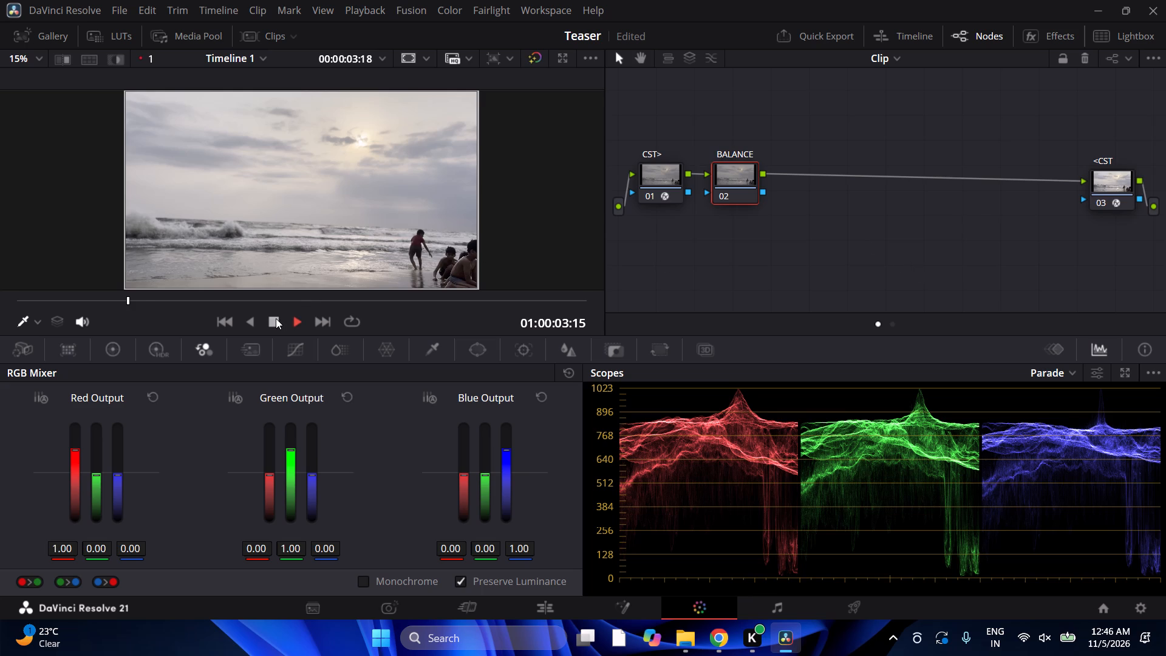
{"action": "left_click_drag", "start_coordinate": [192, 297], "coordinate": [259, 313]}
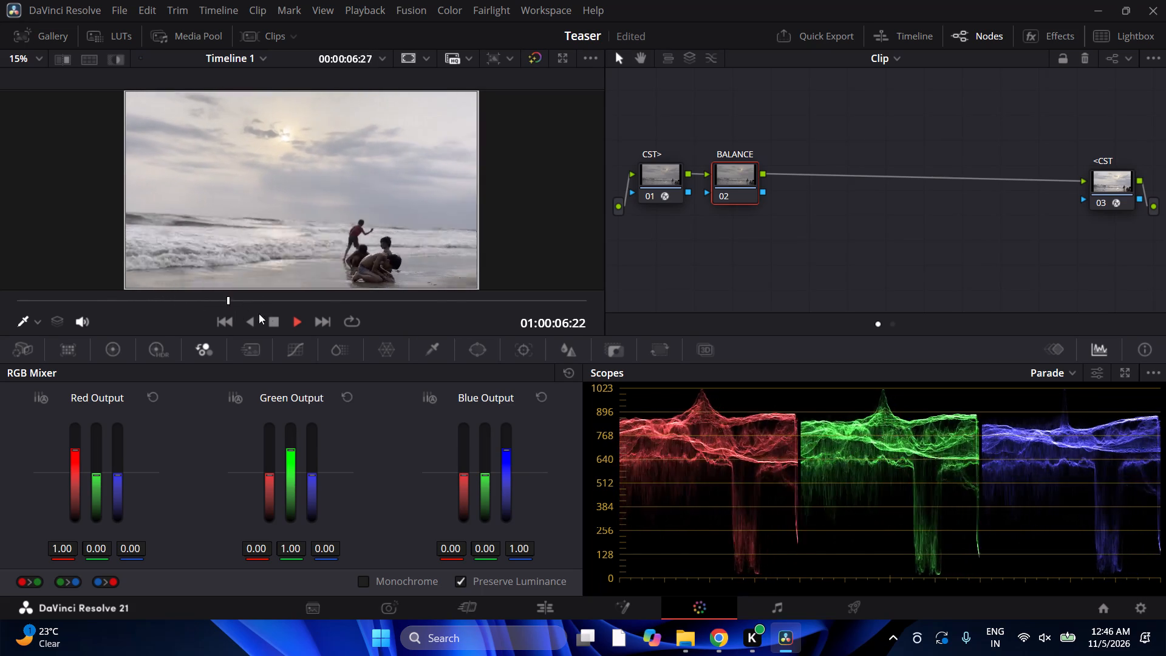
{"action": "left_click_drag", "start_coordinate": [259, 313], "coordinate": [354, 330]}
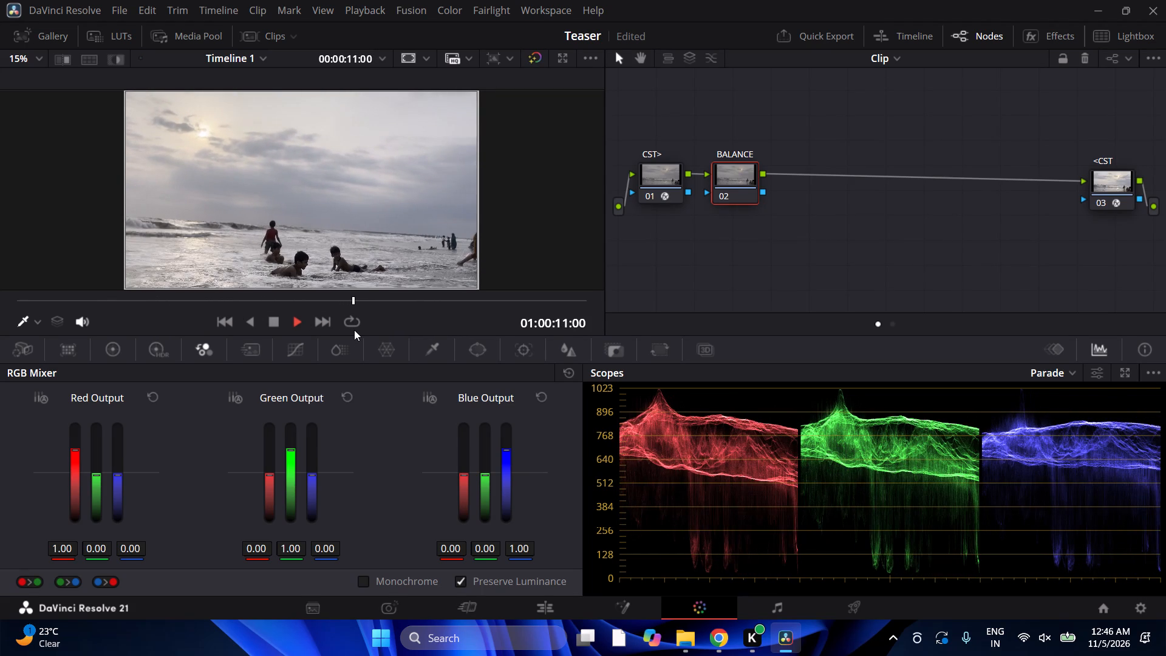
{"action": "left_click_drag", "start_coordinate": [354, 330], "coordinate": [353, 330]}
{"action": "left_click_drag", "start_coordinate": [351, 330], "coordinate": [356, 331]}
{"action": "key", "text": "space"}
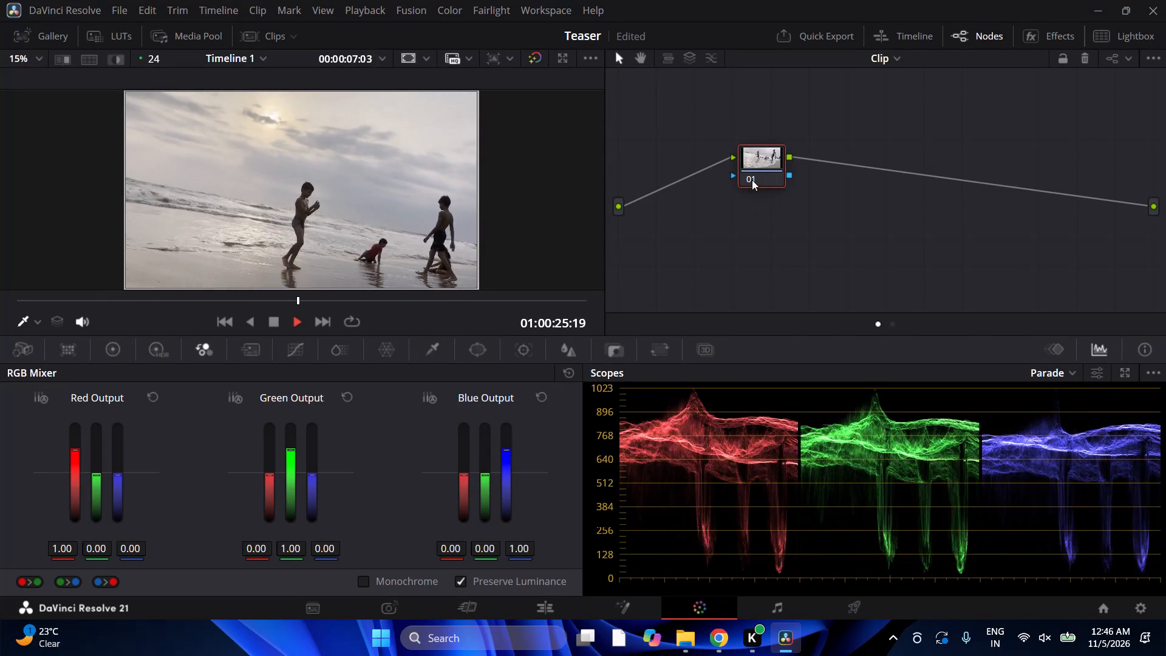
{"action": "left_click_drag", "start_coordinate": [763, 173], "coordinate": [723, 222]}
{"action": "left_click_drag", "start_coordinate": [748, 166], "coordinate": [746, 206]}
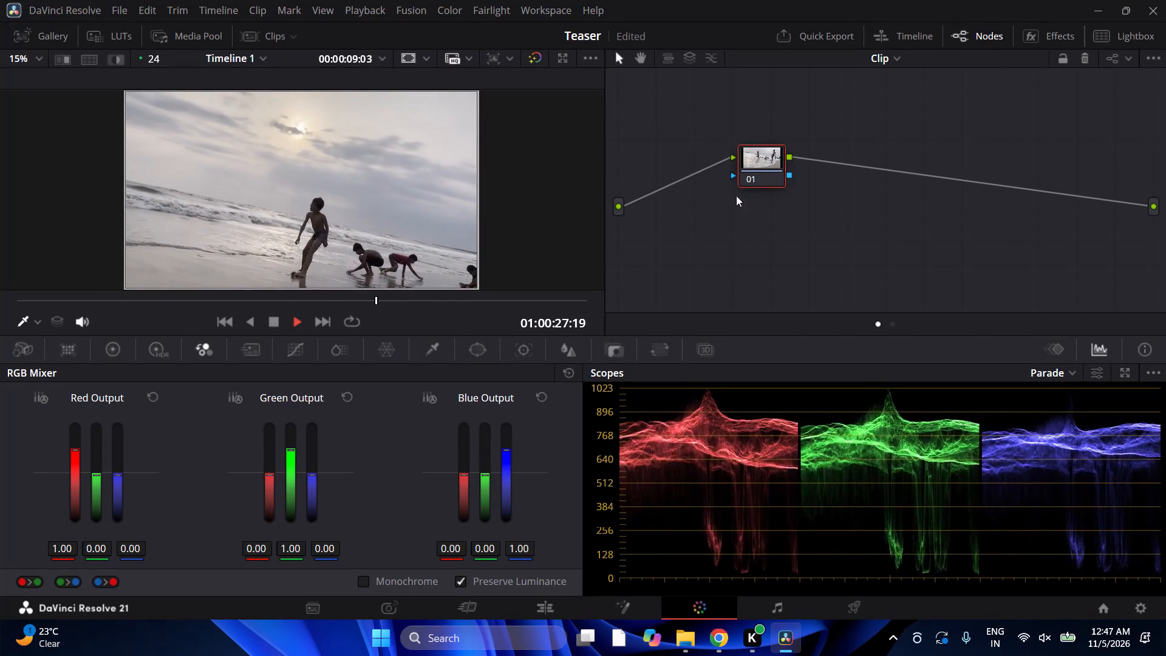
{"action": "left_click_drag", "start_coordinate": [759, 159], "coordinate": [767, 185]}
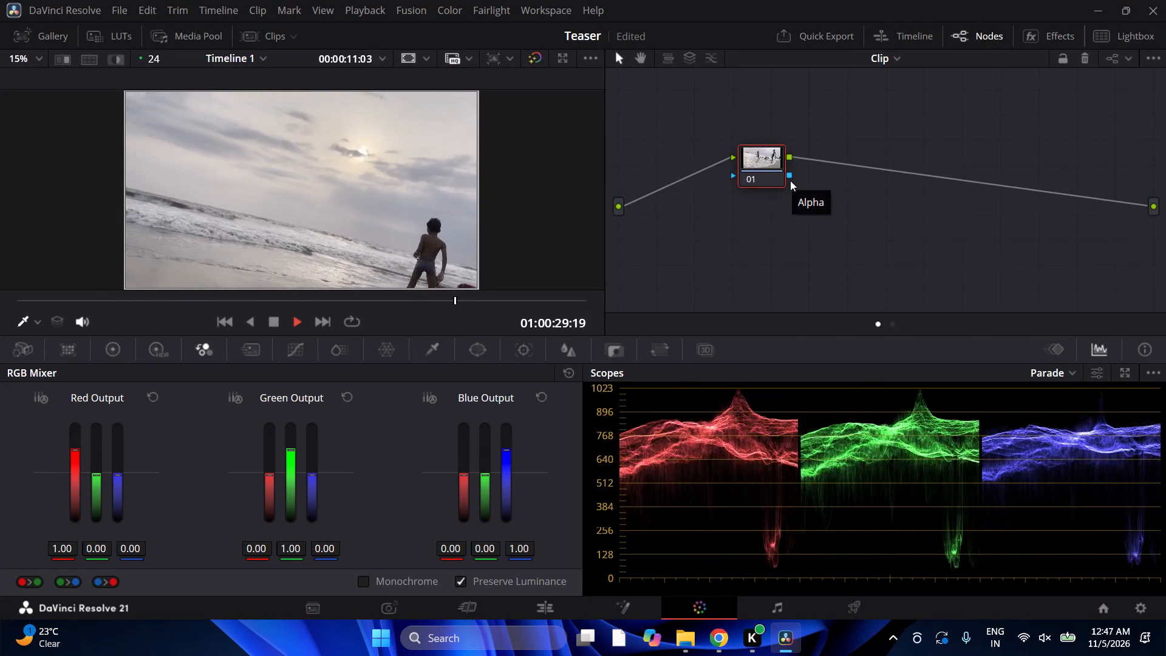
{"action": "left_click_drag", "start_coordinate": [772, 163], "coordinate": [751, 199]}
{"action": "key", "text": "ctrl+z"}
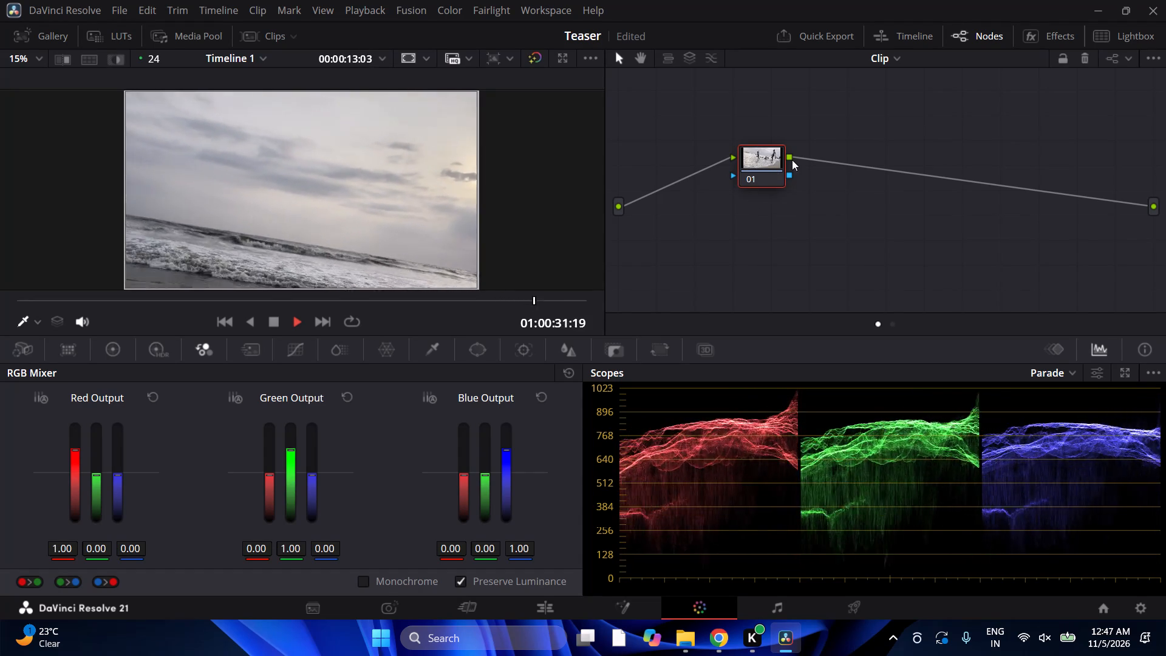
Show the effects library, stop playback on the clip with the CST node, and apply Color Space Transform to node 02.
{"action": "left_click", "coordinate": [1055, 39]}
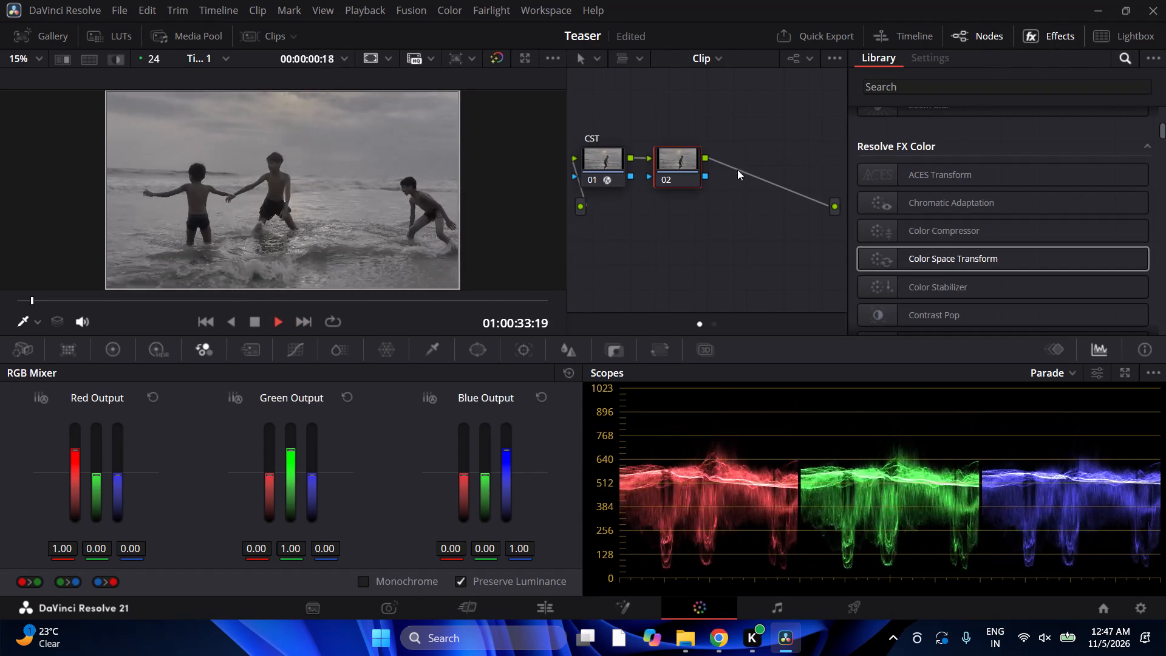
{"action": "left_click_drag", "start_coordinate": [681, 169], "coordinate": [746, 166]}
{"action": "left_click_drag", "start_coordinate": [679, 163], "coordinate": [709, 160]}
{"action": "left_click", "coordinate": [665, 165]}
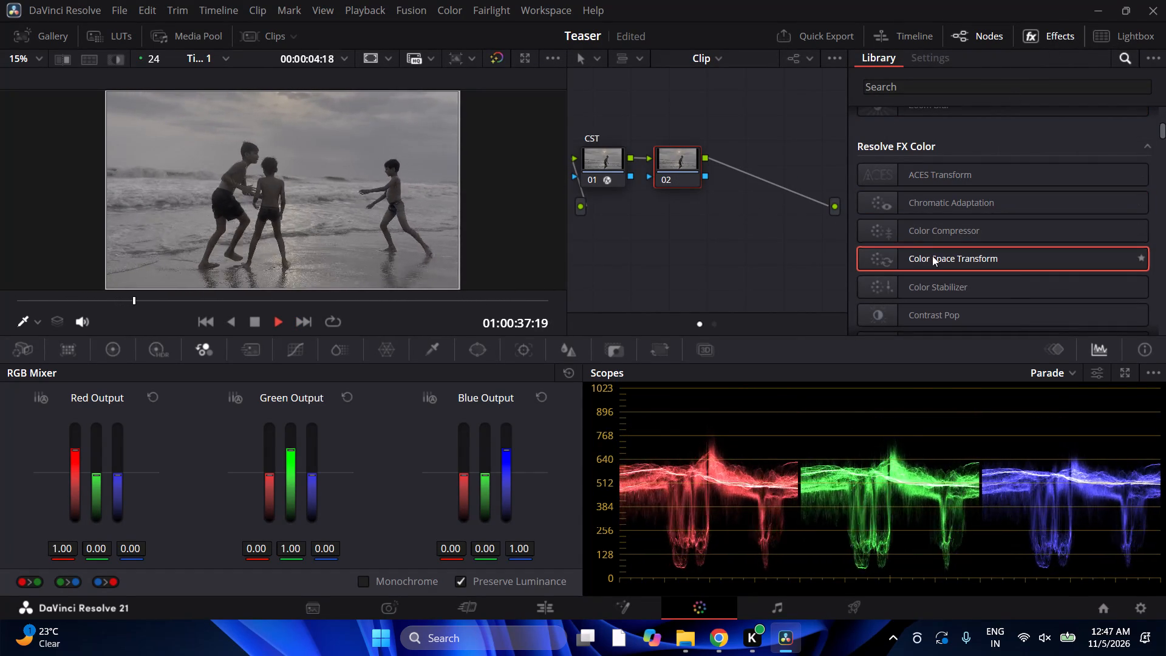
{"action": "left_click_drag", "start_coordinate": [666, 162], "coordinate": [674, 160]}
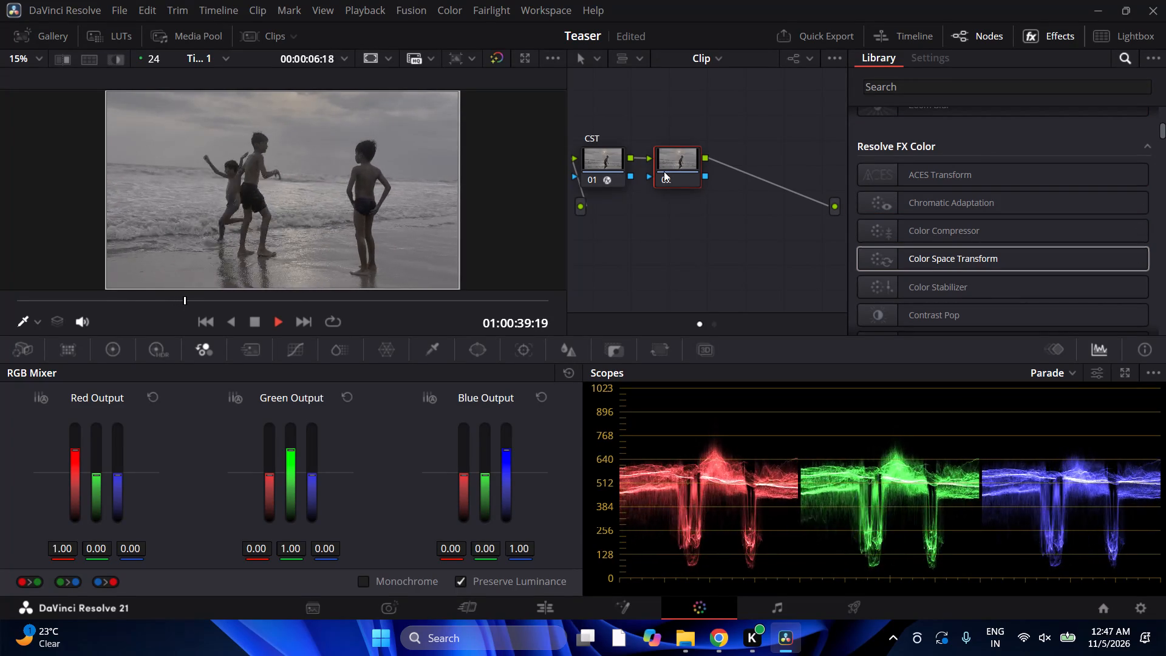
{"action": "key", "text": "space"}
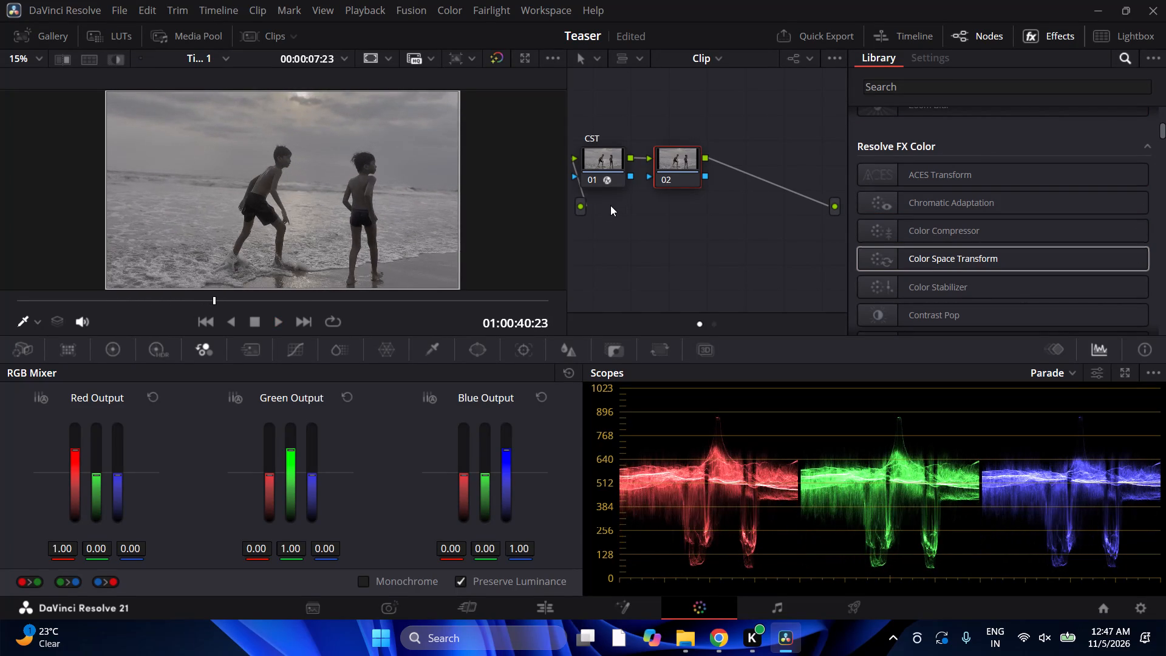
{"action": "left_click_drag", "start_coordinate": [952, 262], "coordinate": [928, 258]}
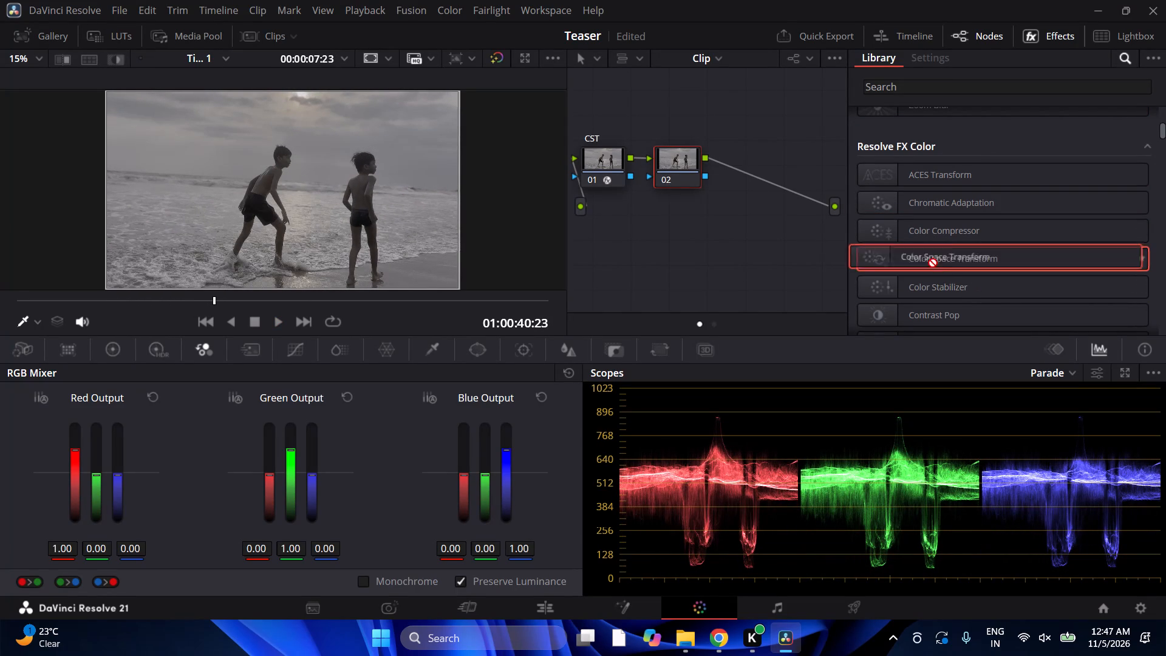
{"action": "left_click_drag", "start_coordinate": [928, 258], "coordinate": [680, 154]}
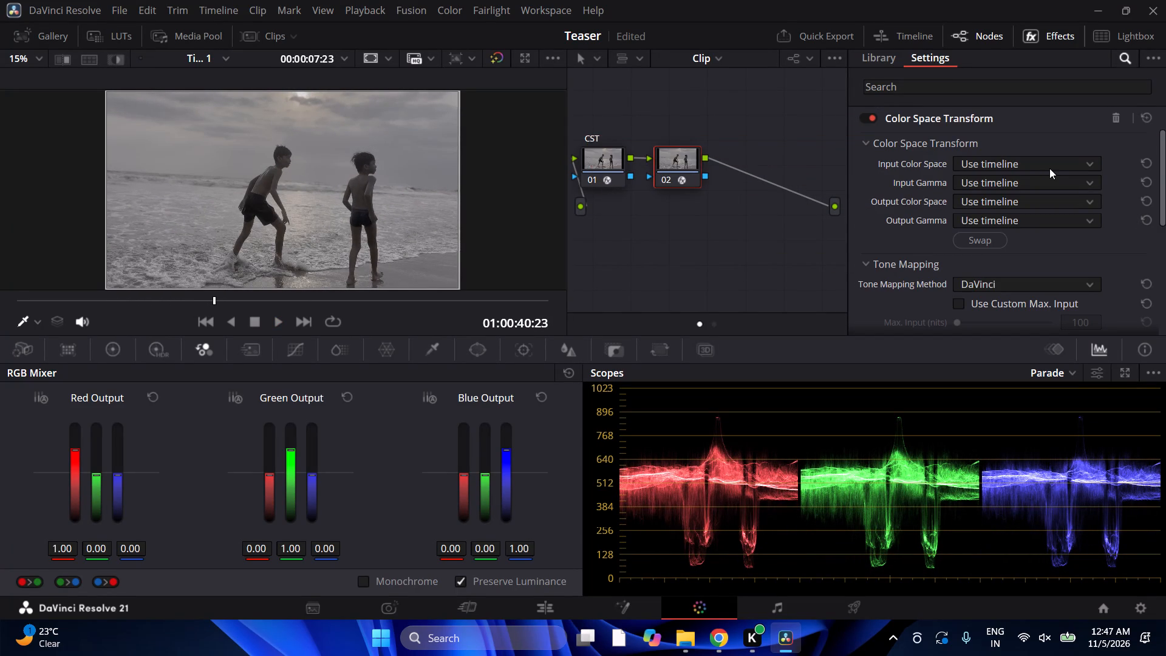
Set node 02's input color space to DaVinci Wide Gamut and its input gamma to DaVinci Intermediate.
{"action": "left_click", "coordinate": [1046, 166]}
{"action": "scroll", "coordinate": [1020, 259], "scroll_direction": "down", "scroll_amount": 3}
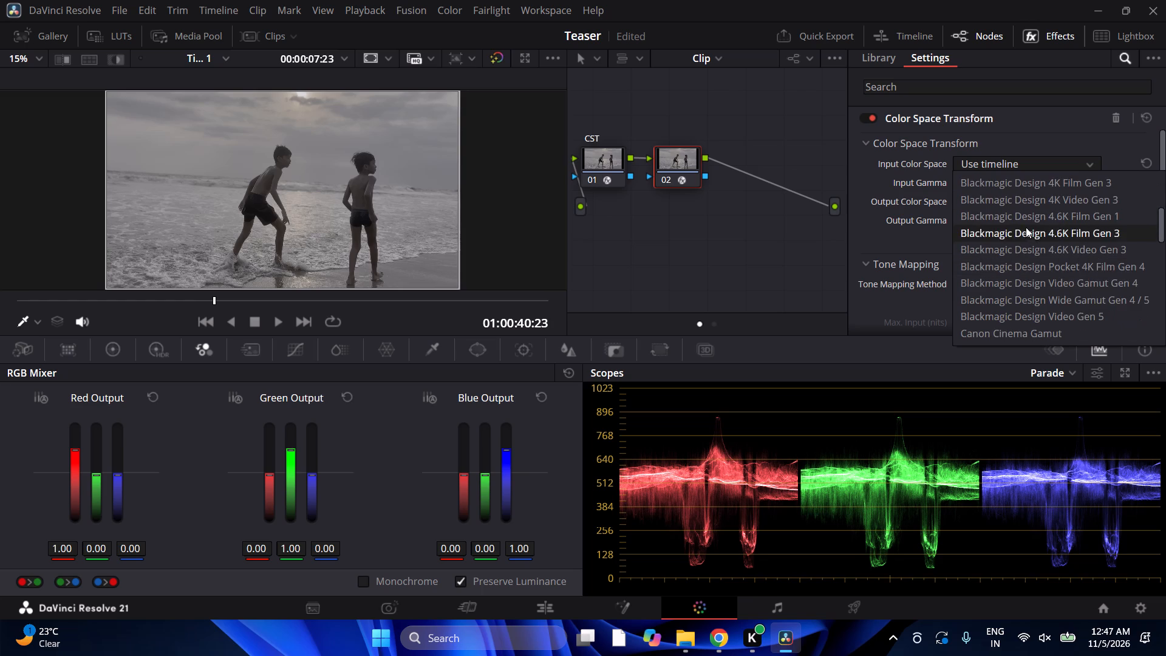
{"action": "scroll", "coordinate": [1026, 227], "scroll_direction": "up", "scroll_amount": 2}
{"action": "scroll", "coordinate": [1026, 227], "scroll_direction": "down", "scroll_amount": 5}
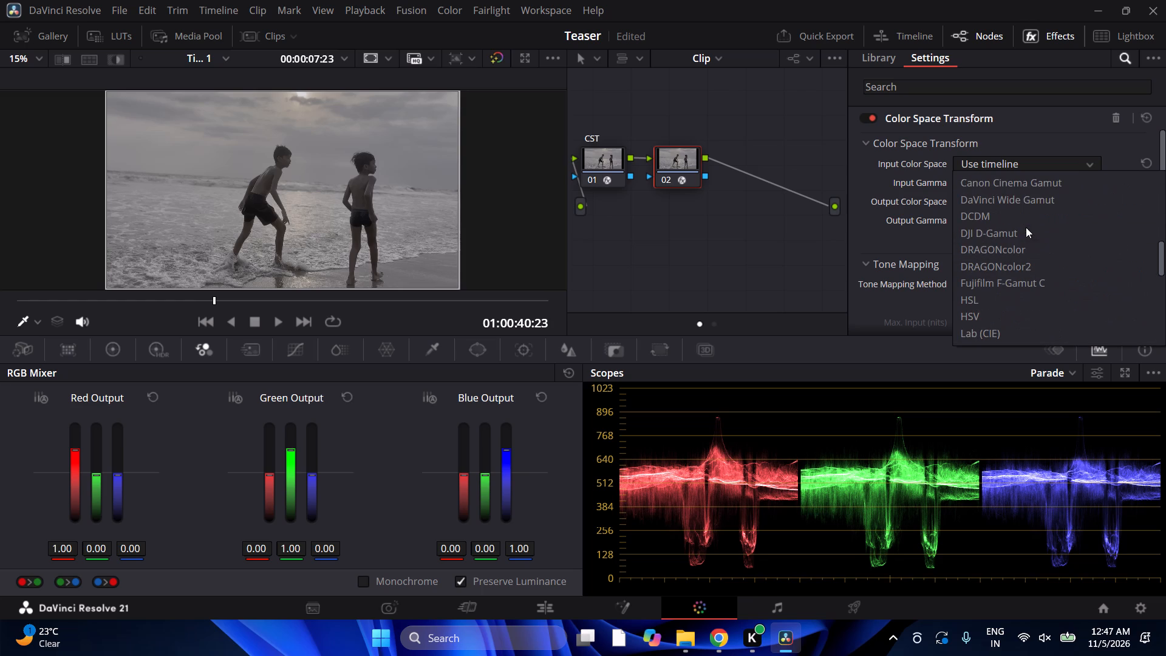
{"action": "left_click", "coordinate": [1015, 200]}
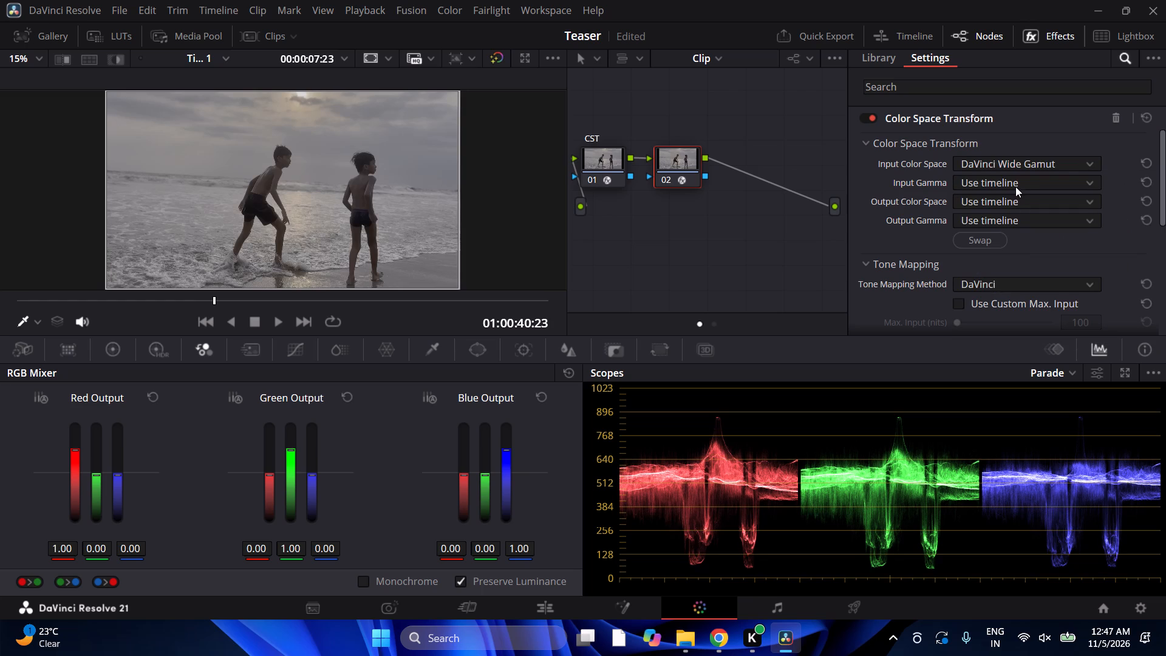
{"action": "left_click", "coordinate": [1015, 186]}
{"action": "scroll", "coordinate": [1025, 238], "scroll_direction": "down", "scroll_amount": 5}
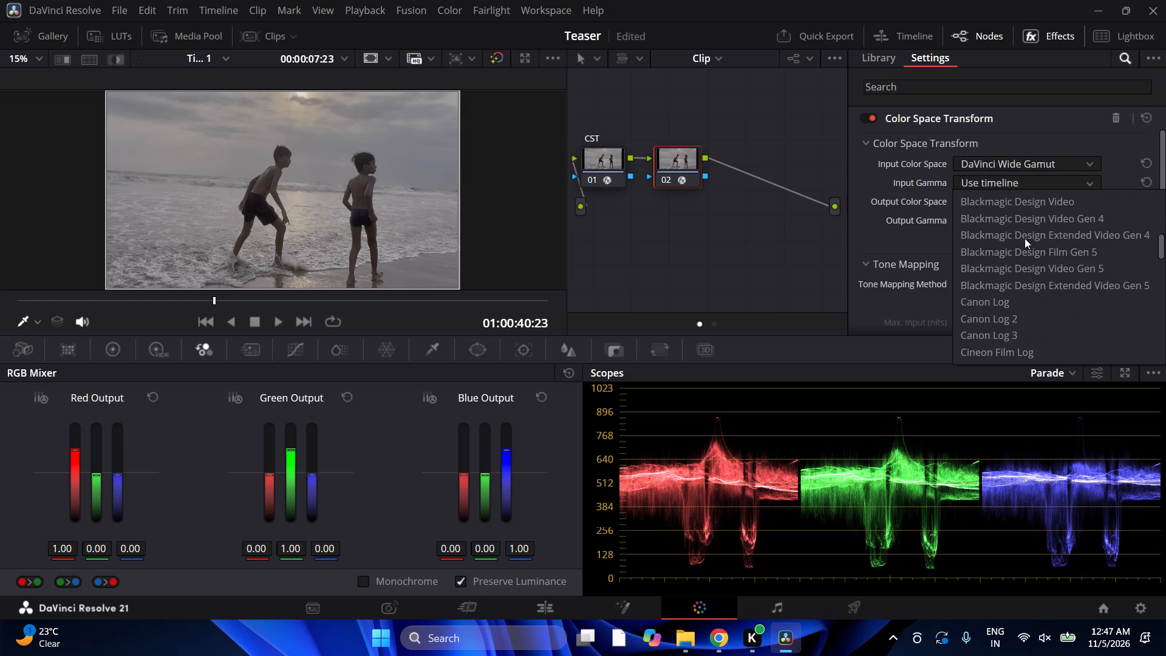
{"action": "scroll", "coordinate": [1025, 238], "scroll_direction": "down", "scroll_amount": 2}
{"action": "left_click", "coordinate": [1025, 267]}
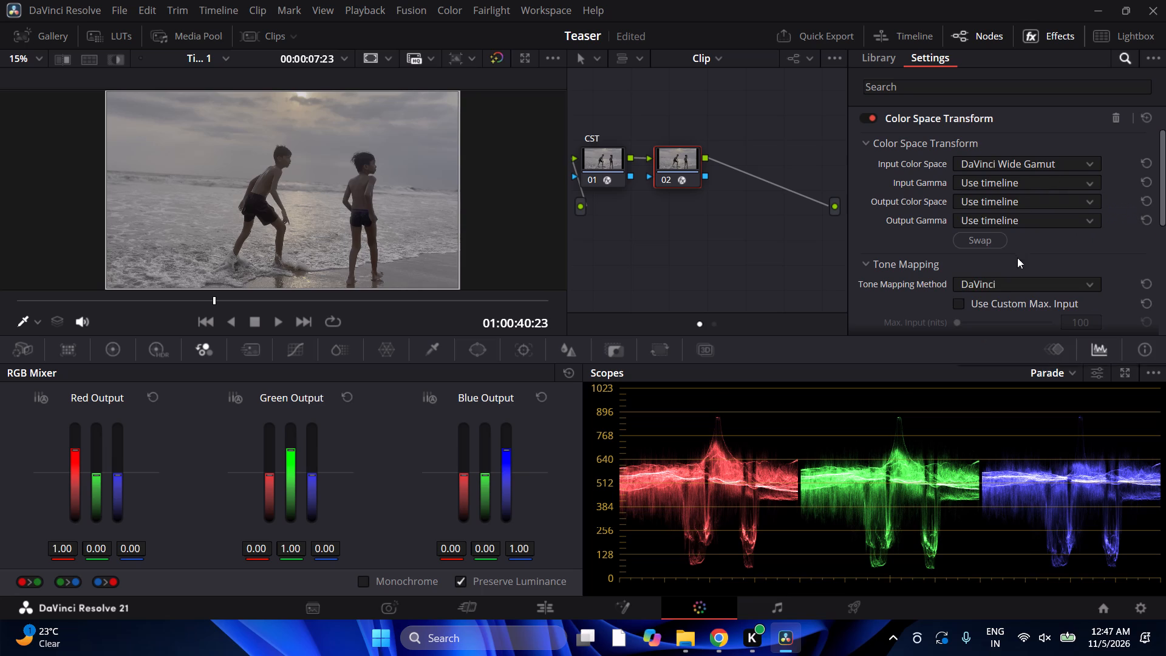
Set node 02's output color space to Rec.709.
{"action": "left_click", "coordinate": [1017, 203]}
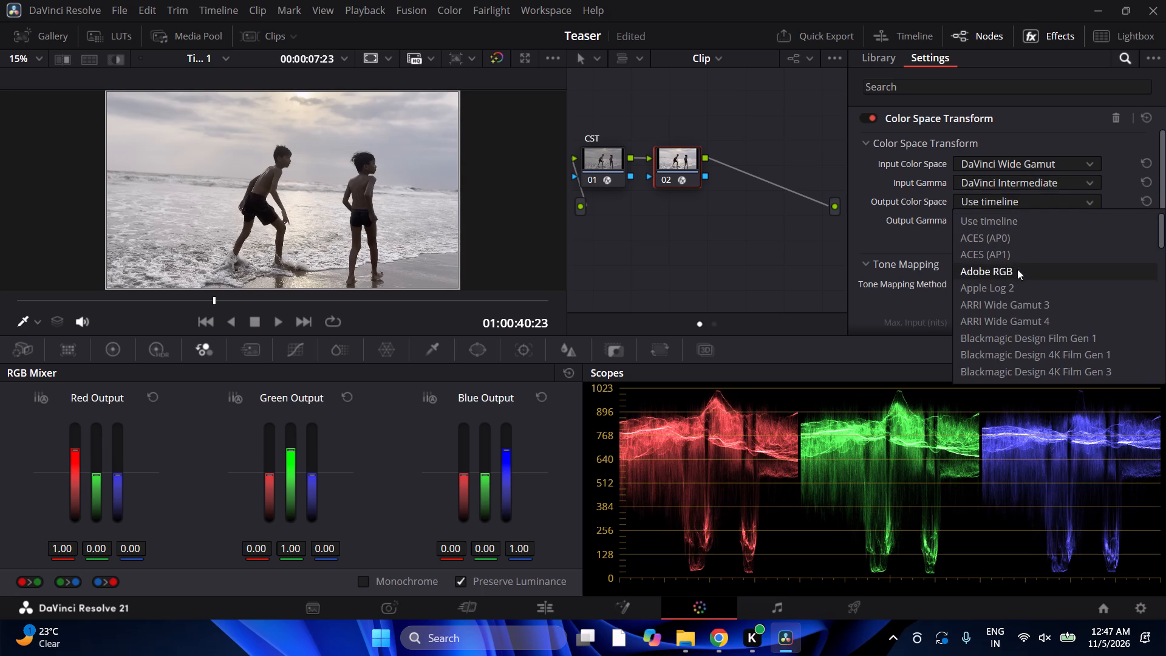
{"action": "scroll", "coordinate": [1020, 313], "scroll_direction": "down", "scroll_amount": 5}
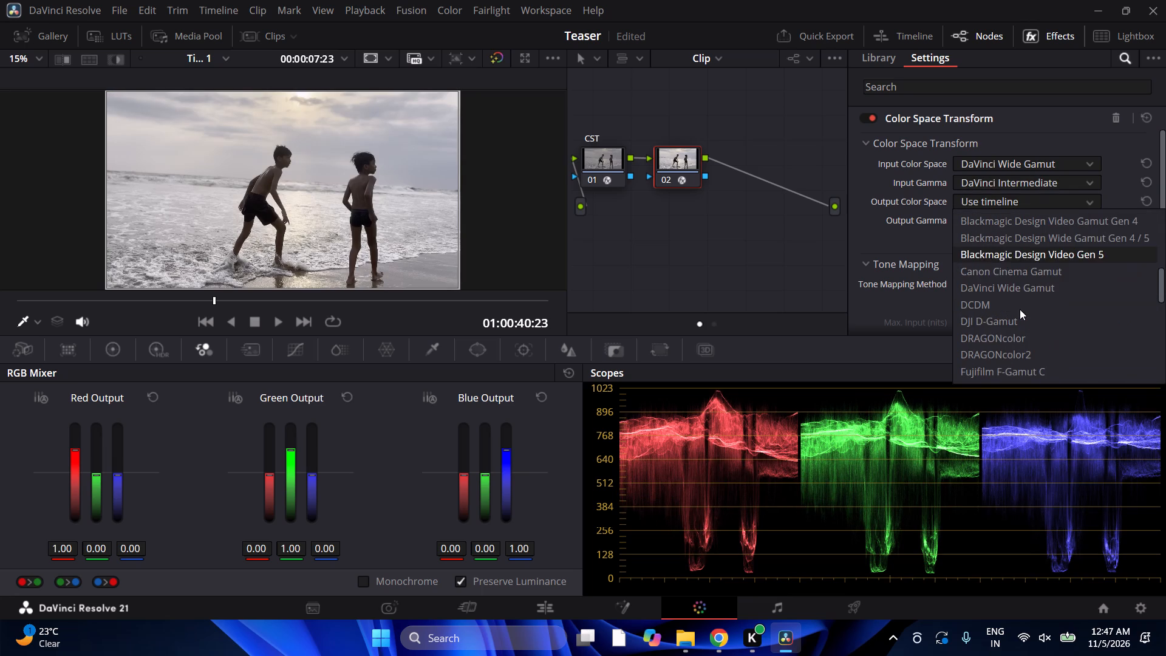
{"action": "scroll", "coordinate": [1020, 308], "scroll_direction": "down", "scroll_amount": 3}
{"action": "scroll", "coordinate": [1020, 307], "scroll_direction": "up", "scroll_amount": 5}
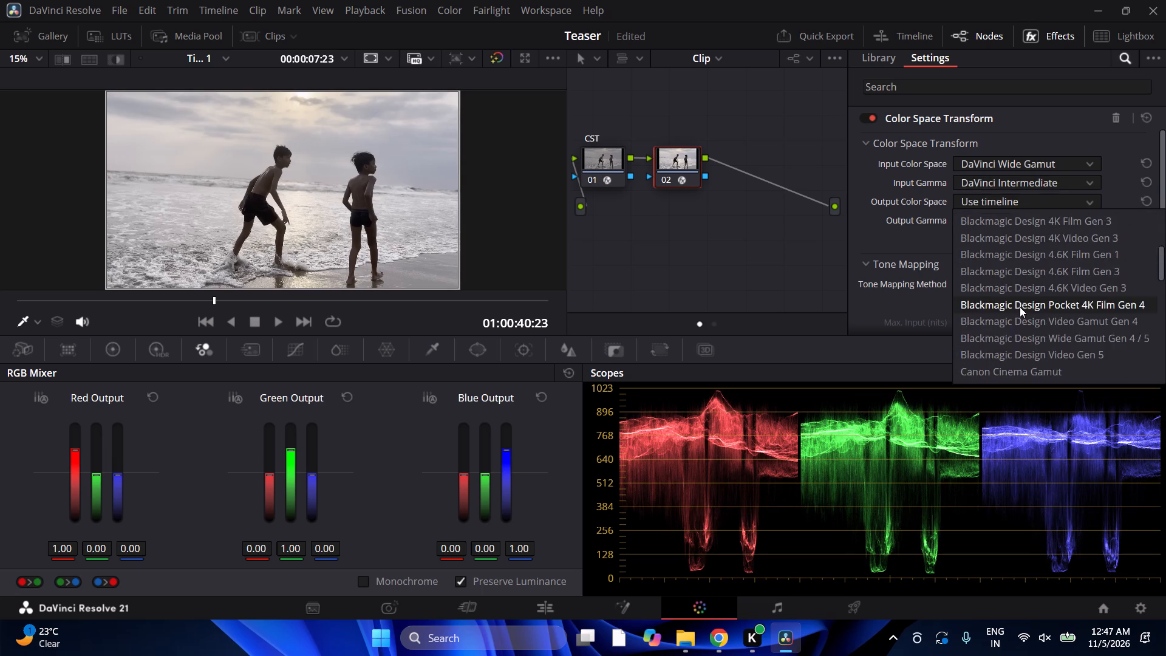
{"action": "scroll", "coordinate": [1020, 307], "scroll_direction": "down", "scroll_amount": 9}
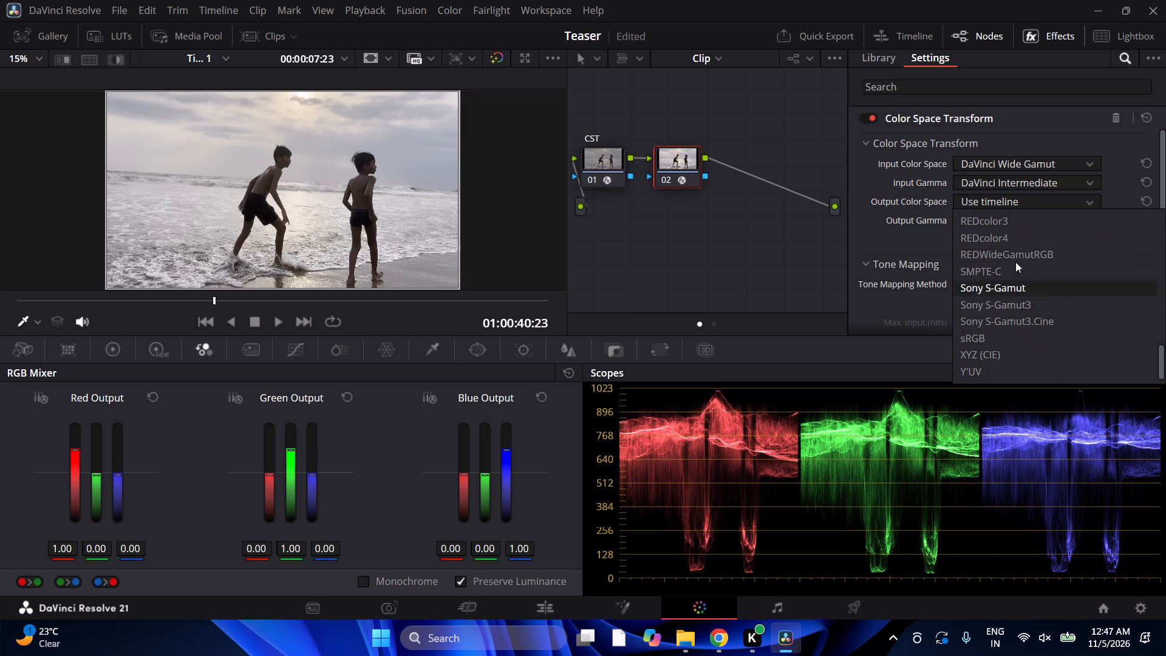
{"action": "scroll", "coordinate": [1009, 224], "scroll_direction": "up", "scroll_amount": 2}
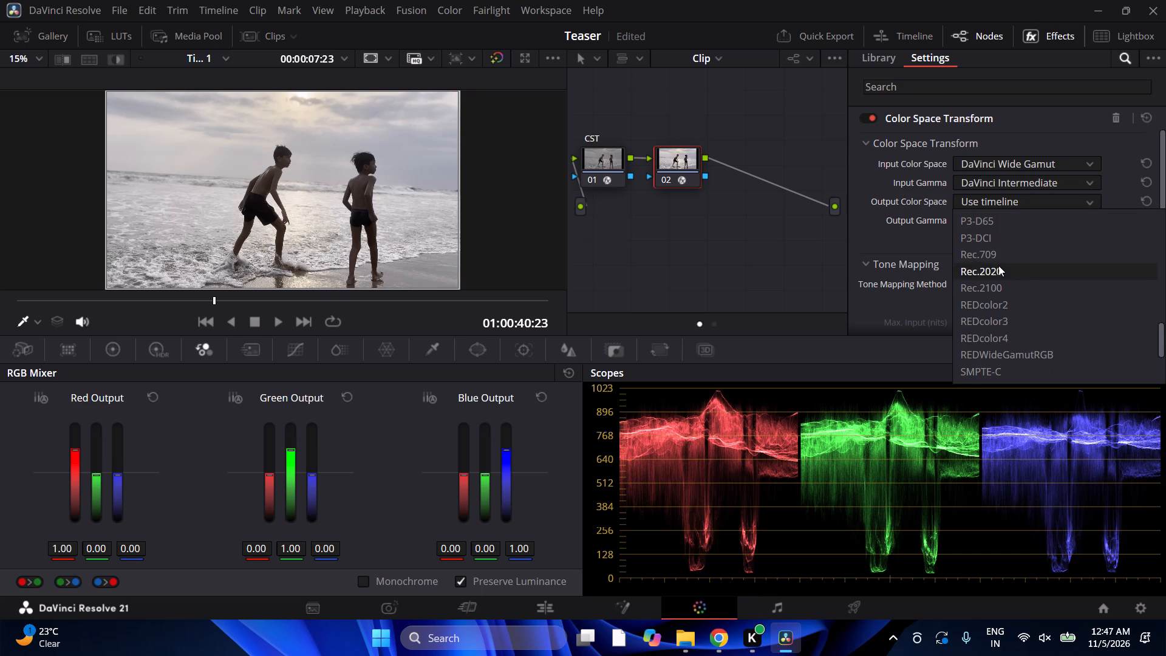
{"action": "left_click", "coordinate": [995, 259]}
Set node 02's output gamma to Gamma 2.4.
{"action": "left_click", "coordinate": [1006, 222]}
{"action": "scroll", "coordinate": [1014, 278], "scroll_direction": "down", "scroll_amount": 2}
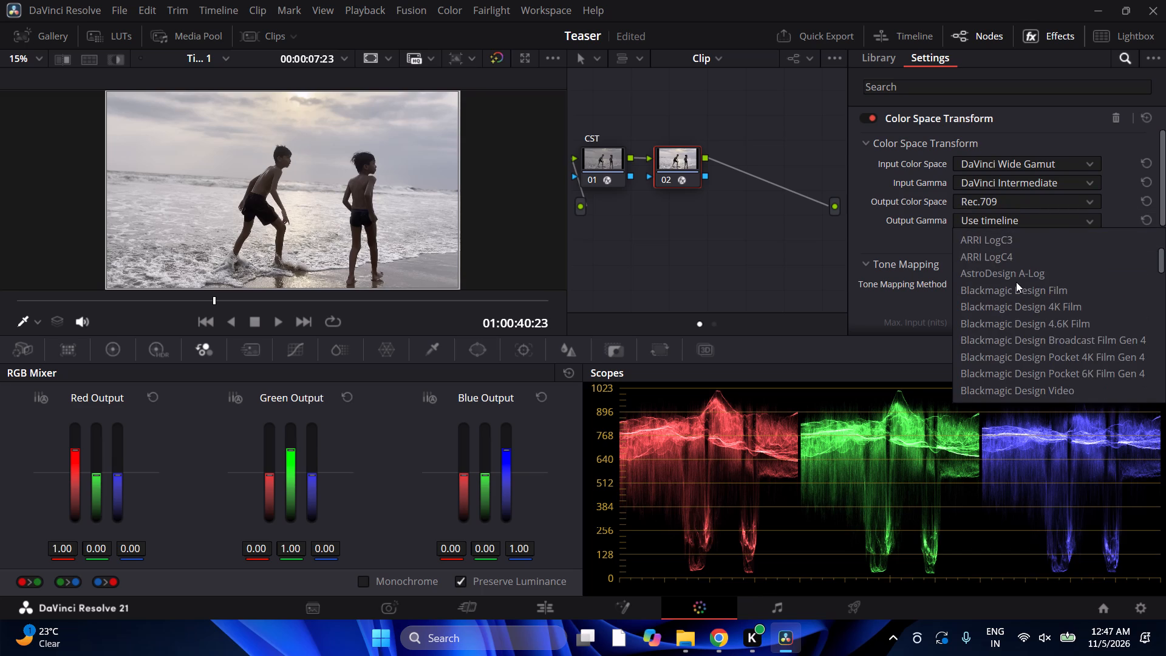
{"action": "scroll", "coordinate": [1016, 282], "scroll_direction": "down", "scroll_amount": 8}
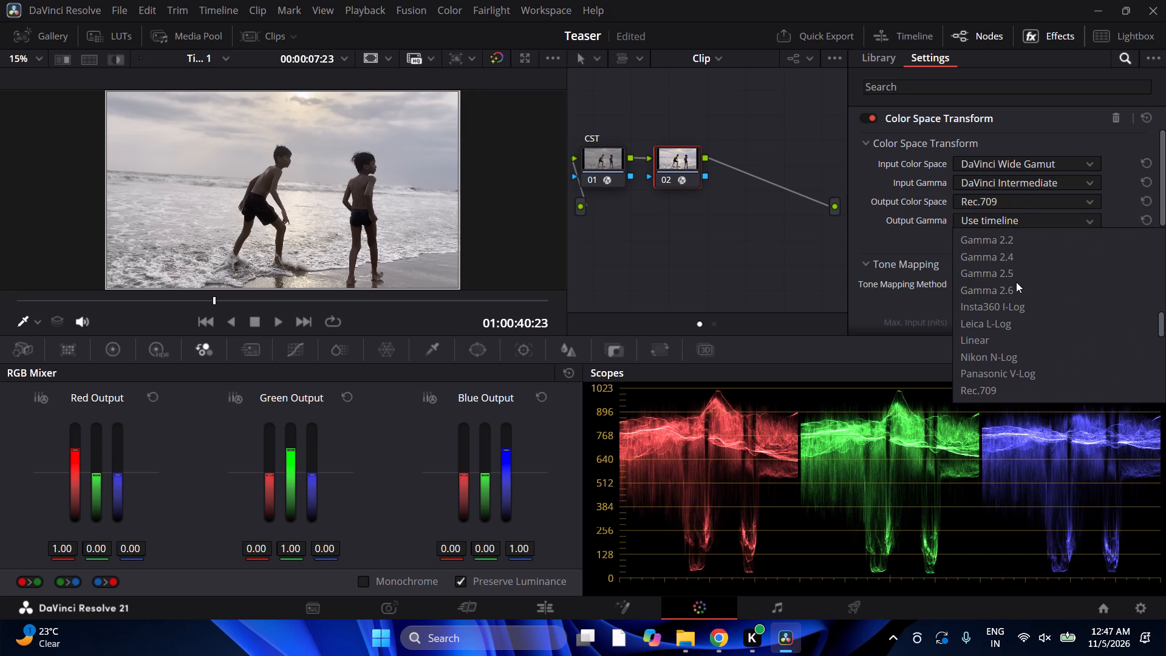
{"action": "scroll", "coordinate": [1016, 282], "scroll_direction": "up", "scroll_amount": 2}
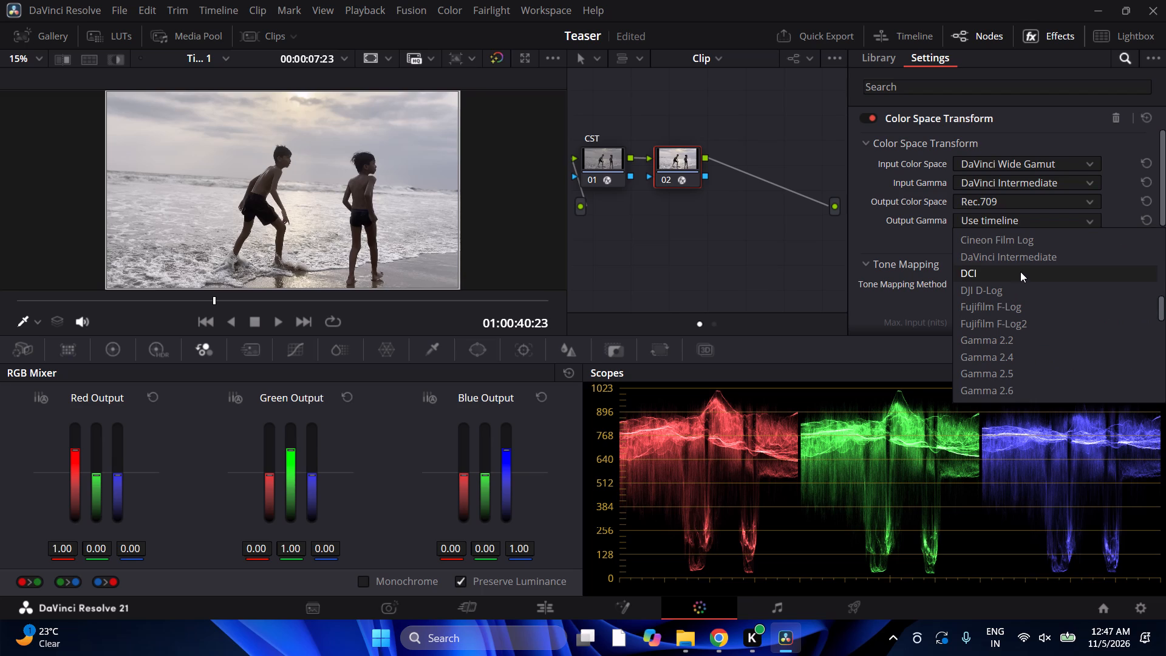
{"action": "left_click", "coordinate": [1015, 350]}
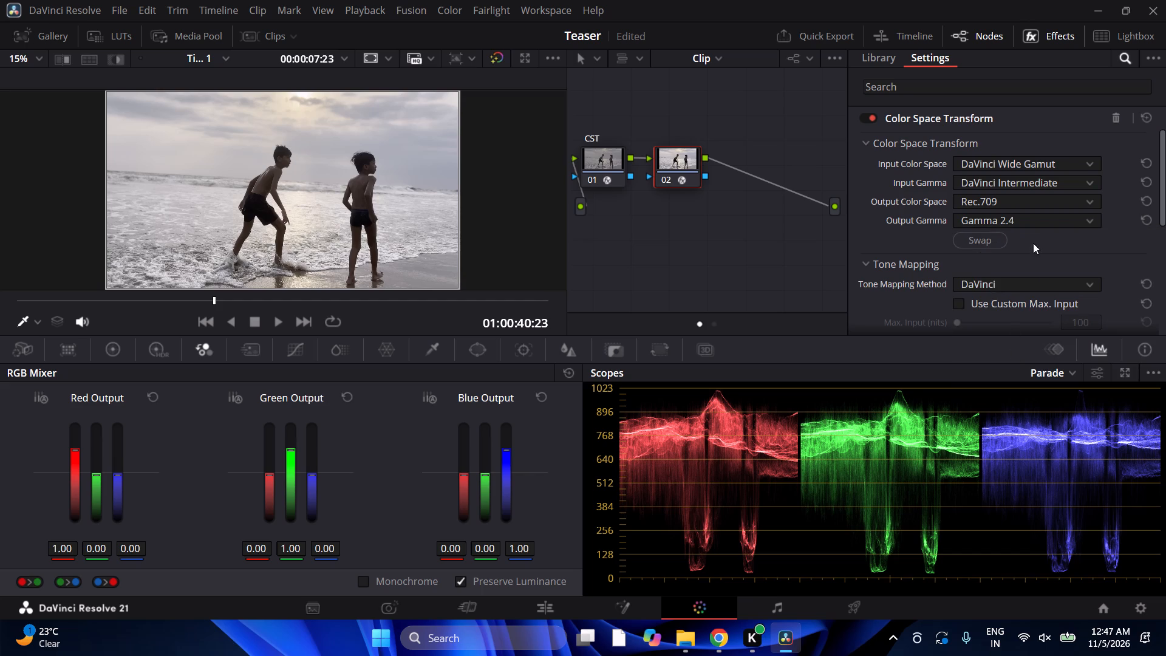
Move node 02 beside the graph's output, leaving a wide gap after the CST node.
{"action": "left_click_drag", "start_coordinate": [662, 157], "coordinate": [678, 160]}
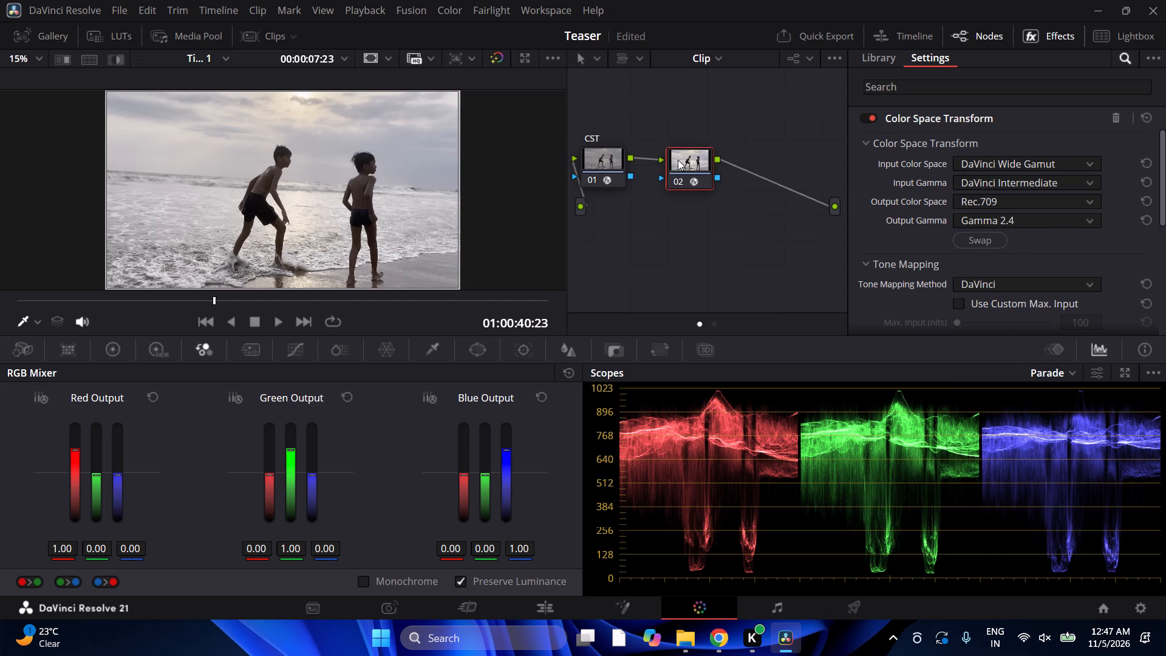
{"action": "left_click_drag", "start_coordinate": [678, 160], "coordinate": [785, 156]}
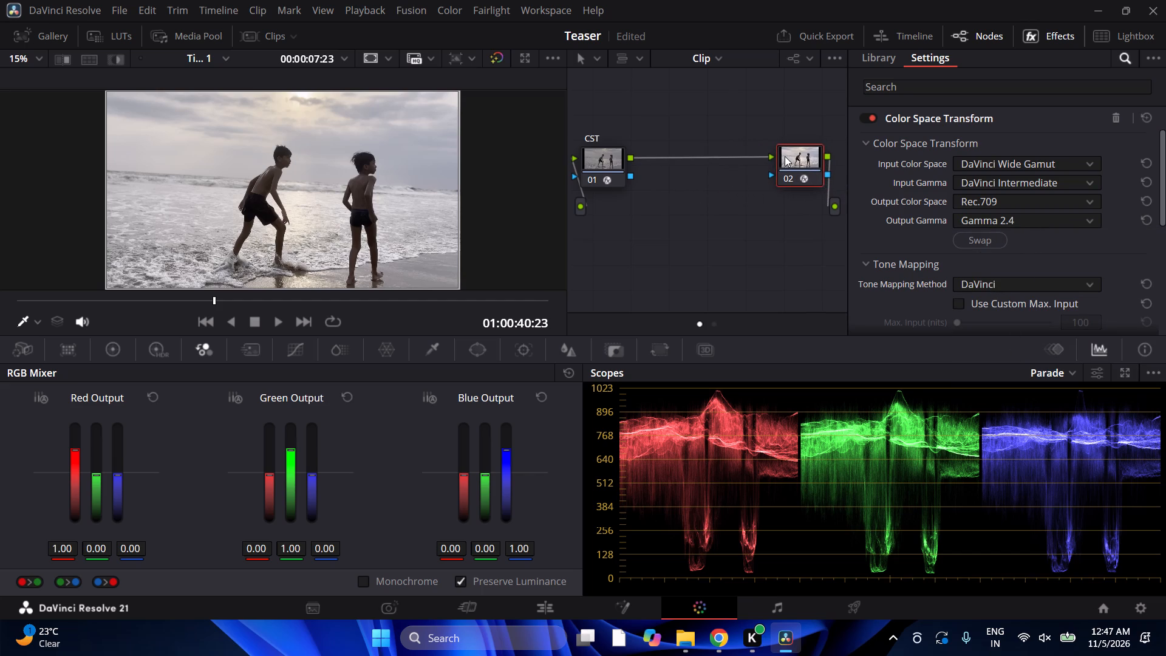
{"action": "left_click_drag", "start_coordinate": [785, 156], "coordinate": [783, 159]}
Change node 01's label to CST>.
{"action": "left_click", "coordinate": [605, 156]}
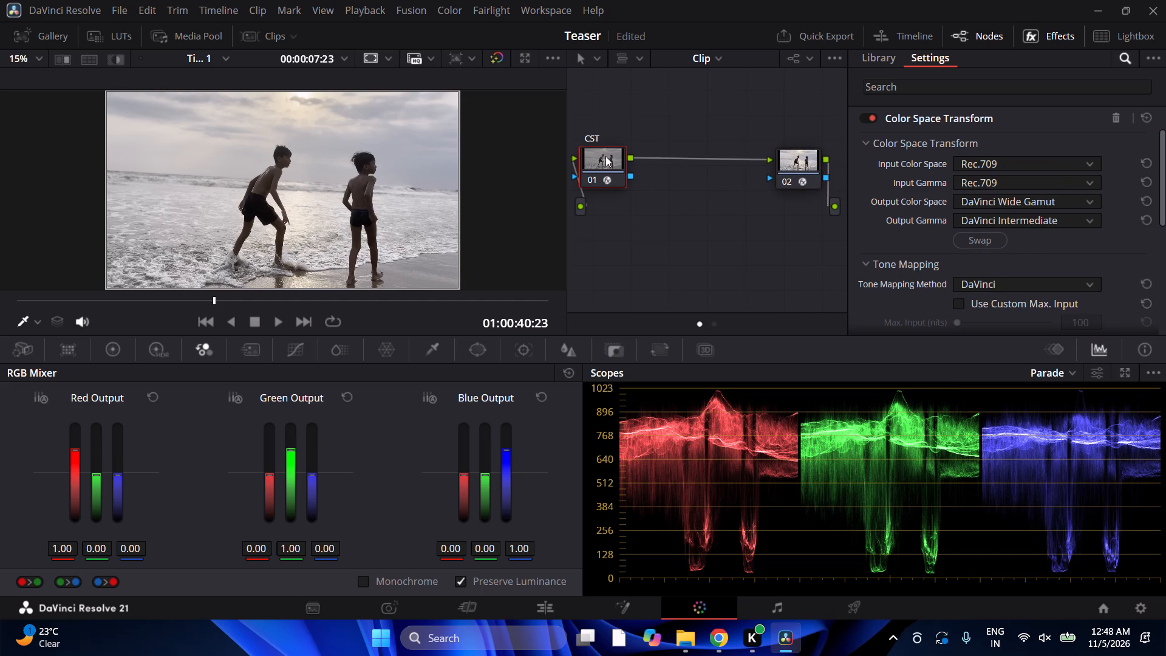
{"action": "right_click", "coordinate": [605, 156]}
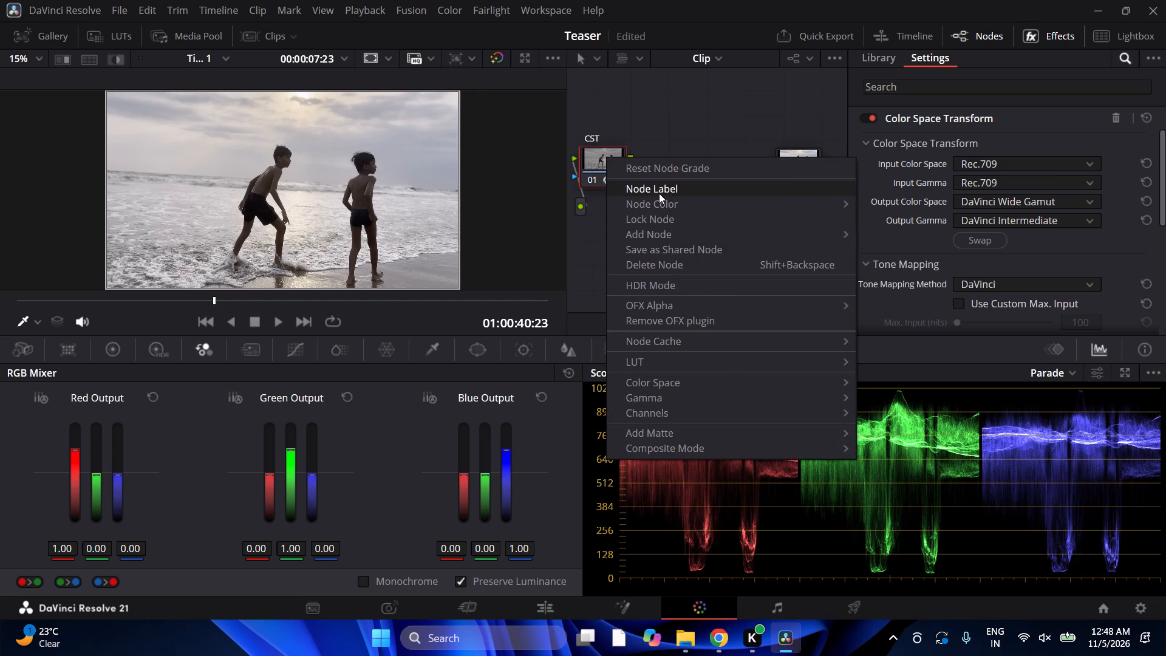
{"action": "left_click", "coordinate": [659, 191]}
{"action": "left_click", "coordinate": [614, 137]}
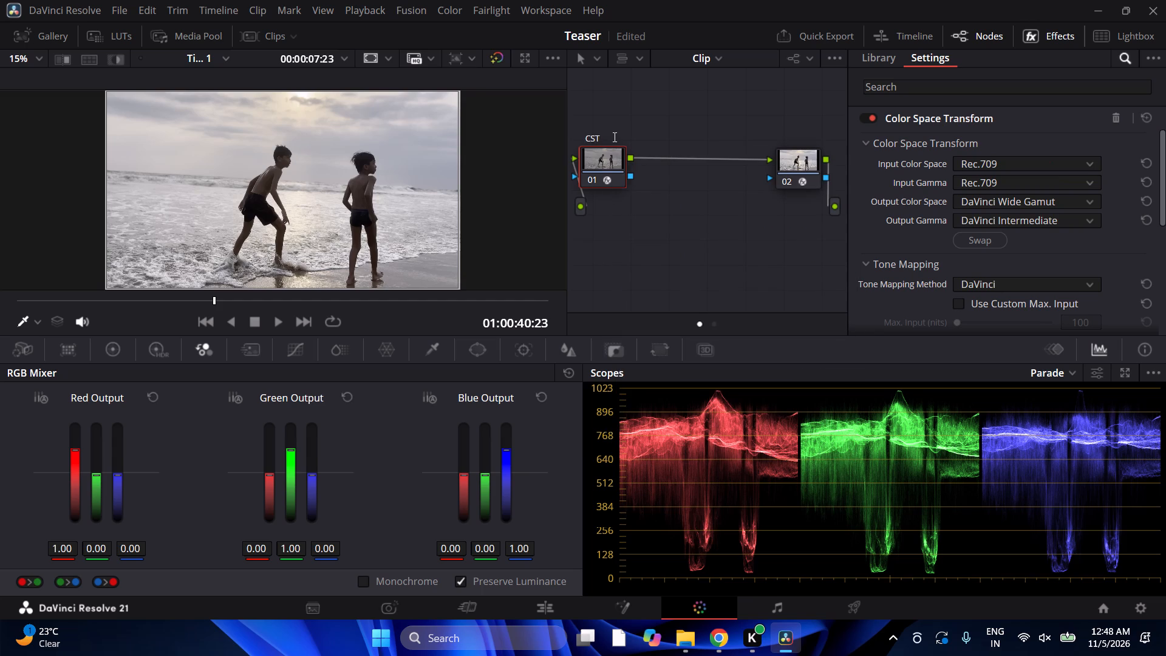
{"action": "key", "text": "shift+greater"}
Label node 02 as <CST.
{"action": "left_click", "coordinate": [791, 155]}
{"action": "right_click", "coordinate": [796, 155]}
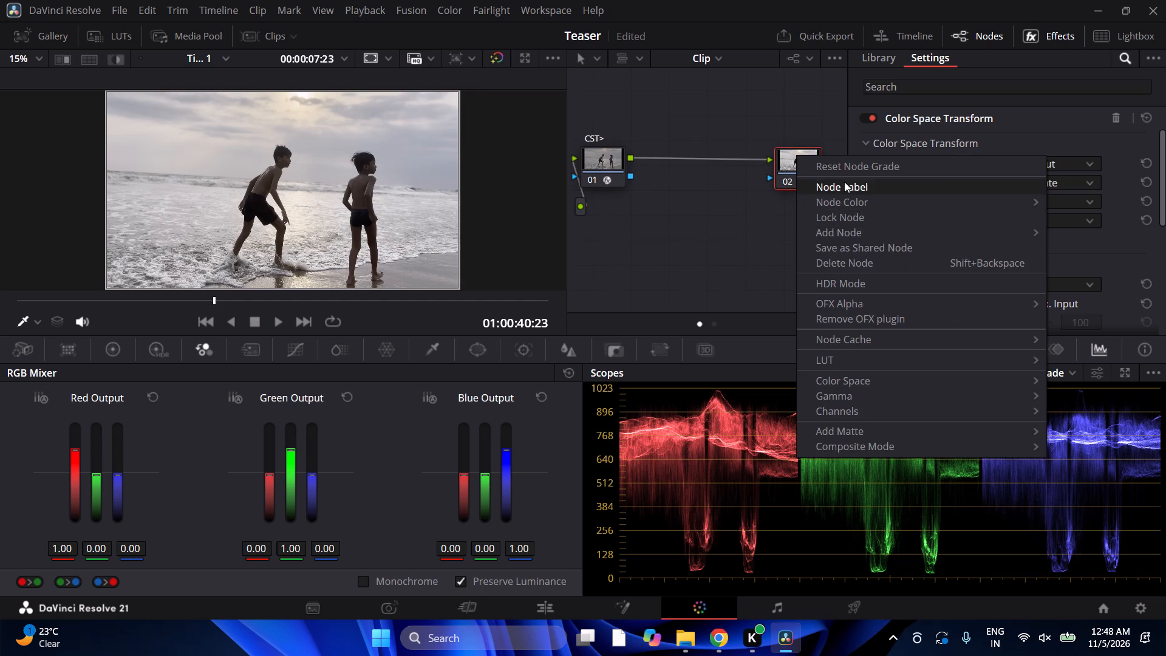
{"action": "left_click", "coordinate": [844, 182]}
{"action": "type", "text": "CST"}
{"action": "key", "text": "Left"}
{"action": "key", "text": "Left"}
{"action": "key", "text": "Left"}
{"action": "key", "text": "Left"}
{"action": "key", "text": "Left"}
{"action": "key", "text": "Left"}
{"action": "key", "text": "Left"}
{"action": "key", "text": "Left"}
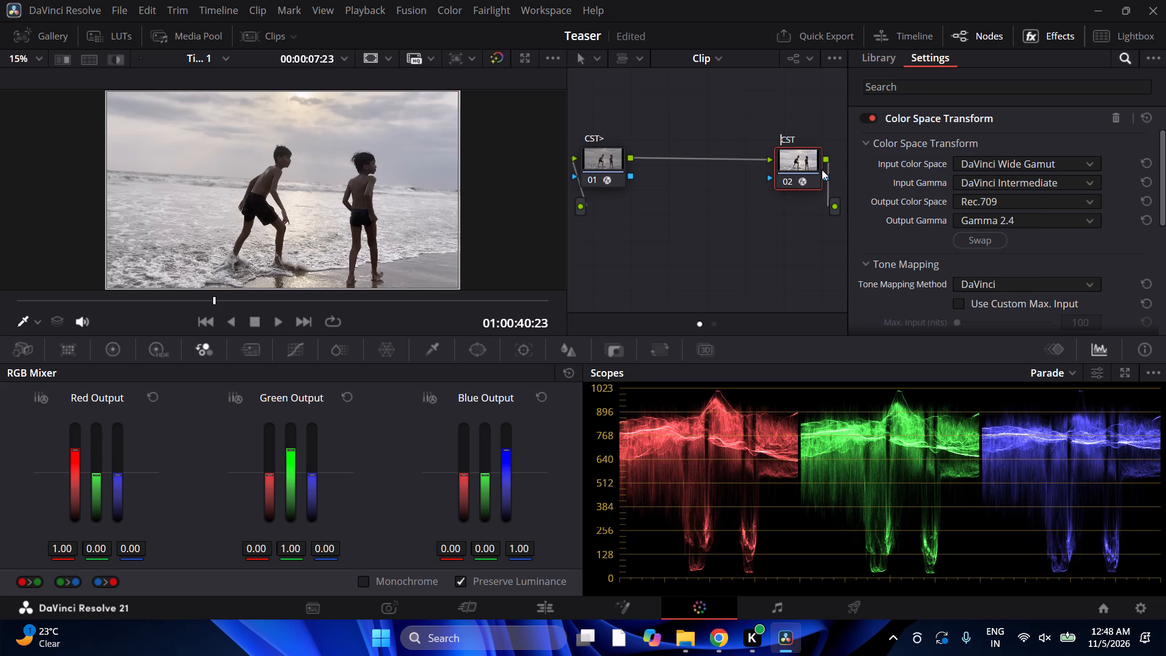
{"action": "key", "text": "shift+less"}
{"action": "left_click", "coordinate": [785, 92]}
Add a serial node after the CST> node and select it.
{"action": "right_click", "coordinate": [594, 162]}
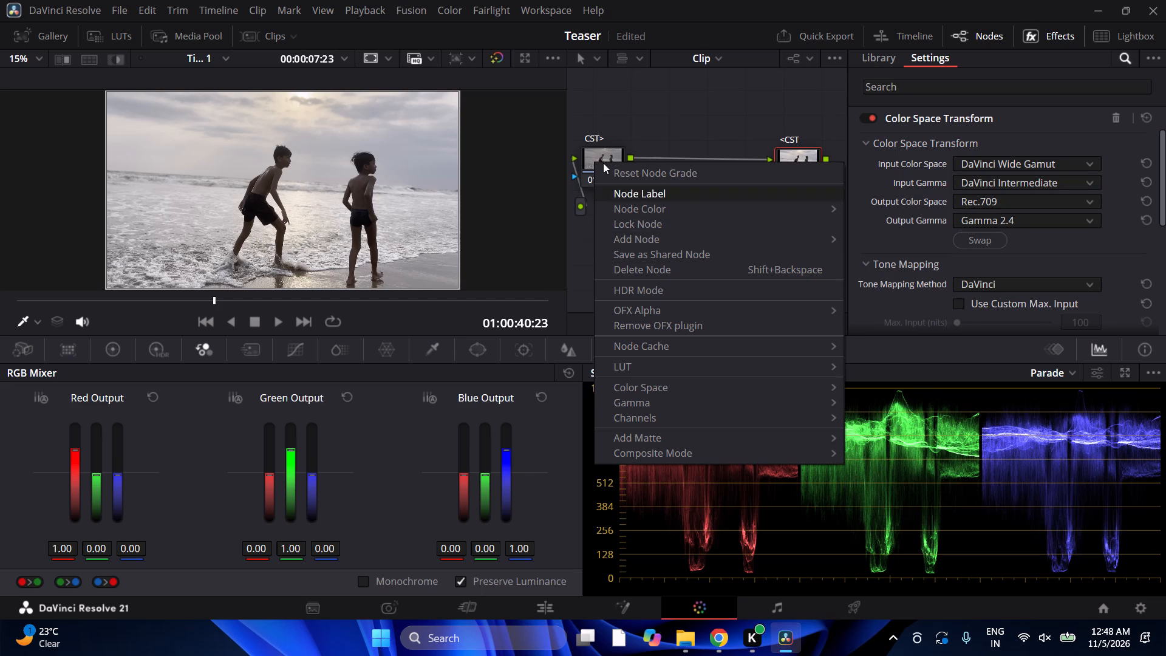
{"action": "left_click", "coordinate": [603, 163]}
{"action": "left_click", "coordinate": [595, 155]}
{"action": "key", "text": "alt+s"}
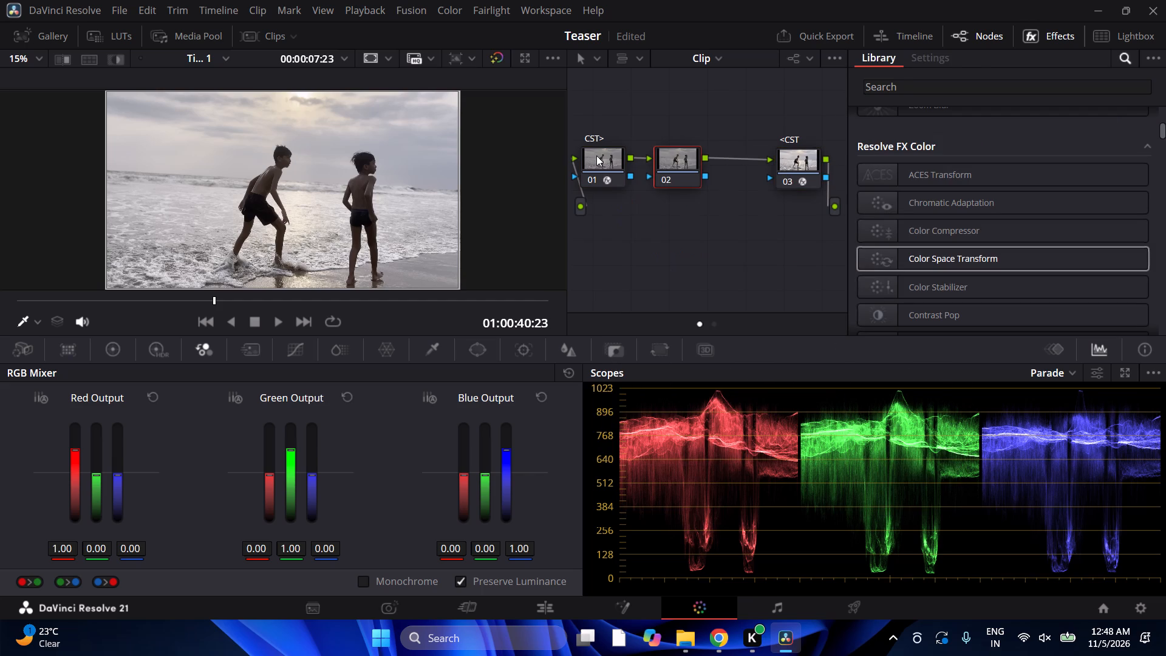
{"action": "left_click", "coordinate": [668, 168]}
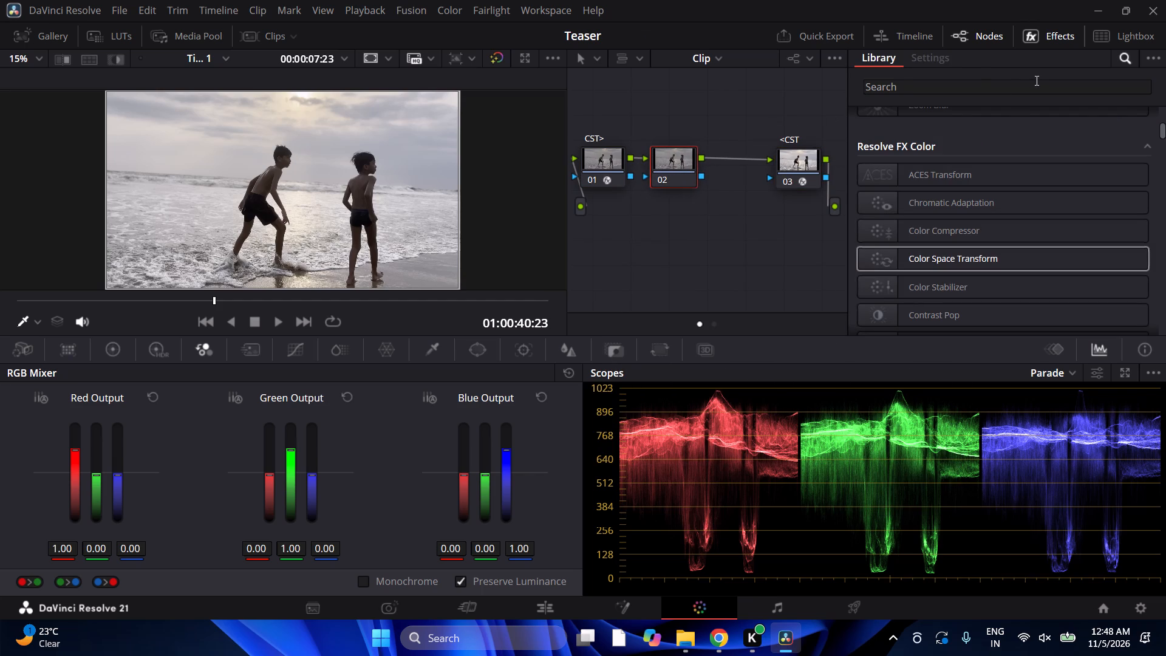
Hide the effects library to widen the node graph, and move the <CST node farther from node 02.
{"action": "left_click_drag", "start_coordinate": [846, 85], "coordinate": [873, 91]}
{"action": "left_click_drag", "start_coordinate": [847, 108], "coordinate": [870, 108]}
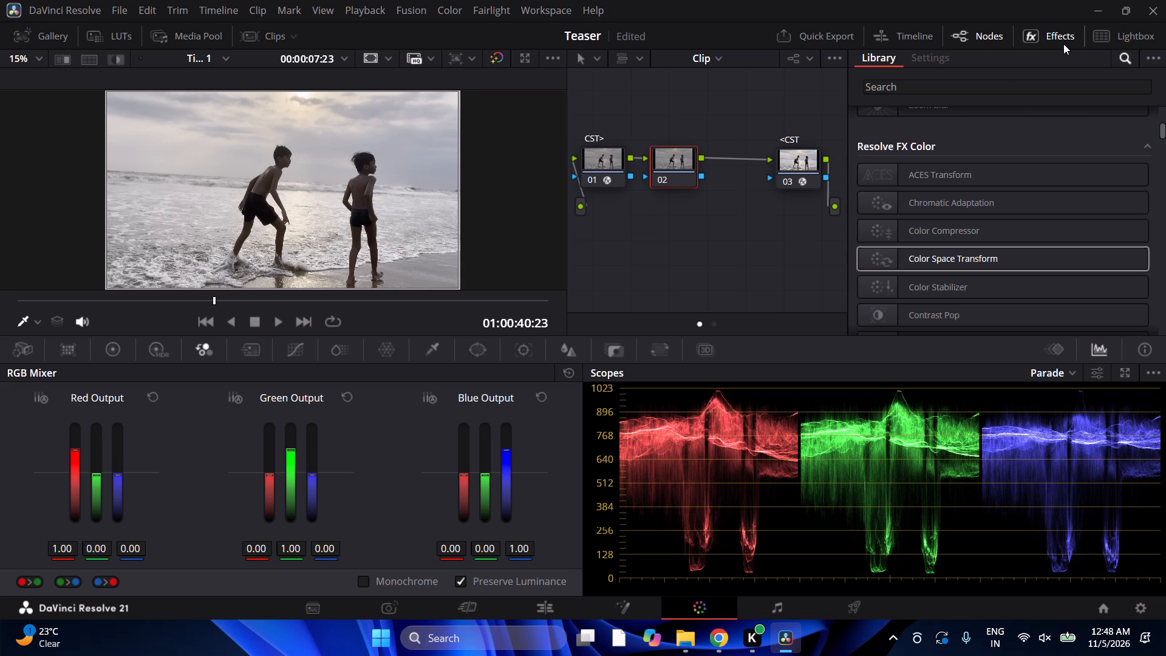
{"action": "left_click", "coordinate": [1063, 44]}
{"action": "left_click", "coordinate": [777, 160]}
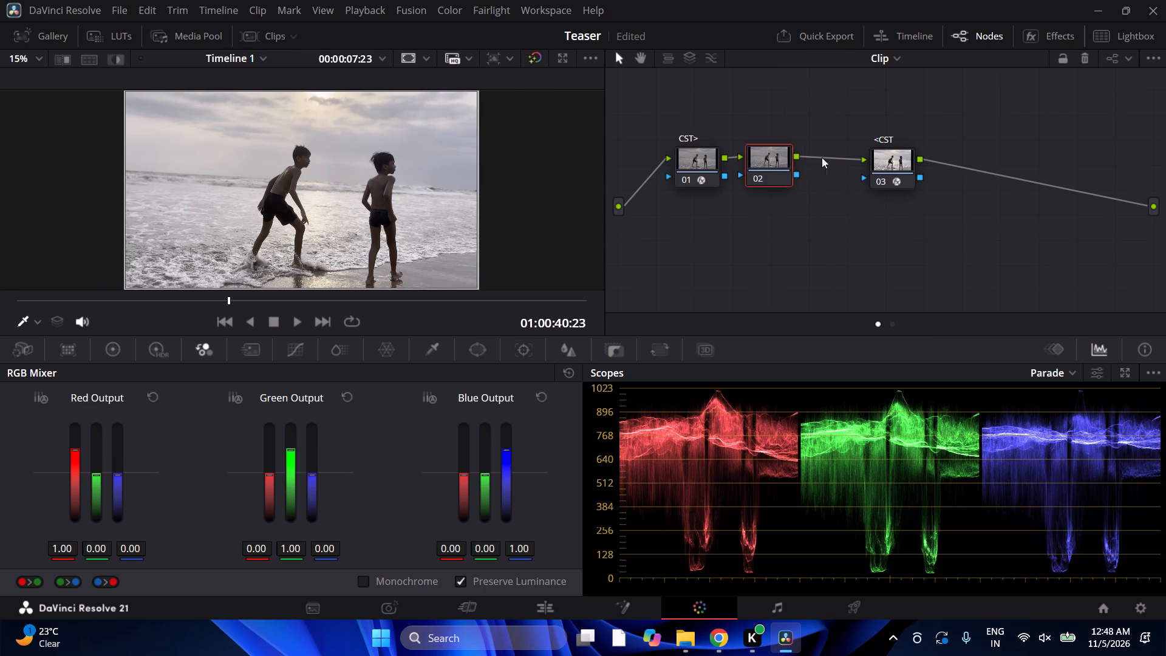
{"action": "left_click_drag", "start_coordinate": [890, 167], "coordinate": [963, 171]}
Label node 02 as BALANCE.
{"action": "left_click", "coordinate": [754, 159]}
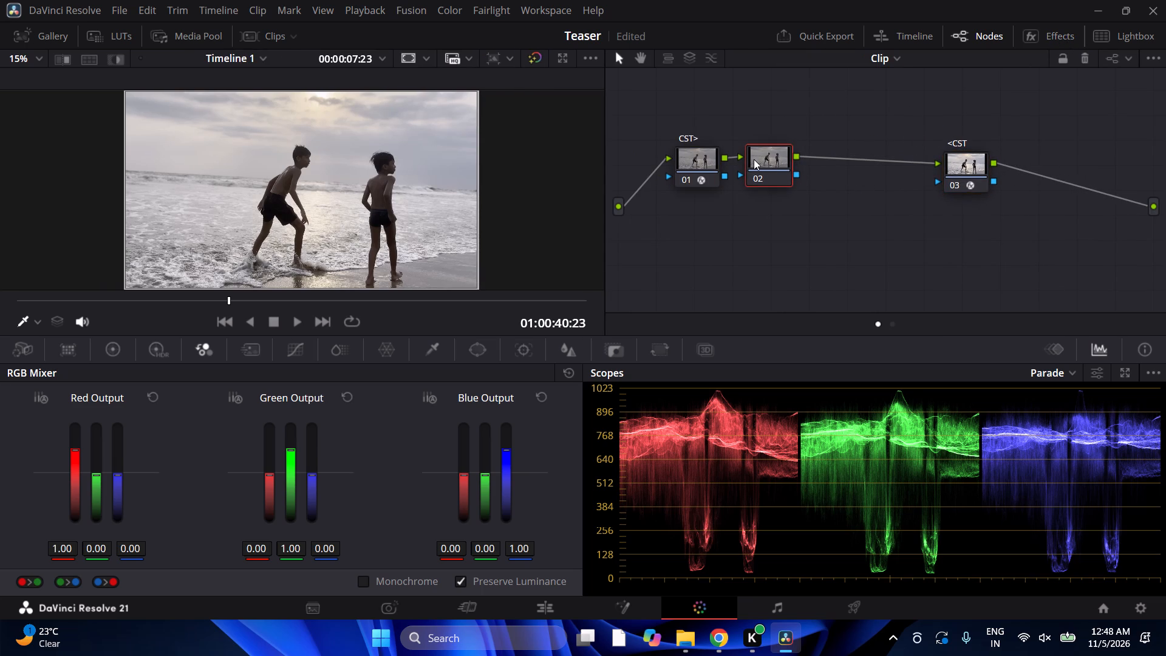
{"action": "right_click", "coordinate": [763, 155]}
{"action": "left_click", "coordinate": [817, 190]}
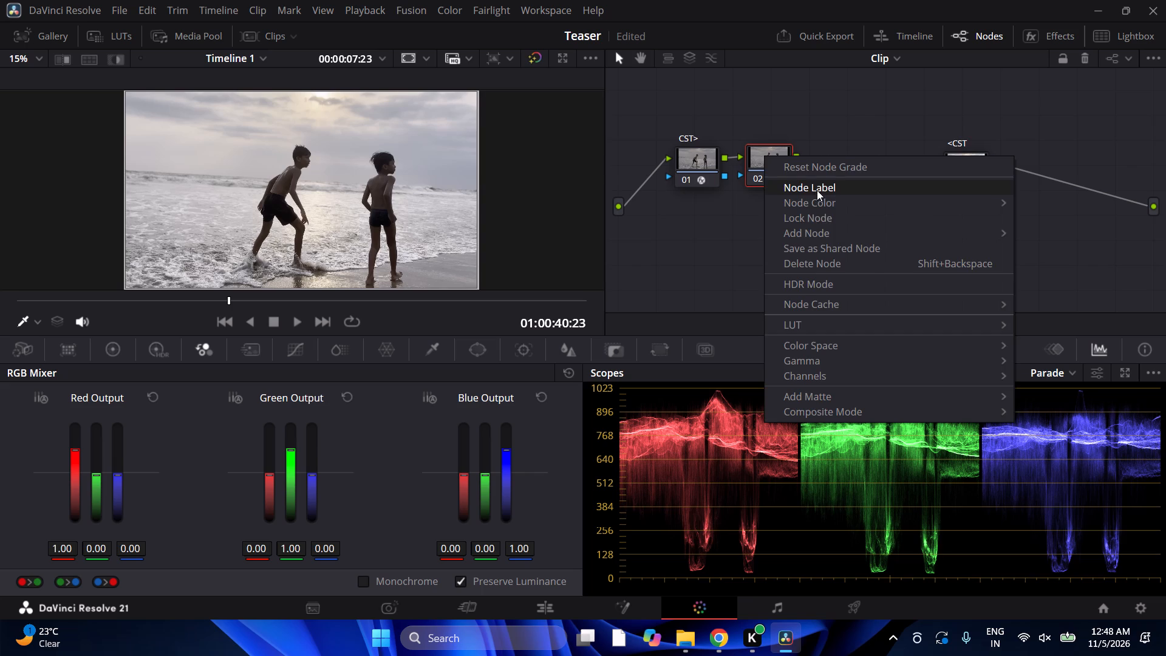
{"action": "type", "text": "BALANC"}
{"action": "key", "text": "e"}
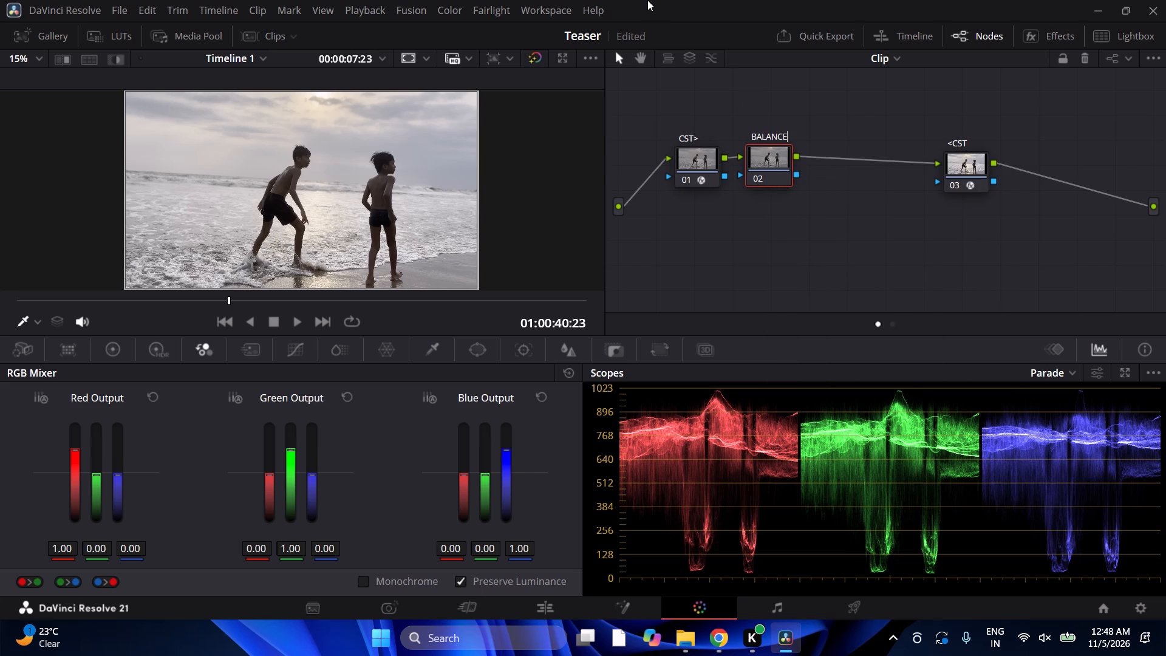
{"action": "left_click", "coordinate": [810, 142]}
{"action": "left_click", "coordinate": [775, 168]}
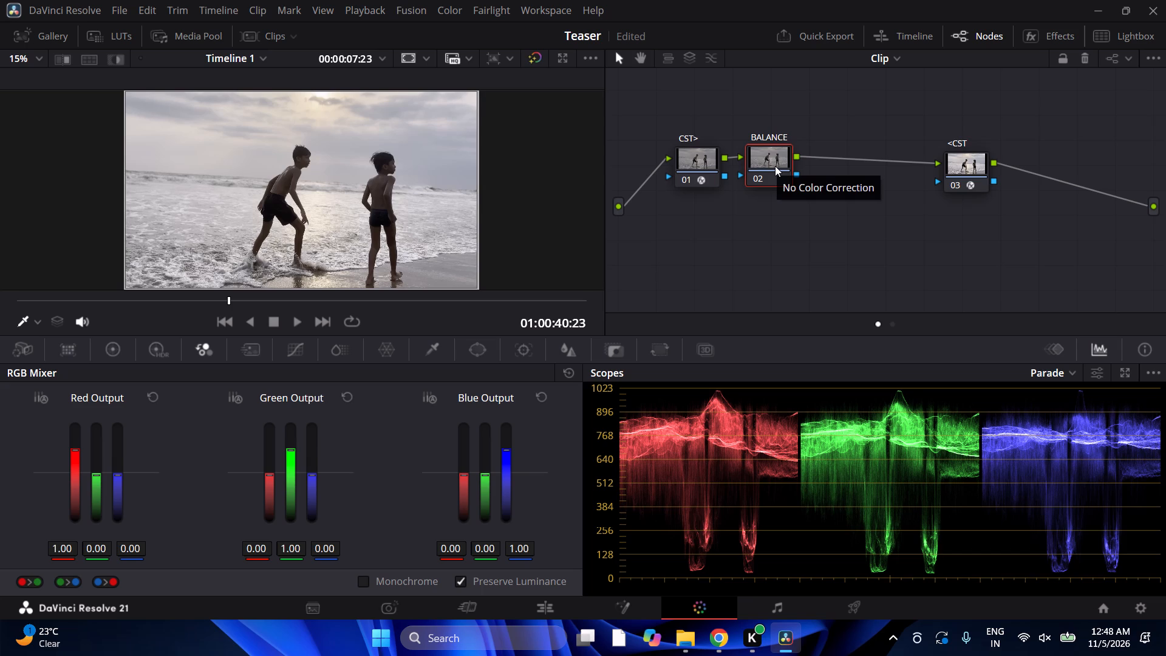
Nudge the BALANCE node slightly lower and move the <CST node closer to the graph's output.
{"action": "left_click_drag", "start_coordinate": [768, 164], "coordinate": [769, 173]}
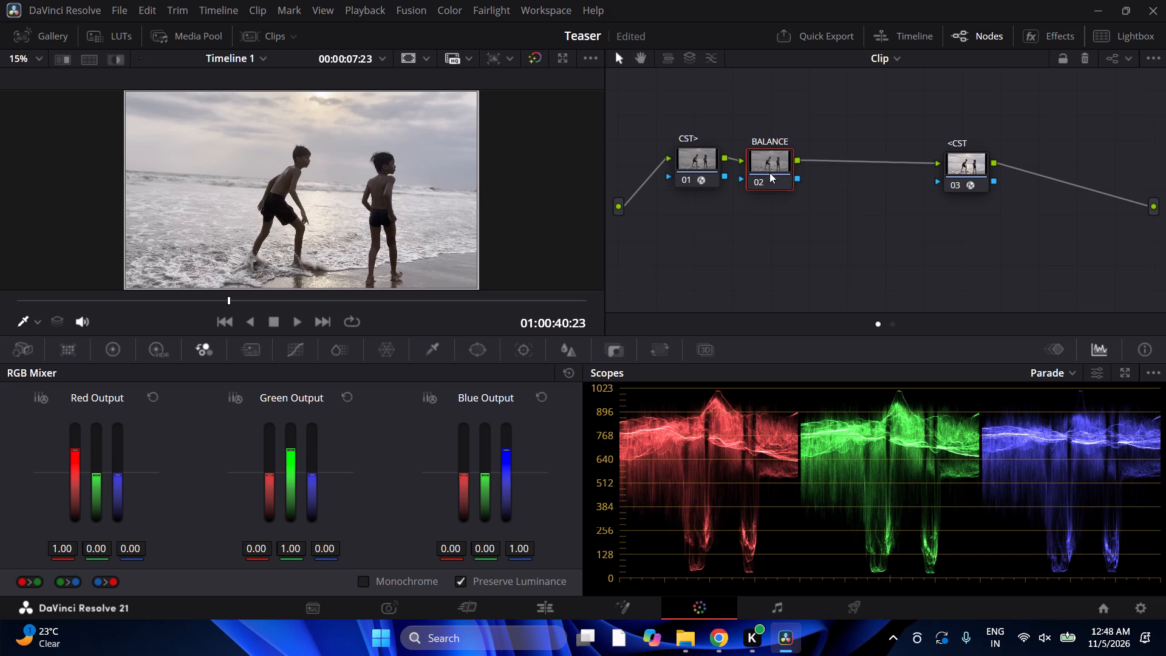
{"action": "left_click_drag", "start_coordinate": [769, 173], "coordinate": [767, 169]}
{"action": "left_click_drag", "start_coordinate": [974, 169], "coordinate": [1028, 157]}
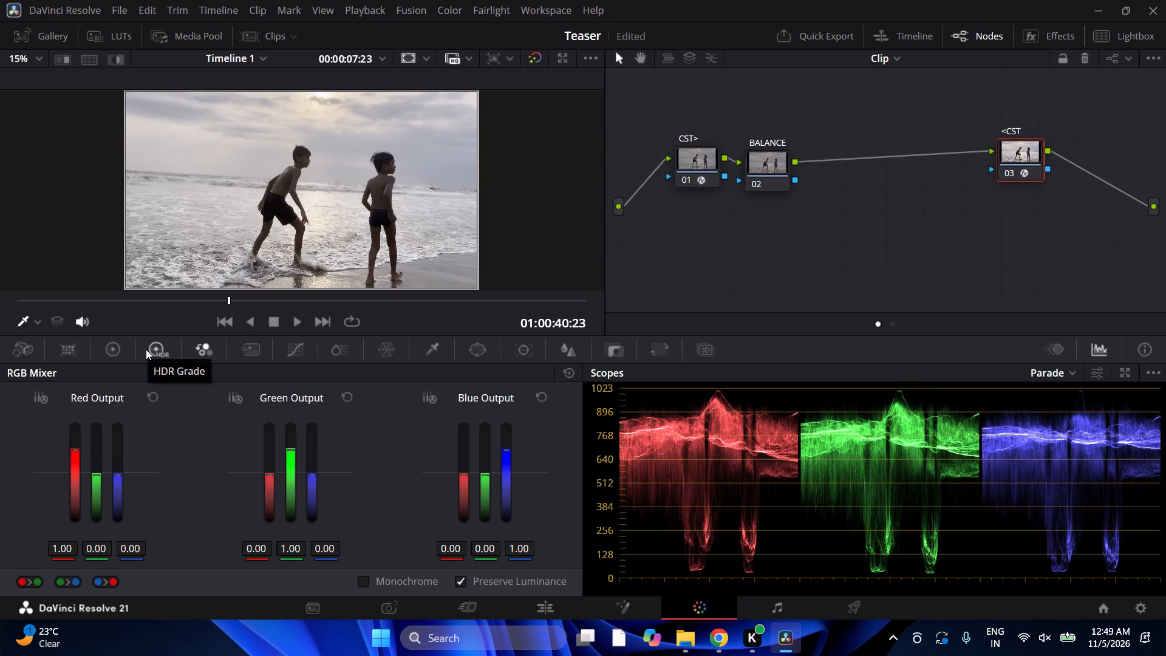
Show the Primaries color bars in place of the RGB Mixer.
{"action": "left_click", "coordinate": [121, 350]}
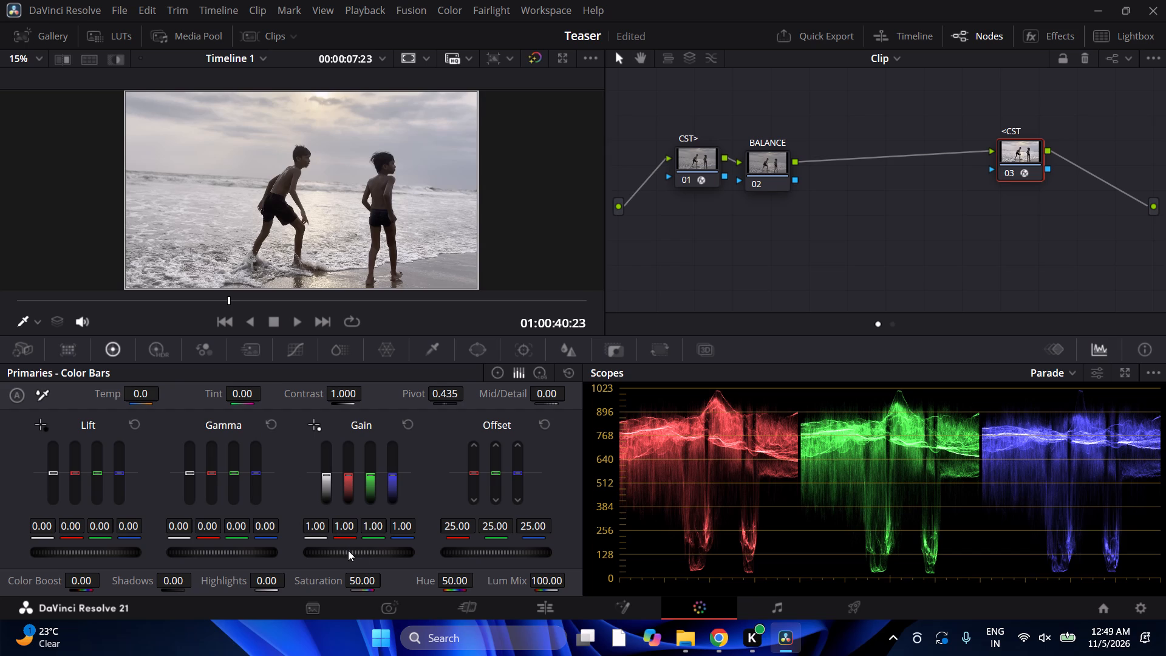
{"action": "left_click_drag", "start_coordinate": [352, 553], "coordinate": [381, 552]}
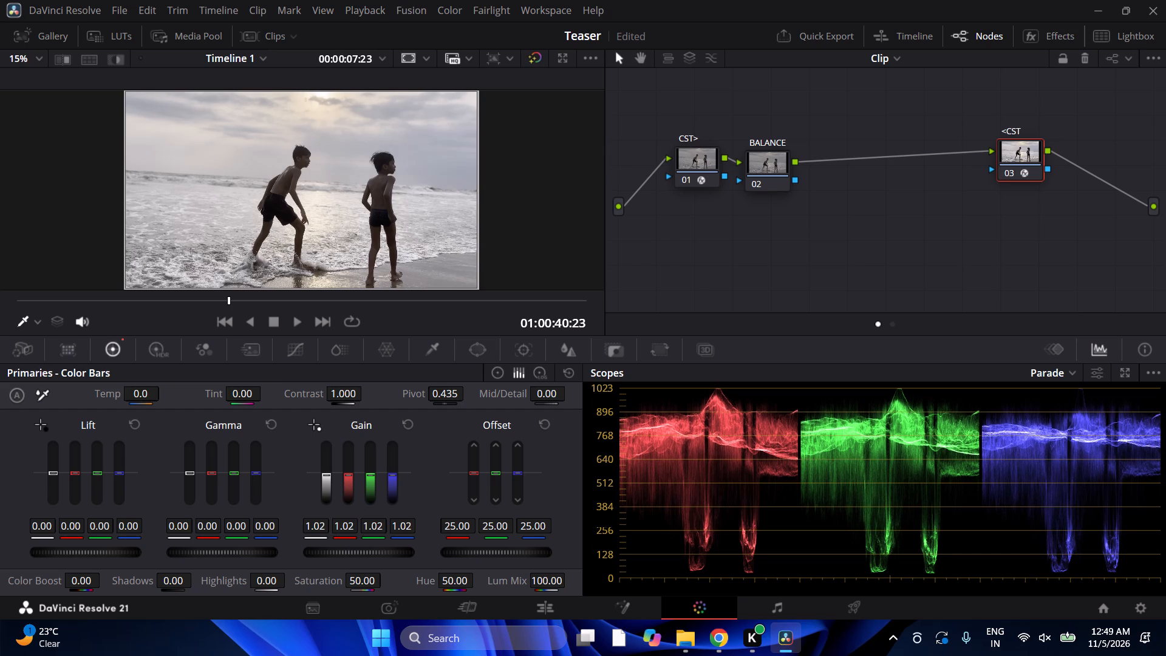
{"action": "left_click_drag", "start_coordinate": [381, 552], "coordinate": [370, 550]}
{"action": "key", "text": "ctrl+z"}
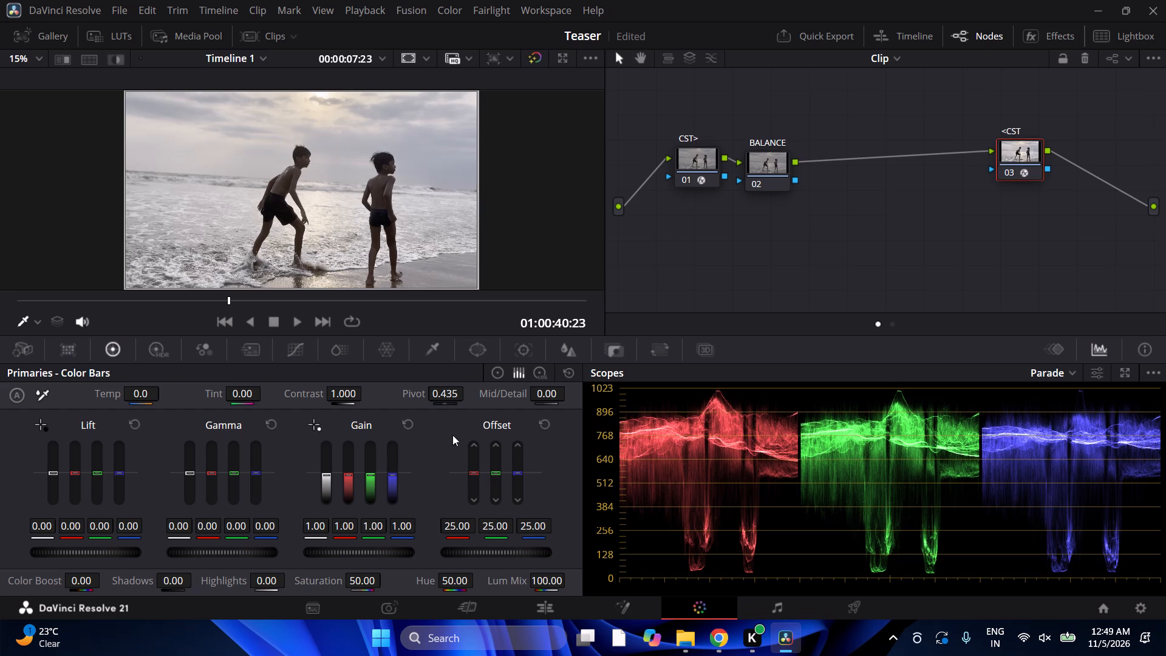
Select the BALANCE node and lower its master Gain to 0.92.
{"action": "left_click", "coordinate": [776, 186]}
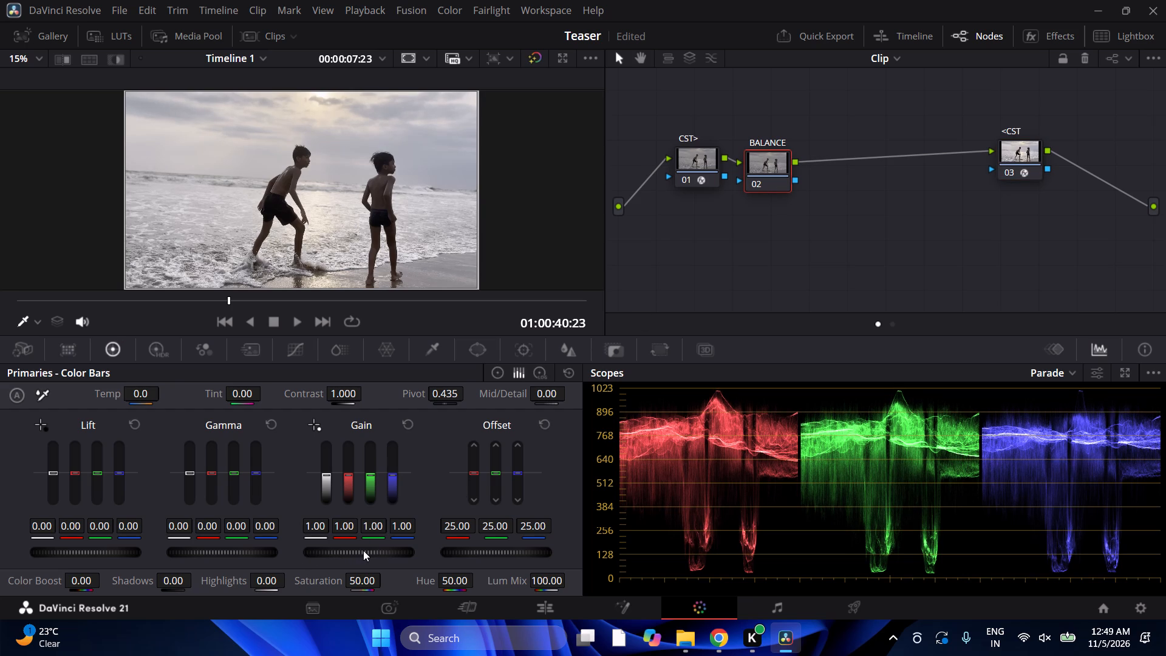
{"action": "left_click_drag", "start_coordinate": [363, 550], "coordinate": [307, 546]}
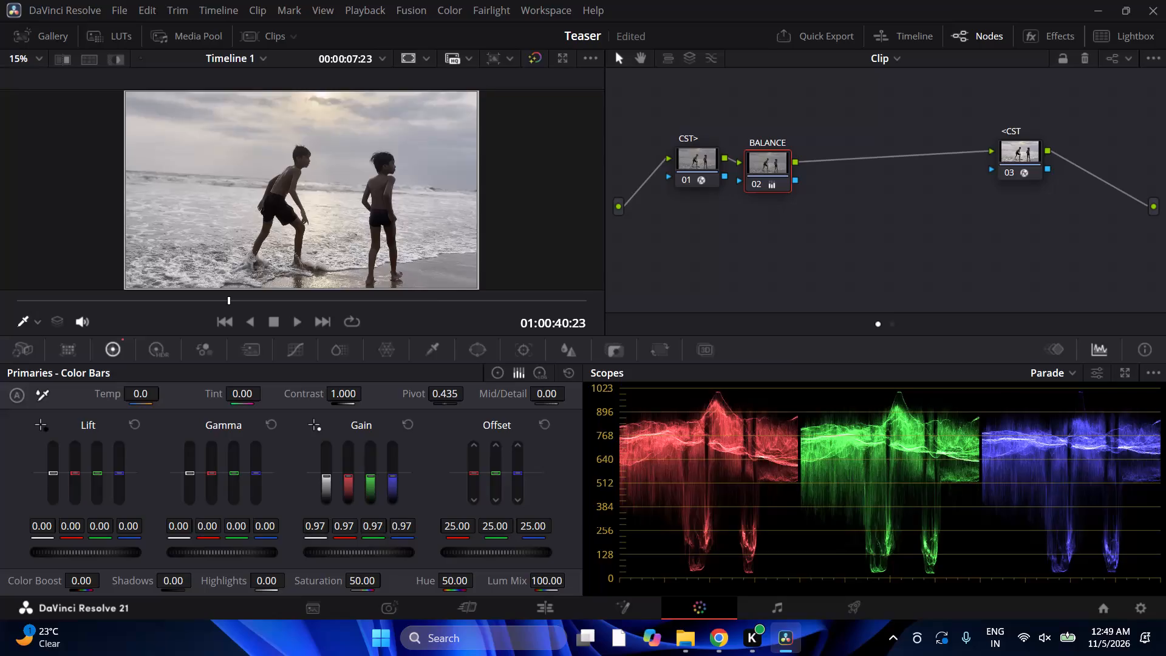
{"action": "left_click_drag", "start_coordinate": [307, 546], "coordinate": [234, 535]}
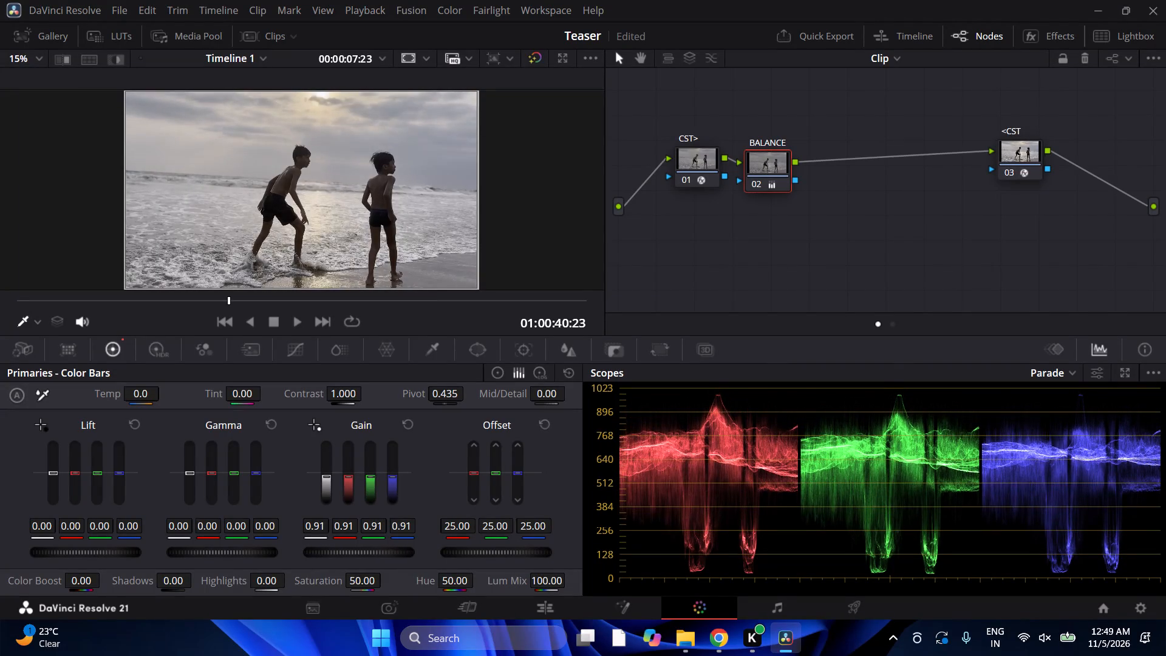
{"action": "left_click_drag", "start_coordinate": [234, 535], "coordinate": [281, 521]}
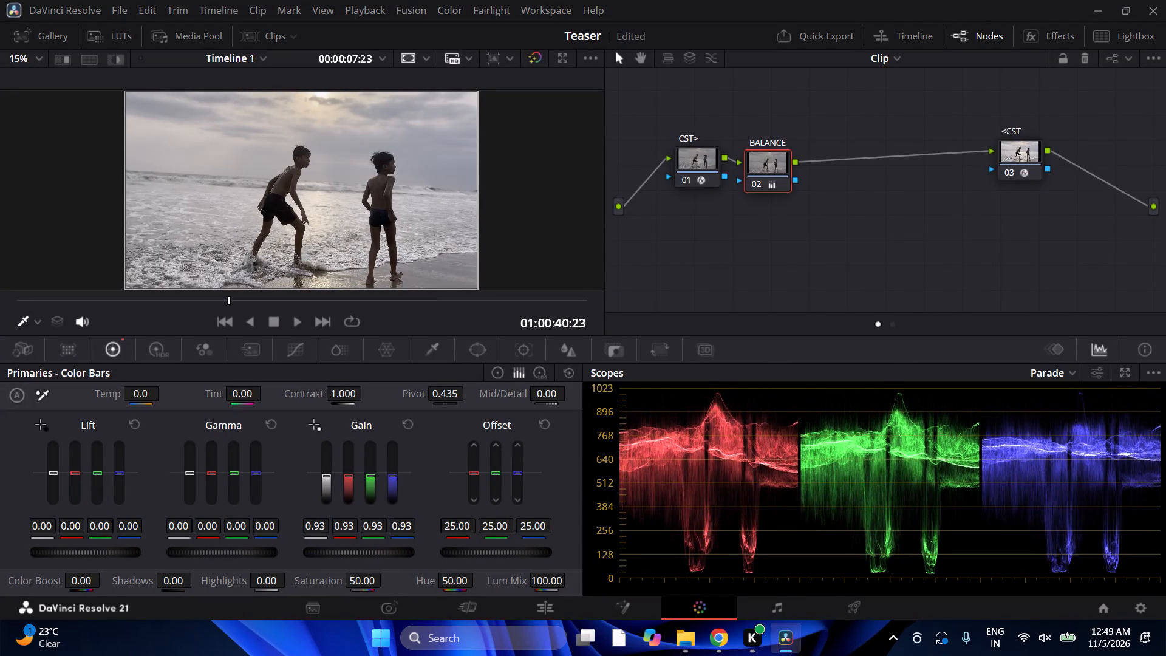
{"action": "left_click_drag", "start_coordinate": [281, 521], "coordinate": [279, 521]}
{"action": "scroll", "coordinate": [356, 518], "scroll_direction": "down", "scroll_amount": 1}
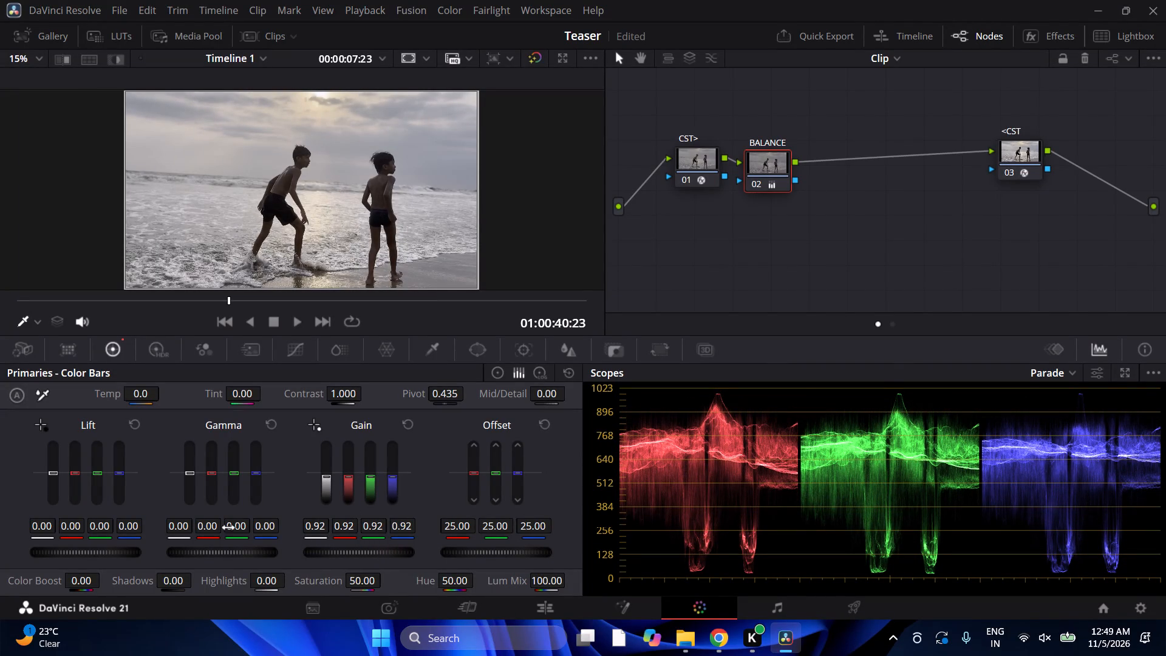
{"action": "scroll", "coordinate": [182, 526], "scroll_direction": "up", "scroll_amount": 2}
Try darker Lift levels on the BALANCE node and settle the master Lift at -0.02.
{"action": "left_click_drag", "start_coordinate": [89, 553], "coordinate": [113, 550]}
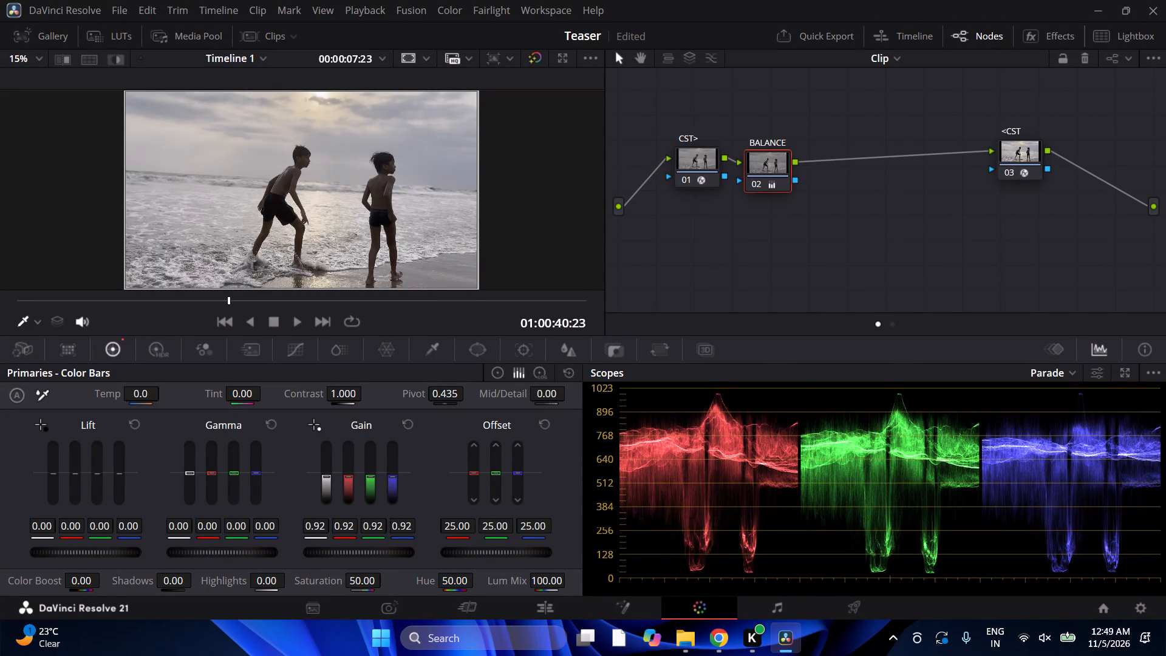
{"action": "left_click_drag", "start_coordinate": [113, 550], "coordinate": [16, 553]}
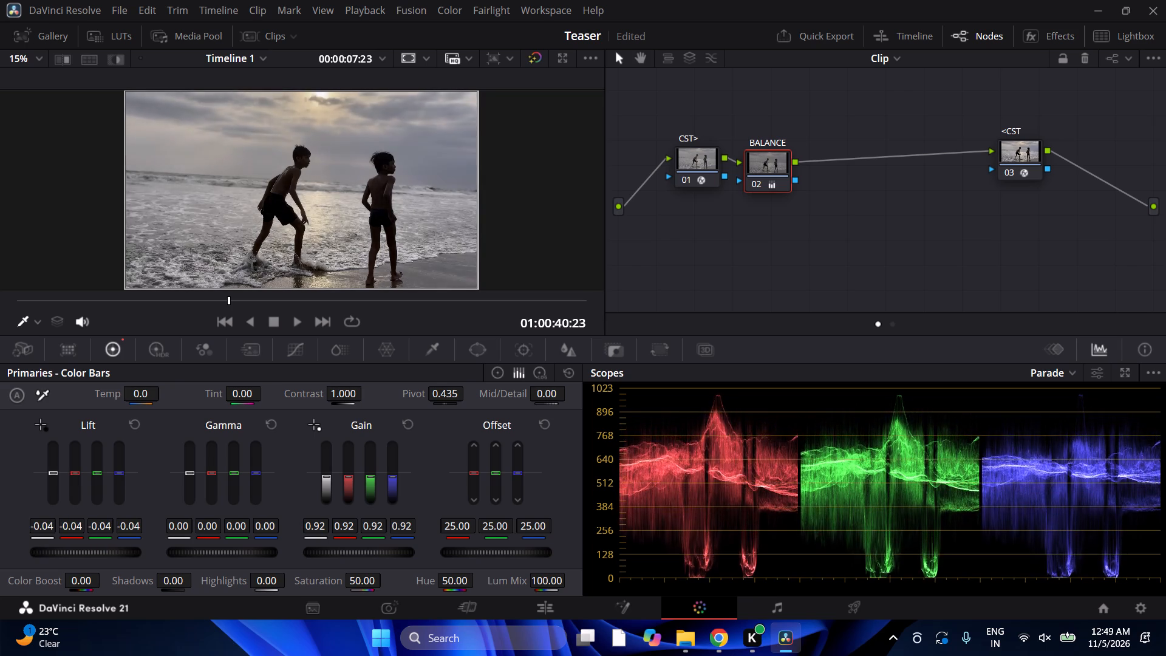
{"action": "left_click_drag", "start_coordinate": [16, 553], "coordinate": [448, 319]}
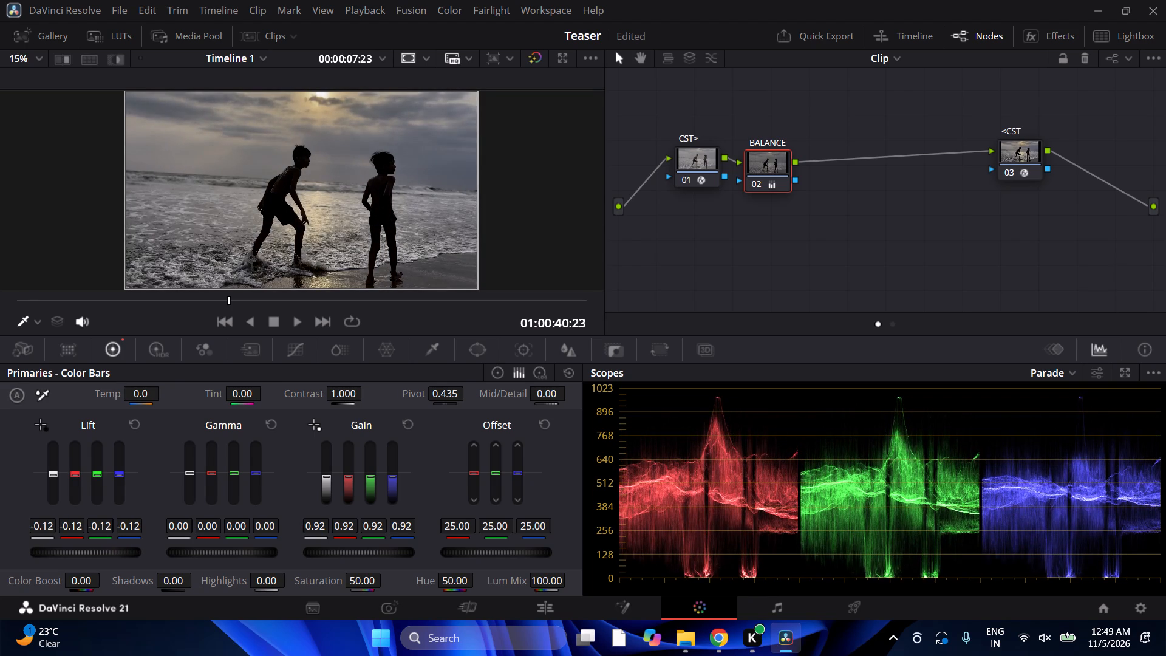
{"action": "left_click_drag", "start_coordinate": [448, 319], "coordinate": [486, 325]}
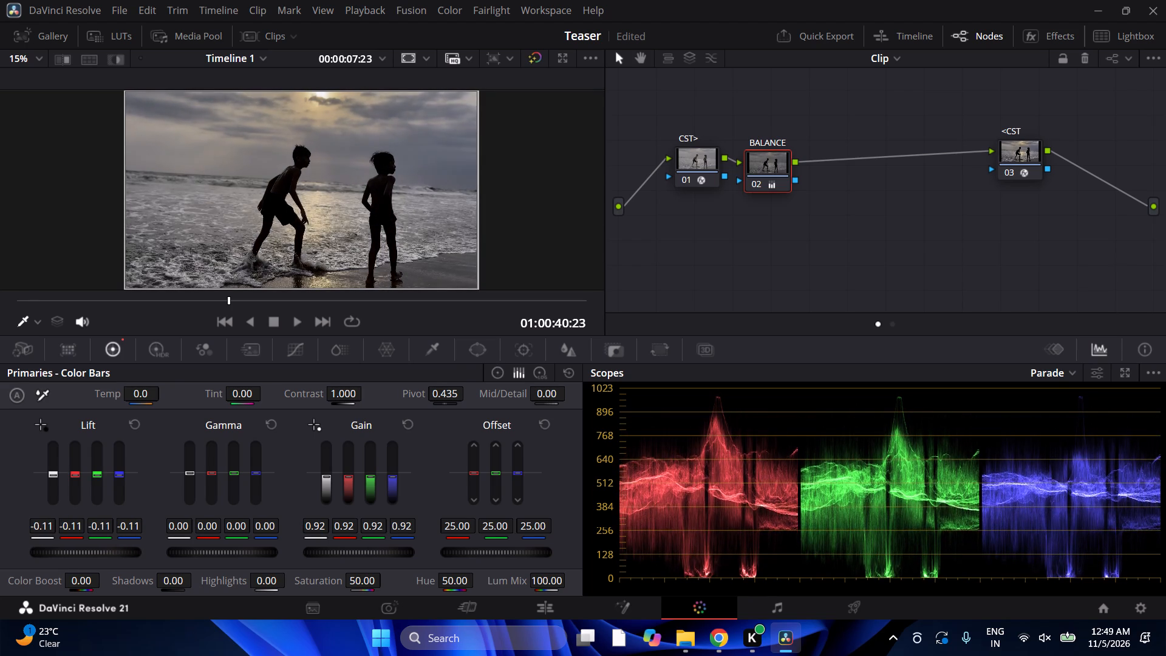
{"action": "left_click_drag", "start_coordinate": [486, 325], "coordinate": [667, 338]}
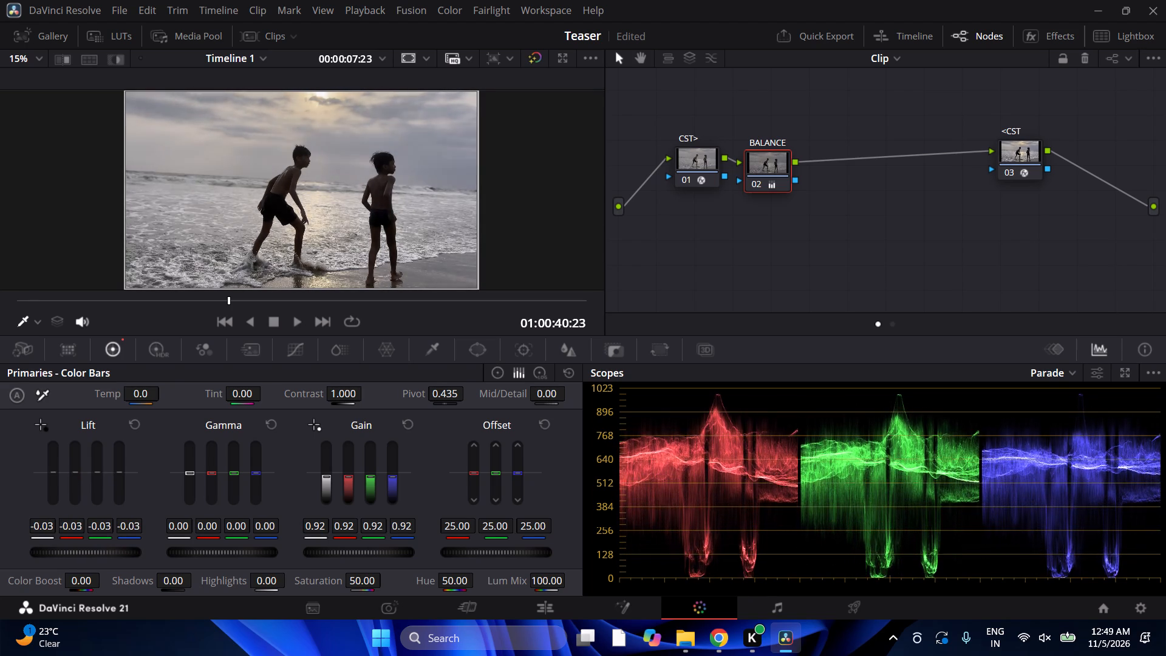
{"action": "left_click_drag", "start_coordinate": [667, 338], "coordinate": [677, 329]}
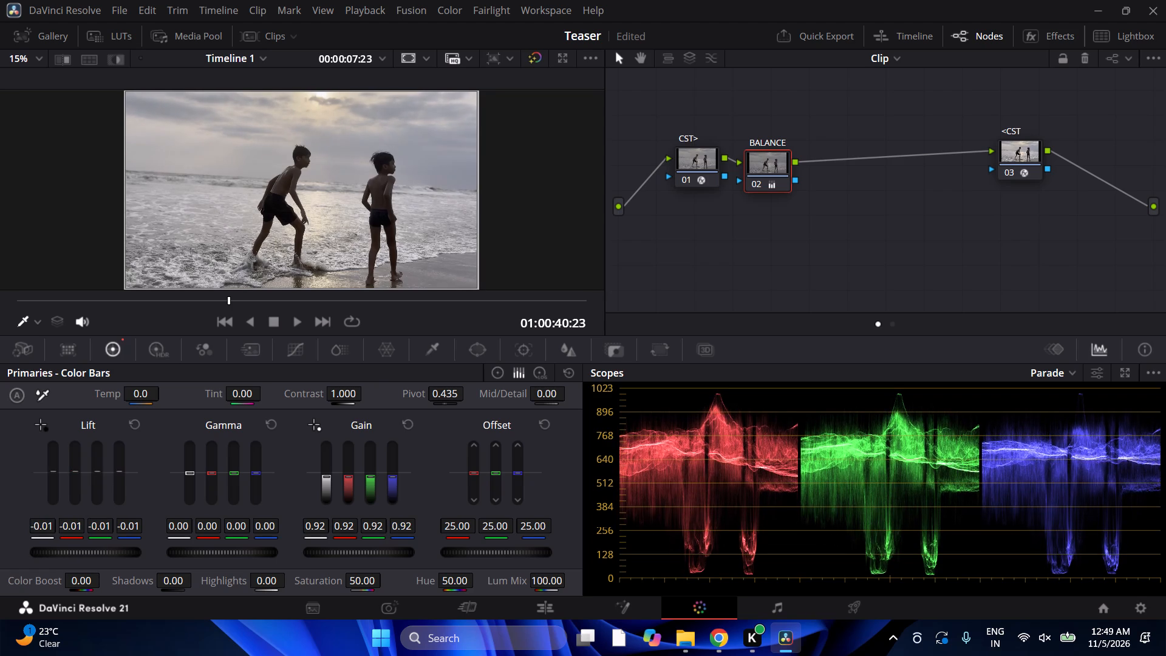
{"action": "left_click_drag", "start_coordinate": [677, 329], "coordinate": [680, 326]}
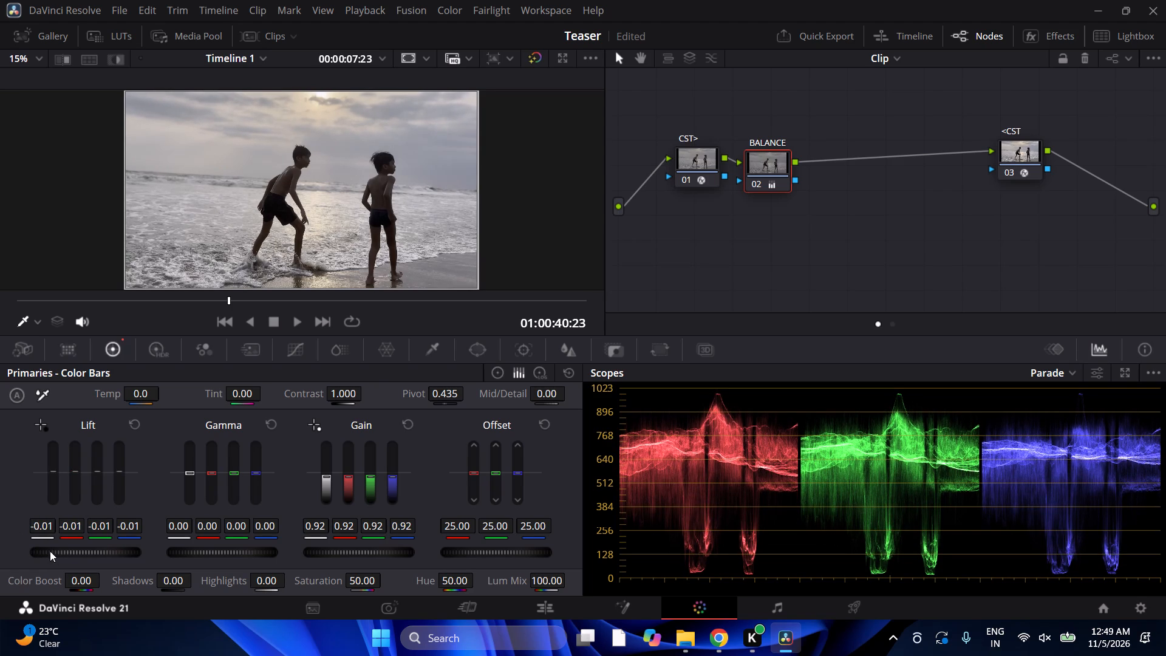
{"action": "left_click_drag", "start_coordinate": [54, 554], "coordinate": [27, 547]}
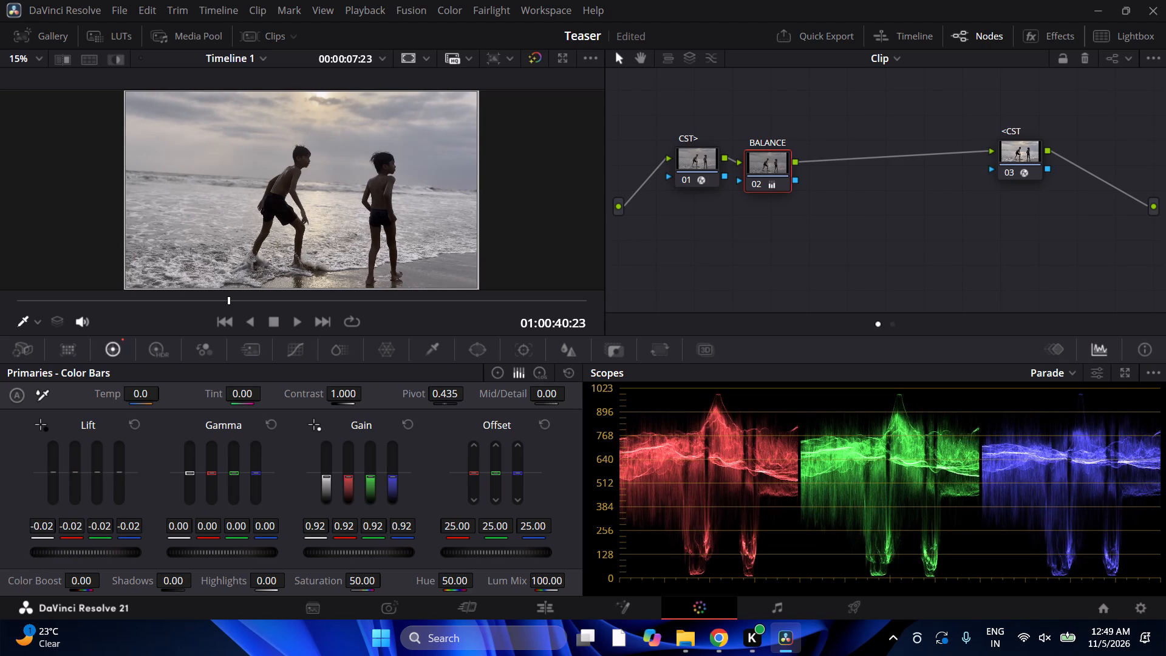
{"action": "left_click_drag", "start_coordinate": [27, 547], "coordinate": [27, 547]}
Raise the BALANCE node's master Gamma to 0.02.
{"action": "left_click_drag", "start_coordinate": [238, 553], "coordinate": [211, 553]}
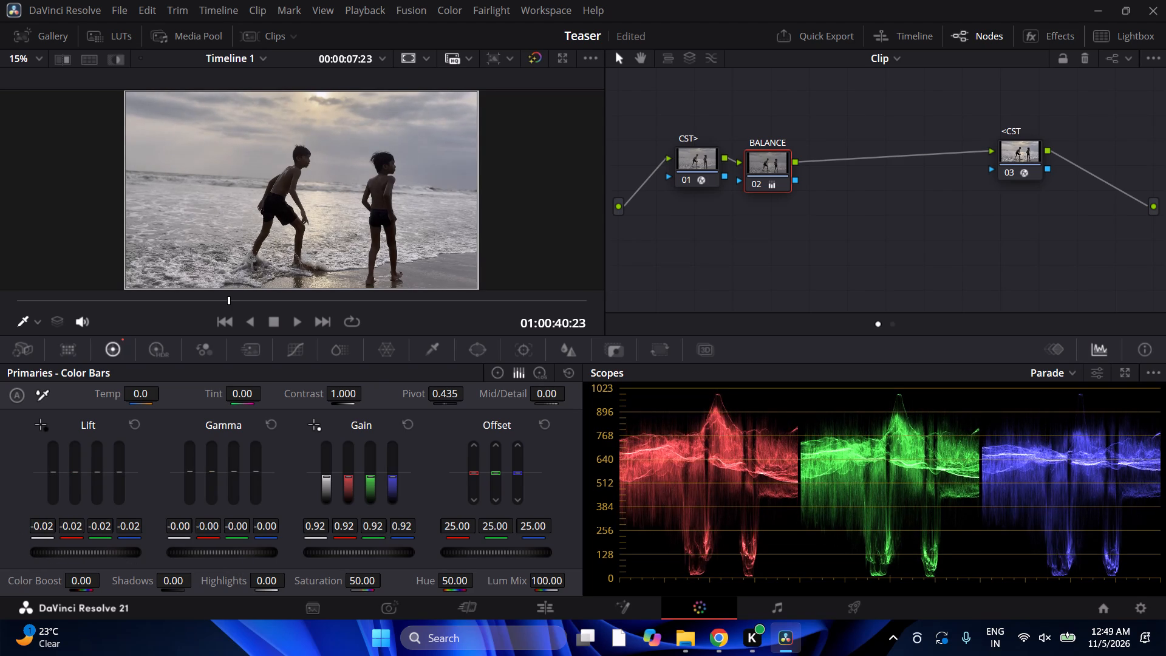
{"action": "left_click_drag", "start_coordinate": [211, 553], "coordinate": [287, 559]}
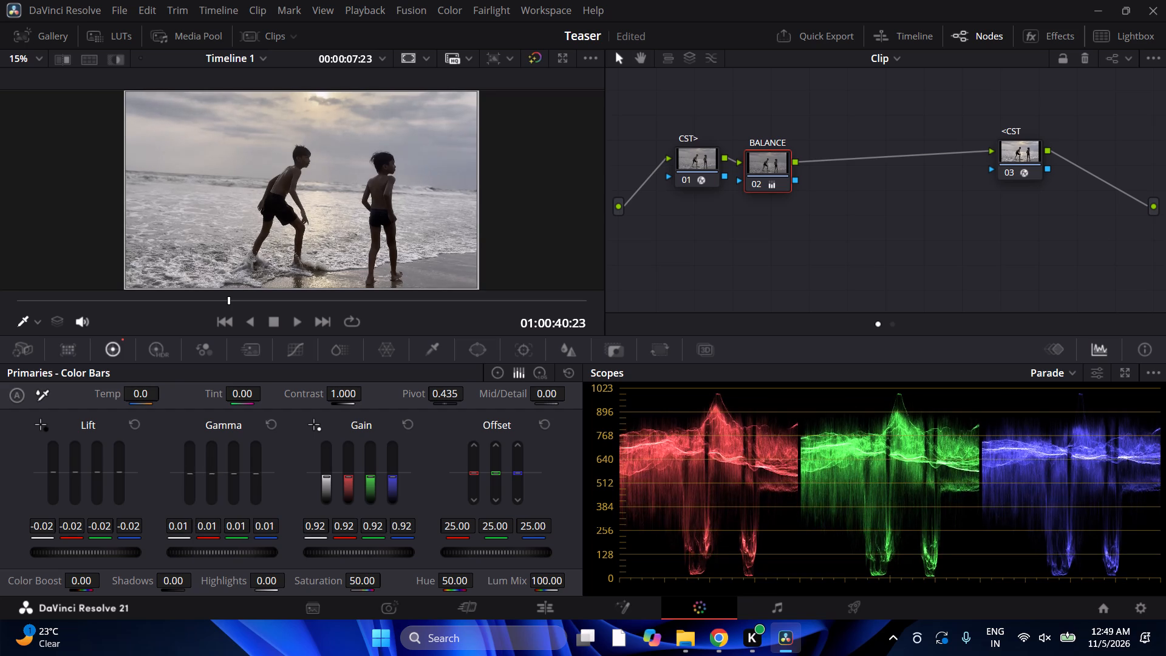
{"action": "left_click_drag", "start_coordinate": [287, 559], "coordinate": [318, 572]}
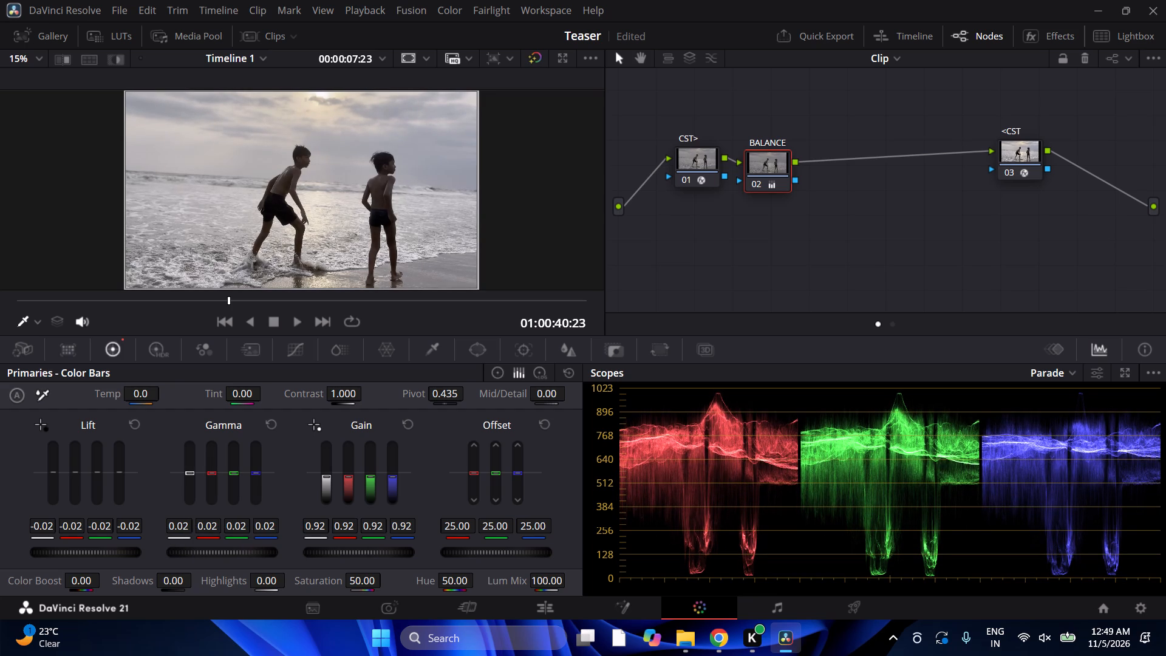
{"action": "left_click_drag", "start_coordinate": [318, 572], "coordinate": [319, 572]}
Lower the BALANCE node's Offset to 23.20 on all three channels.
{"action": "left_click_drag", "start_coordinate": [497, 549], "coordinate": [464, 553]}
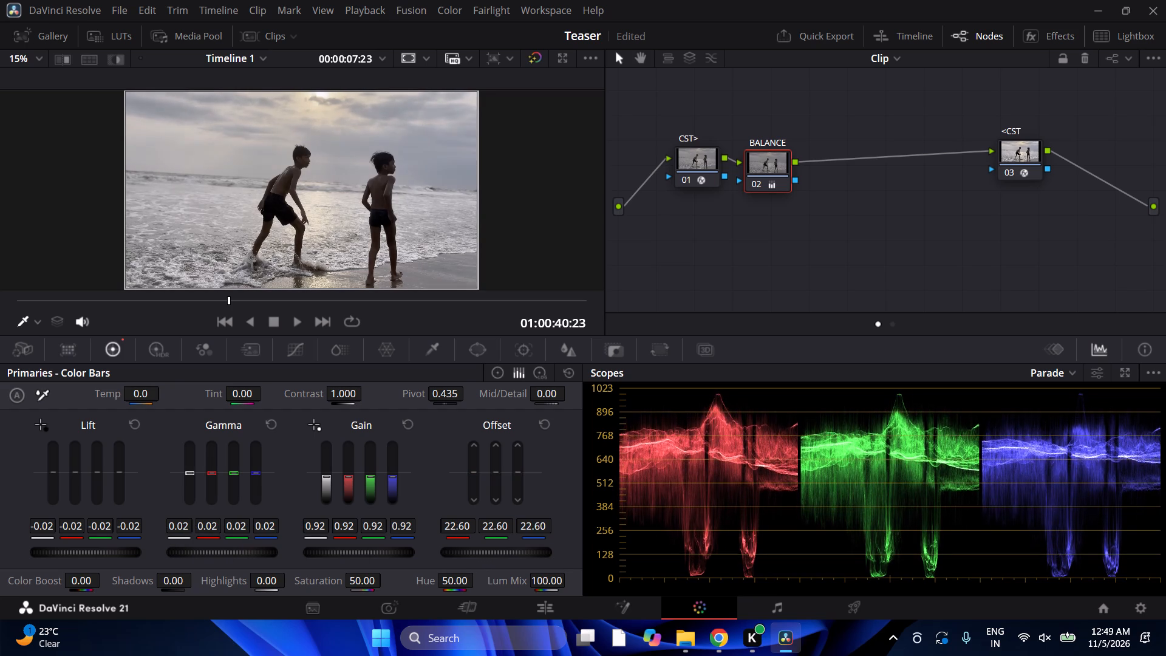
{"action": "left_click_drag", "start_coordinate": [464, 553], "coordinate": [473, 550]}
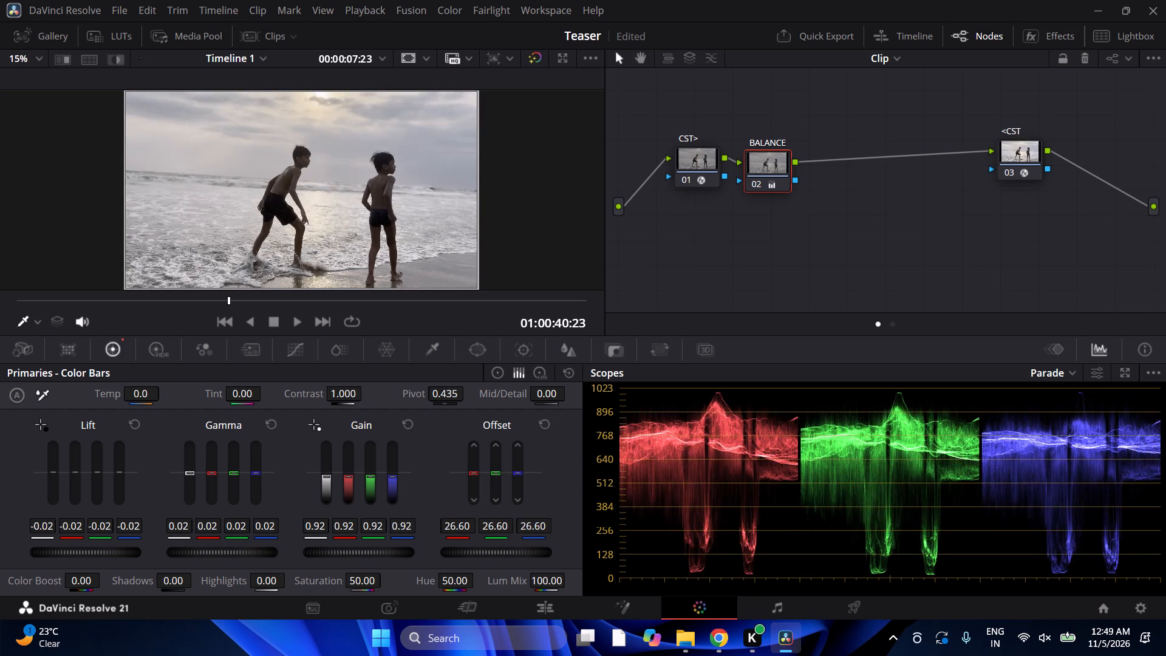
{"action": "left_click_drag", "start_coordinate": [473, 550], "coordinate": [436, 550]}
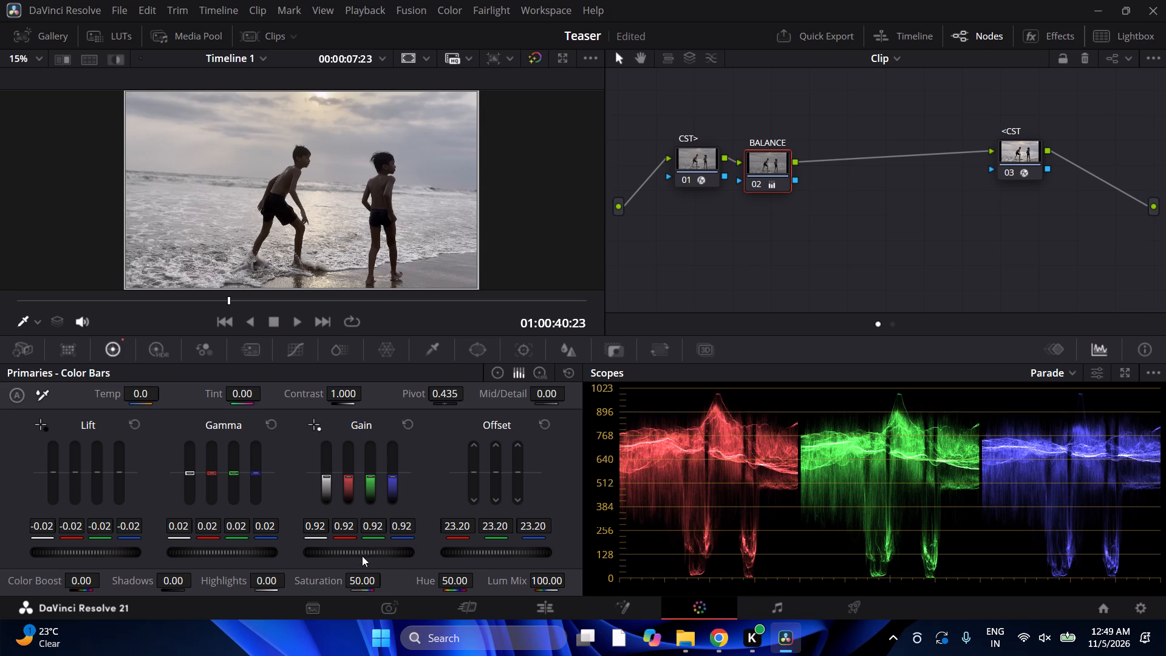
Raise the BALANCE node's master Gain to 1.08 while watching the parade scope.
{"action": "left_click_drag", "start_coordinate": [362, 556], "coordinate": [361, 549]}
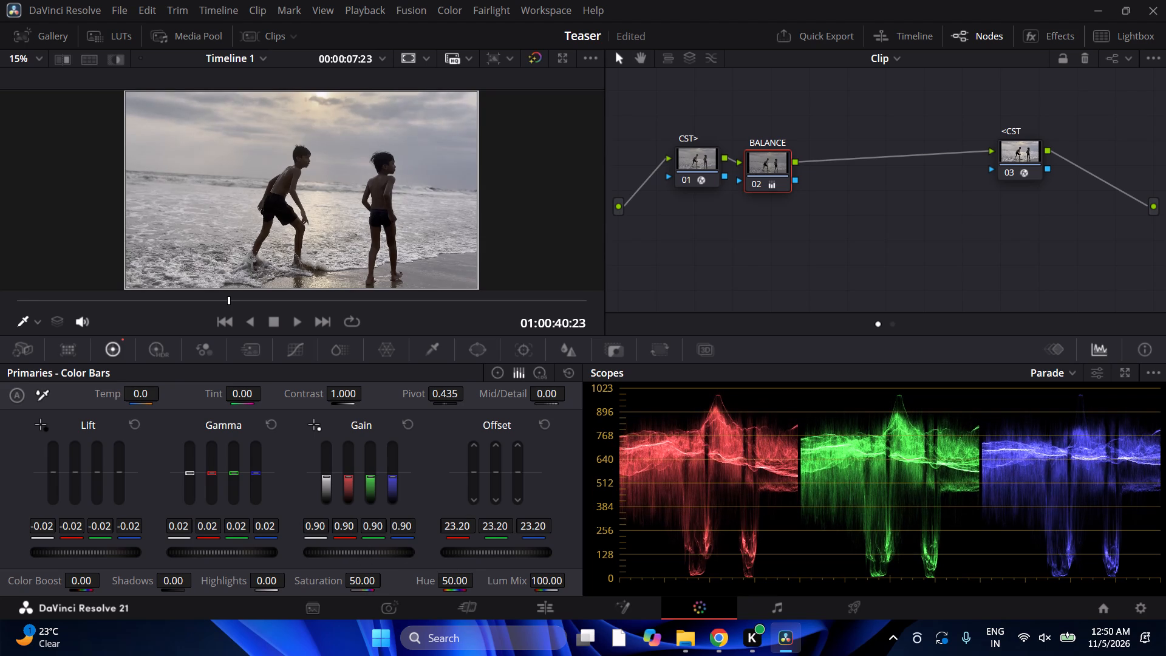
{"action": "left_click_drag", "start_coordinate": [361, 549], "coordinate": [553, 548]}
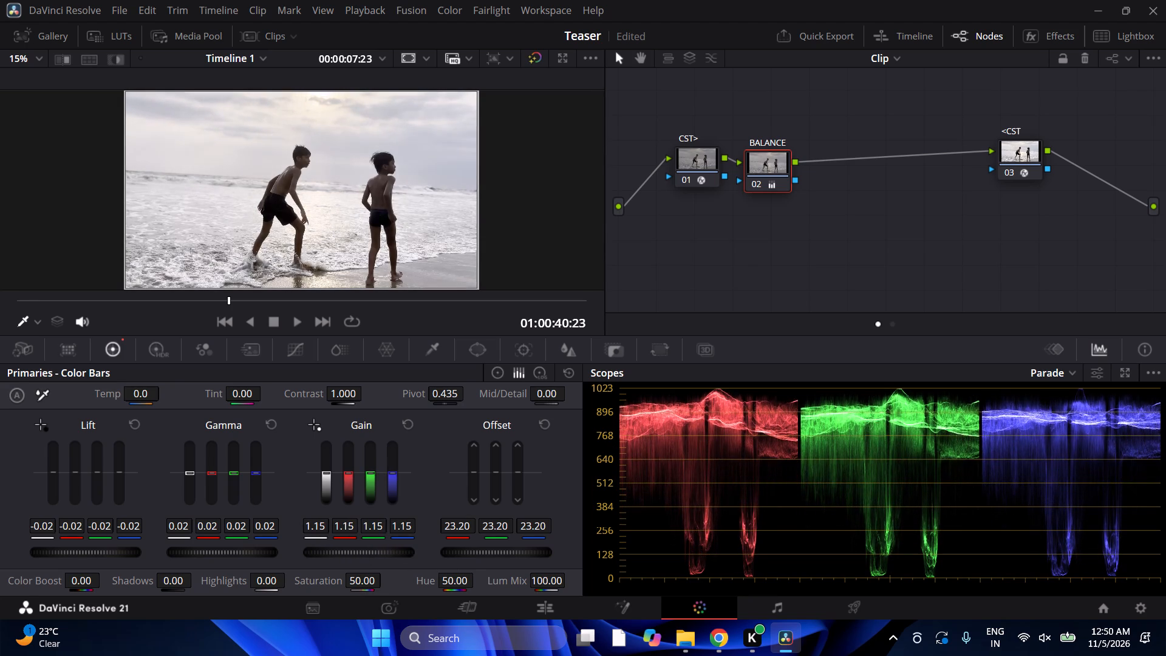
{"action": "left_click_drag", "start_coordinate": [553, 548], "coordinate": [491, 548]}
Play and scrub through the beach clip to check the balance grade against the parade scope.
{"action": "key", "text": "space"}
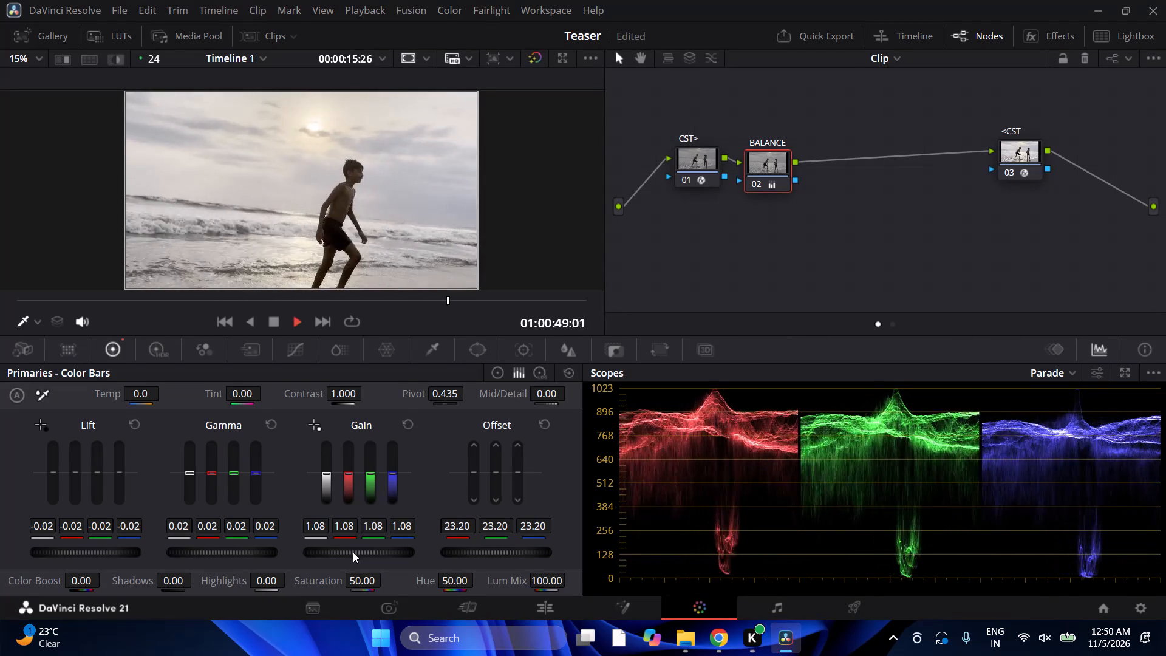
{"action": "key", "text": "space"}
{"action": "key", "text": "space"}
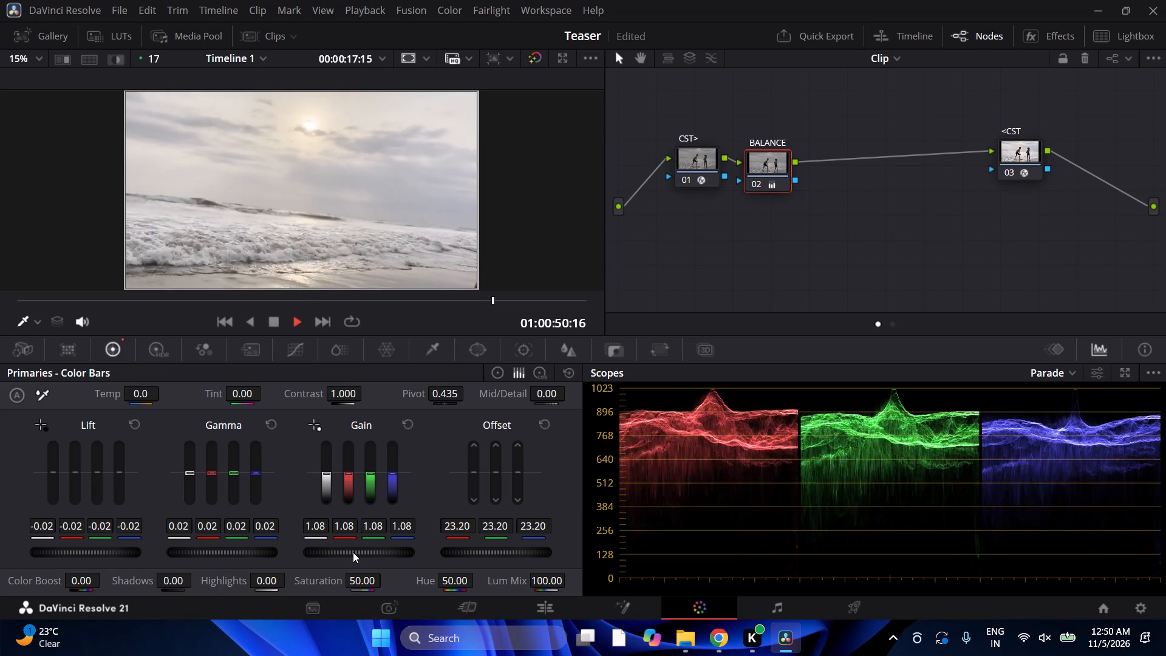
{"action": "left_click_drag", "start_coordinate": [531, 304], "coordinate": [446, 308]}
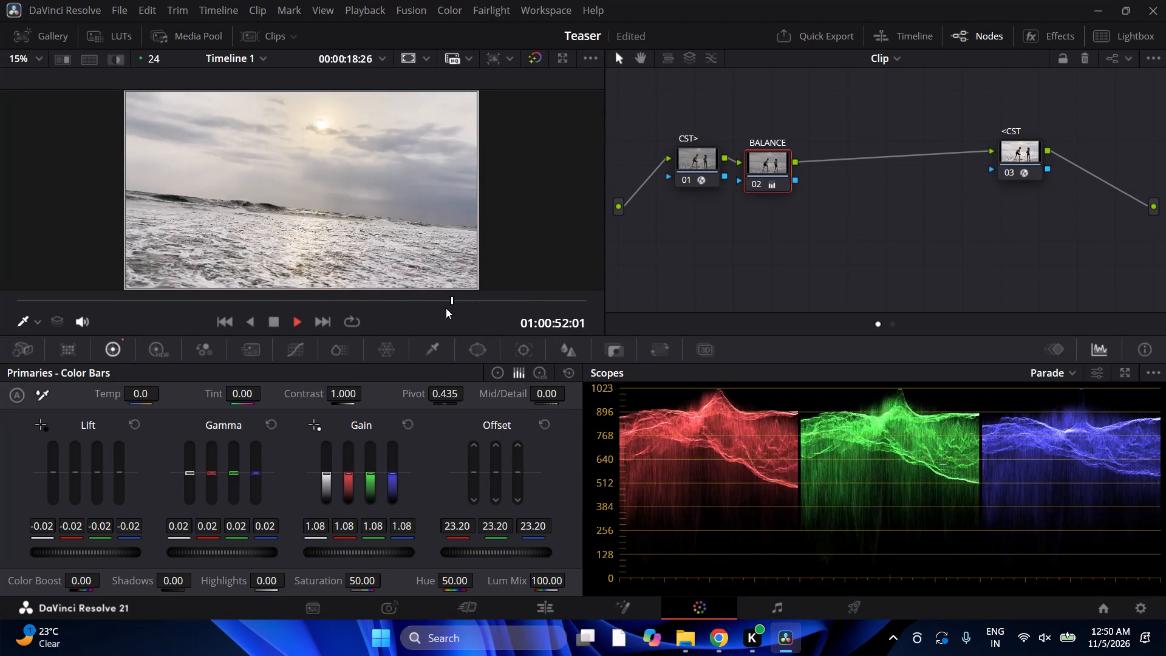
{"action": "left_click_drag", "start_coordinate": [446, 308], "coordinate": [314, 311]}
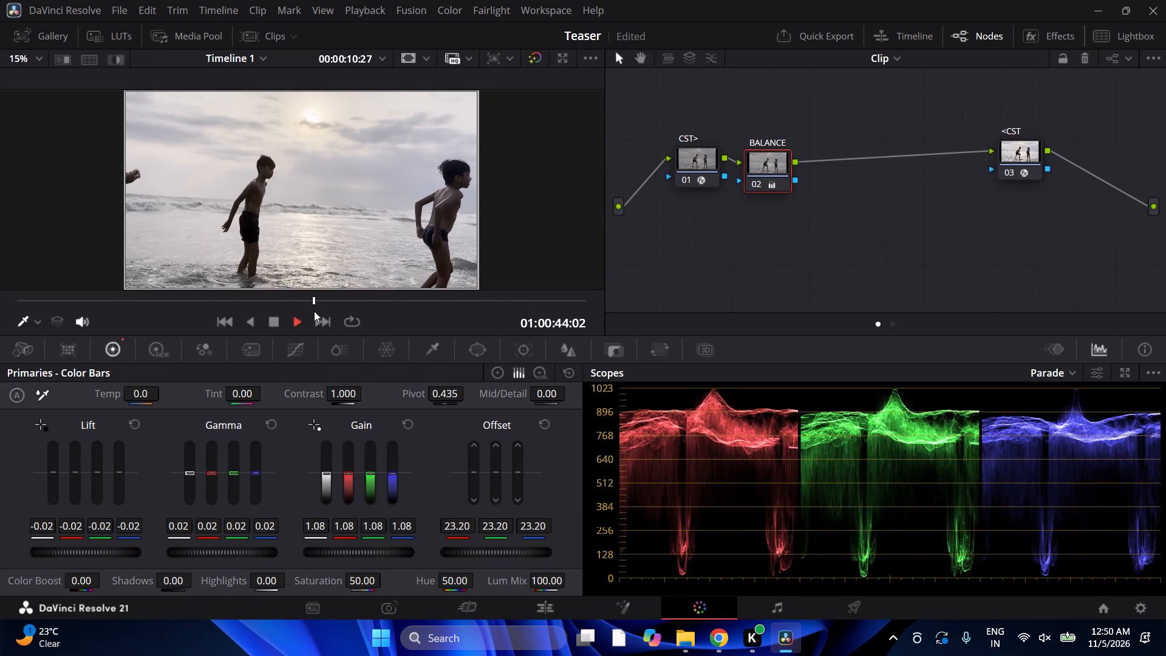
{"action": "left_click_drag", "start_coordinate": [314, 311], "coordinate": [231, 318]}
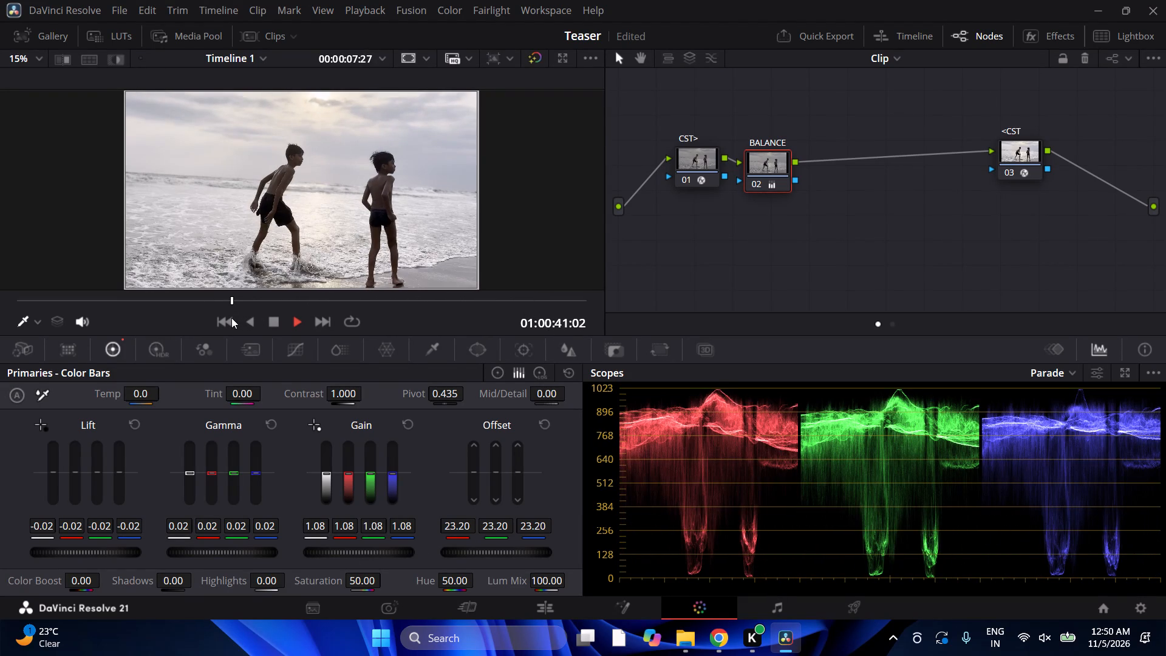
{"action": "left_click_drag", "start_coordinate": [231, 318], "coordinate": [222, 318]}
{"action": "key", "text": "space"}
{"action": "key", "text": "space"}
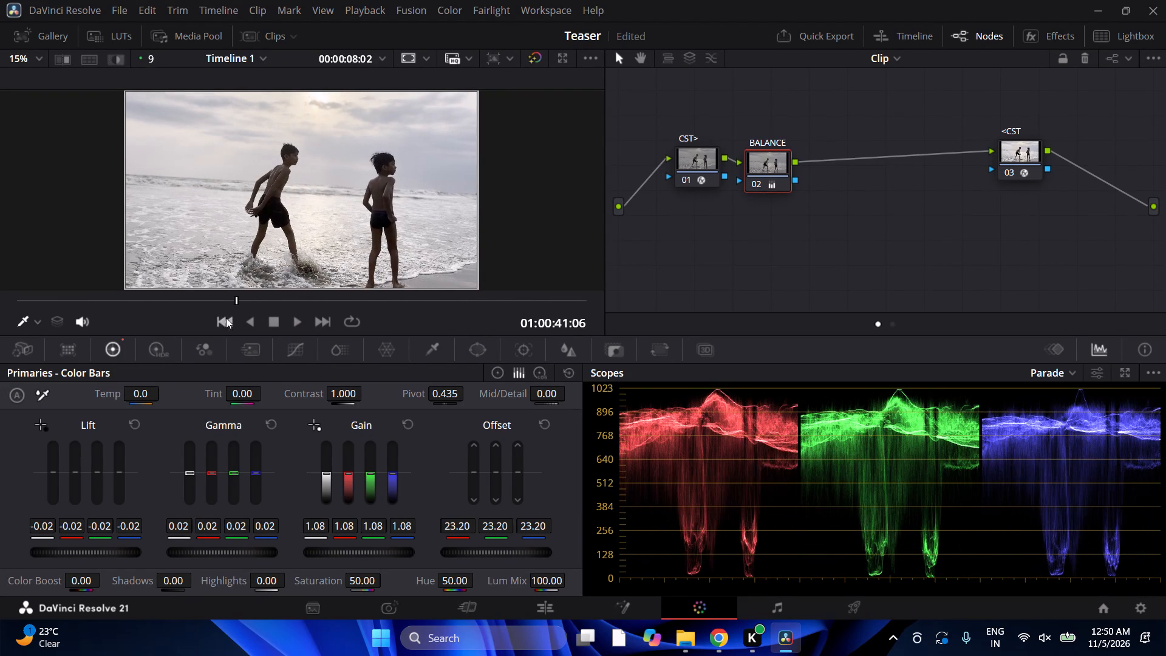
Fine-tune the BALANCE node's master Gain and settle it at 1.07.
{"action": "left_click", "coordinate": [349, 554]}
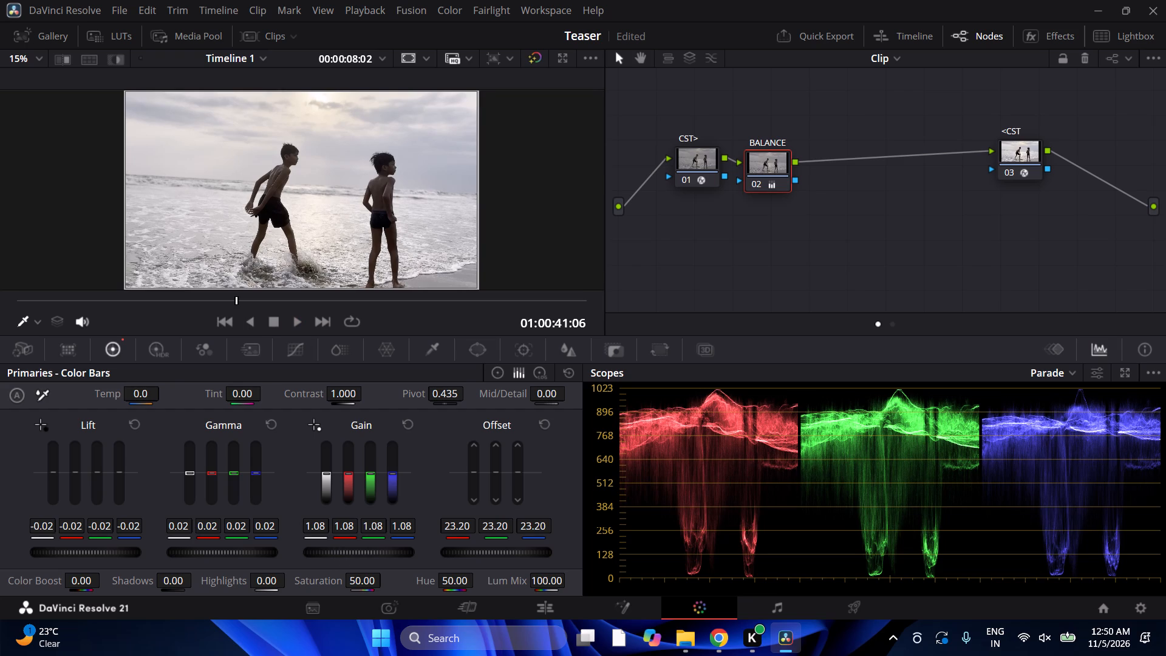
{"action": "left_click_drag", "start_coordinate": [354, 548], "coordinate": [337, 548]}
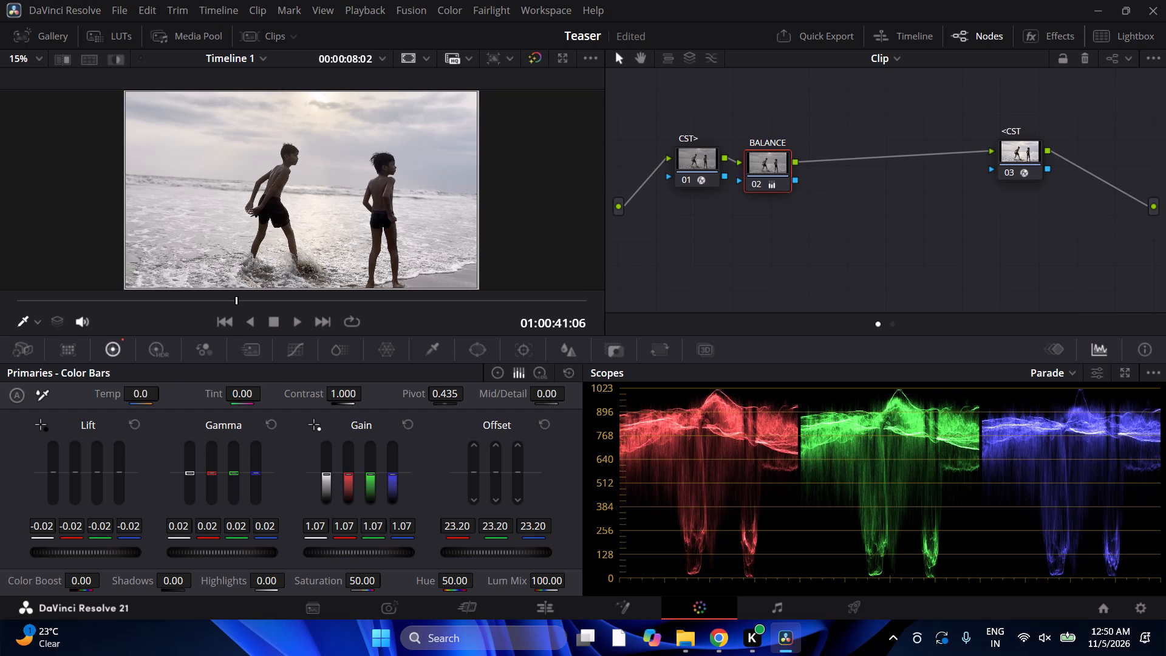
{"action": "left_click_drag", "start_coordinate": [337, 548], "coordinate": [341, 548]}
{"action": "left_click_drag", "start_coordinate": [341, 548], "coordinate": [356, 548]}
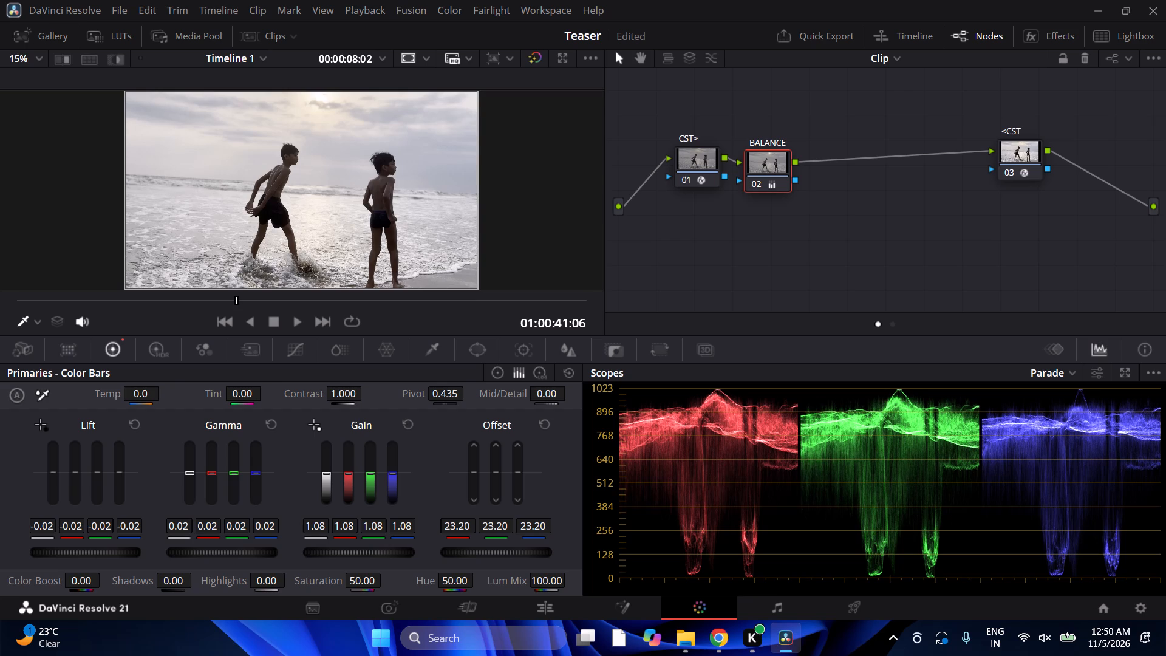
{"action": "left_click_drag", "start_coordinate": [356, 548], "coordinate": [348, 544]}
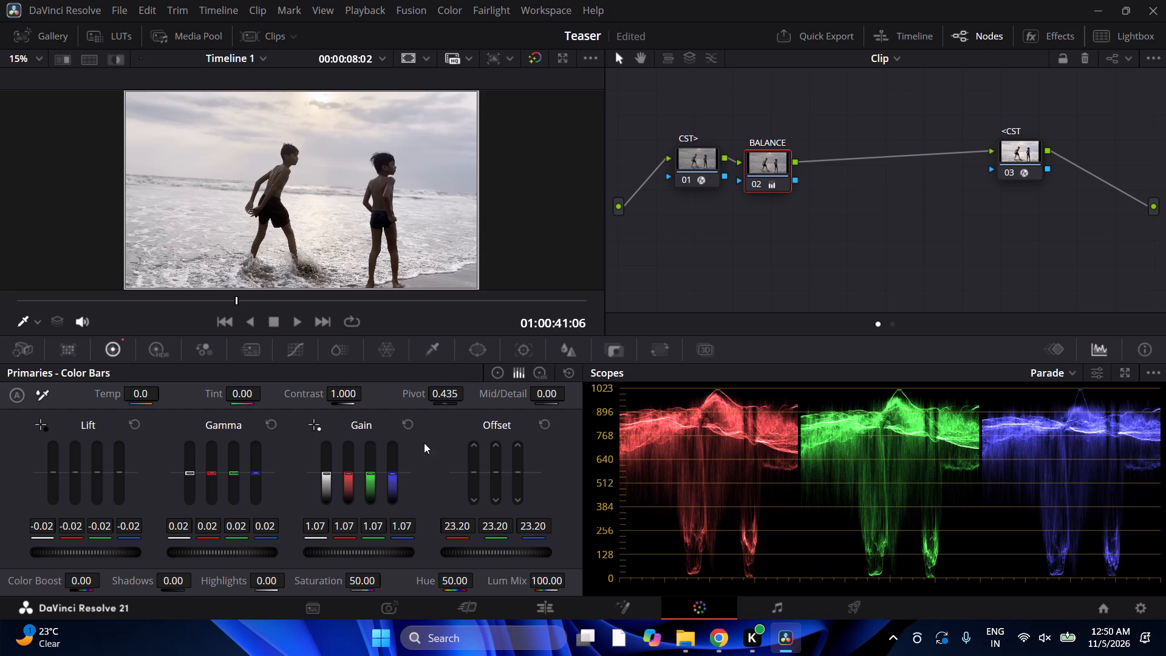
Spread the node chain apart, moving the input CST and BALANCE nodes towards the source and the output CST node towards the output.
{"action": "left_click_drag", "start_coordinate": [1015, 160], "coordinate": [1065, 183]}
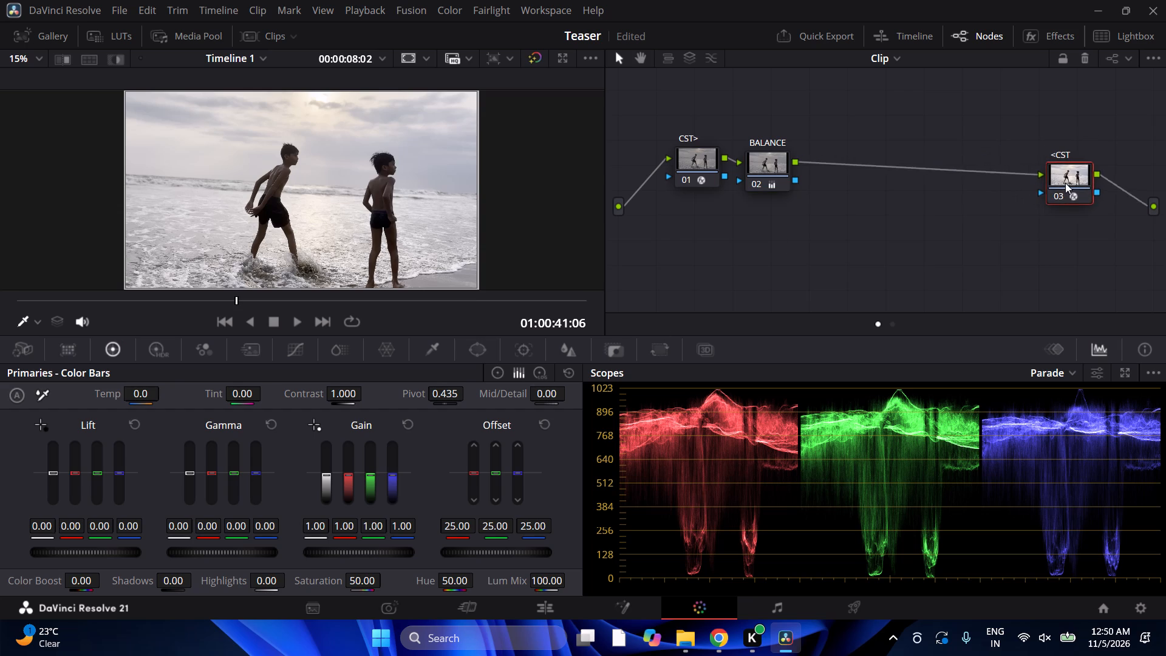
{"action": "left_click_drag", "start_coordinate": [1065, 183], "coordinate": [1061, 160]}
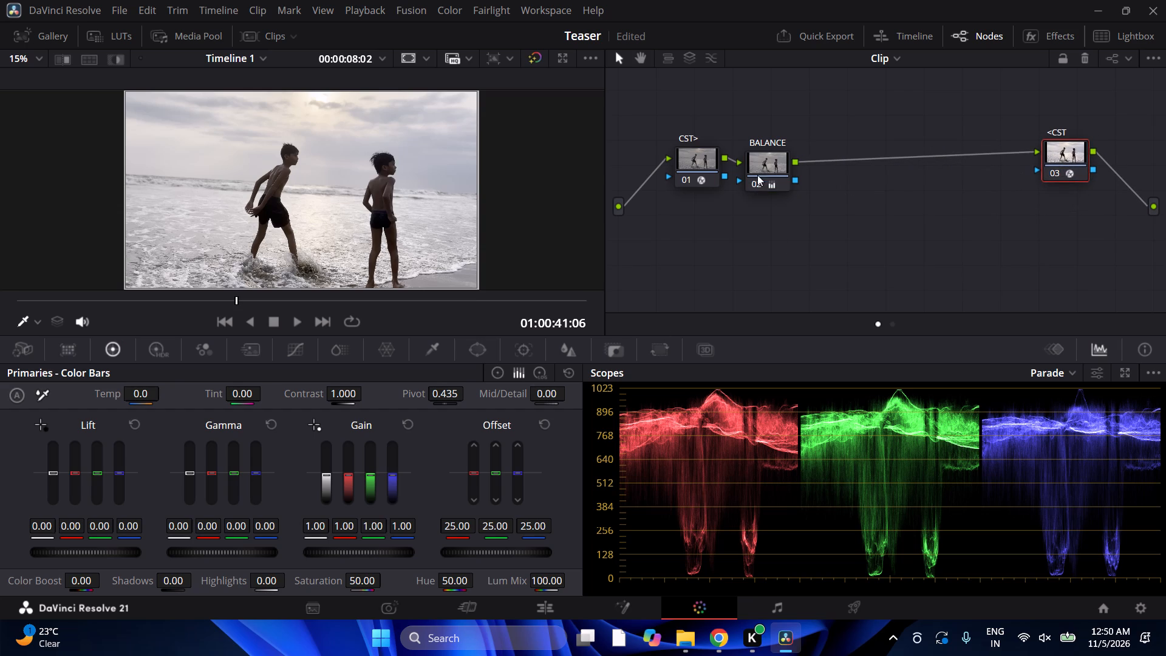
{"action": "left_click", "coordinate": [763, 171]}
{"action": "right_click", "coordinate": [763, 171]}
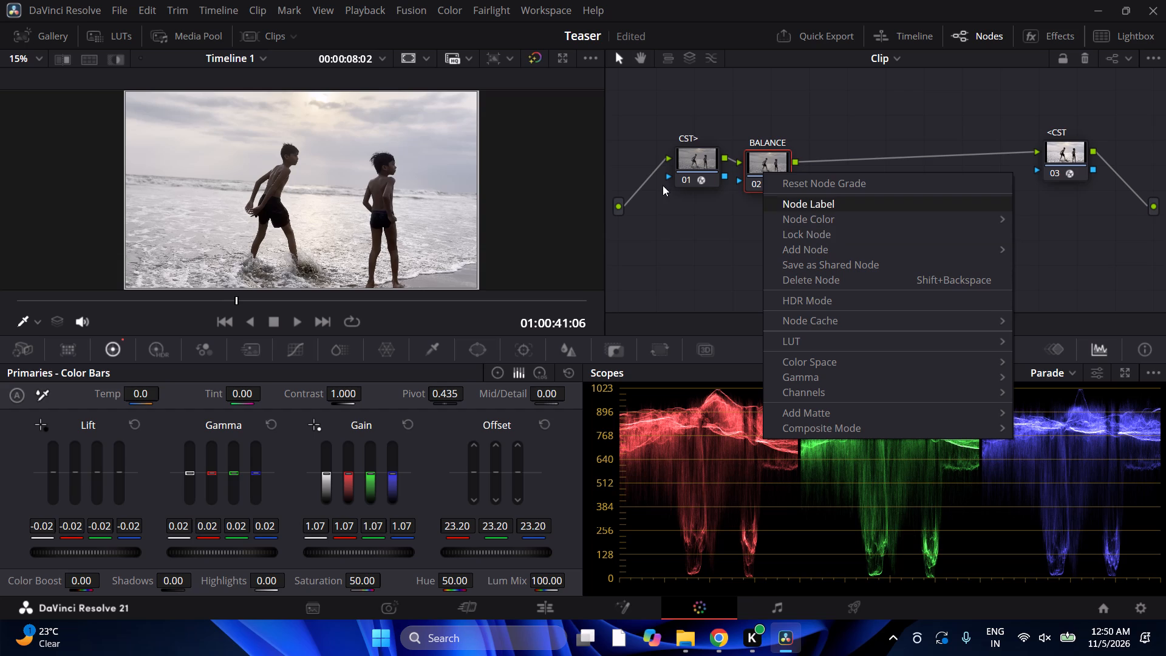
{"action": "left_click", "coordinate": [697, 151]}
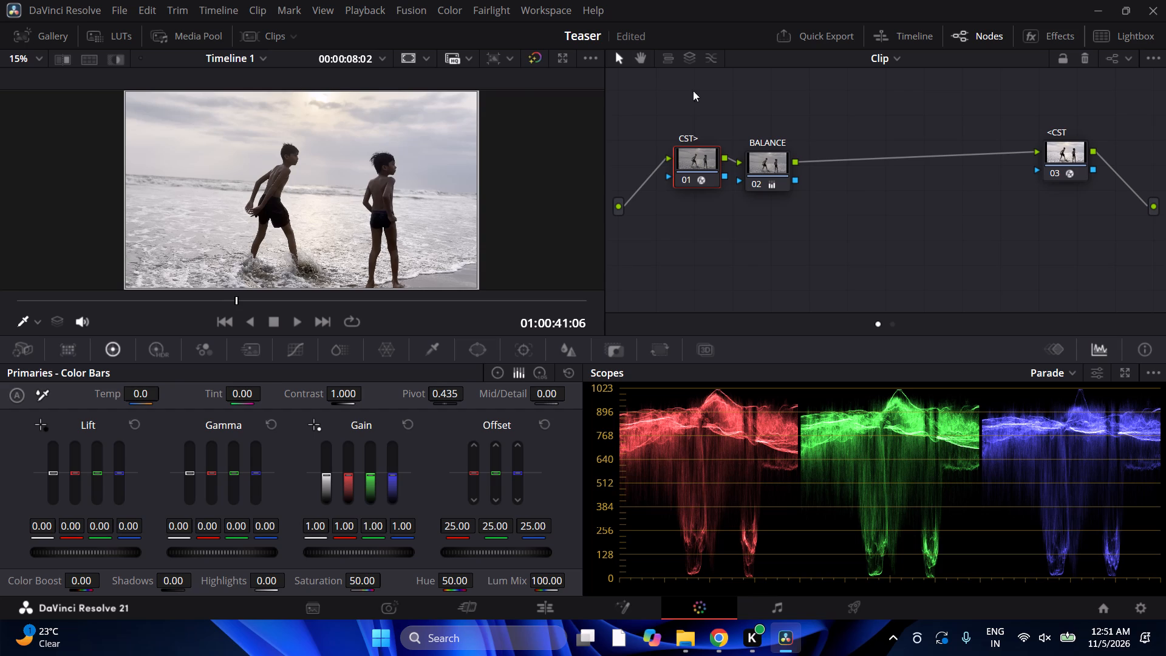
{"action": "left_click_drag", "start_coordinate": [695, 169], "coordinate": [665, 167]}
{"action": "left_click_drag", "start_coordinate": [772, 166], "coordinate": [738, 154]}
{"action": "left_click_drag", "start_coordinate": [1072, 148], "coordinate": [1085, 143]}
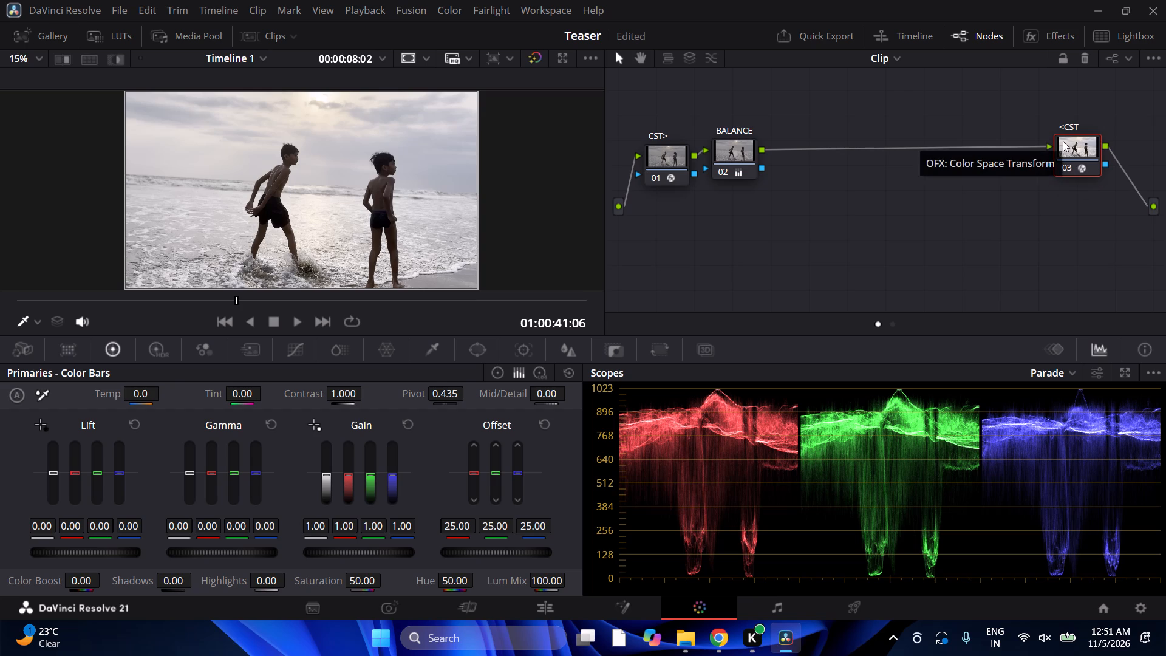
{"action": "left_click_drag", "start_coordinate": [669, 159], "coordinate": [669, 148]}
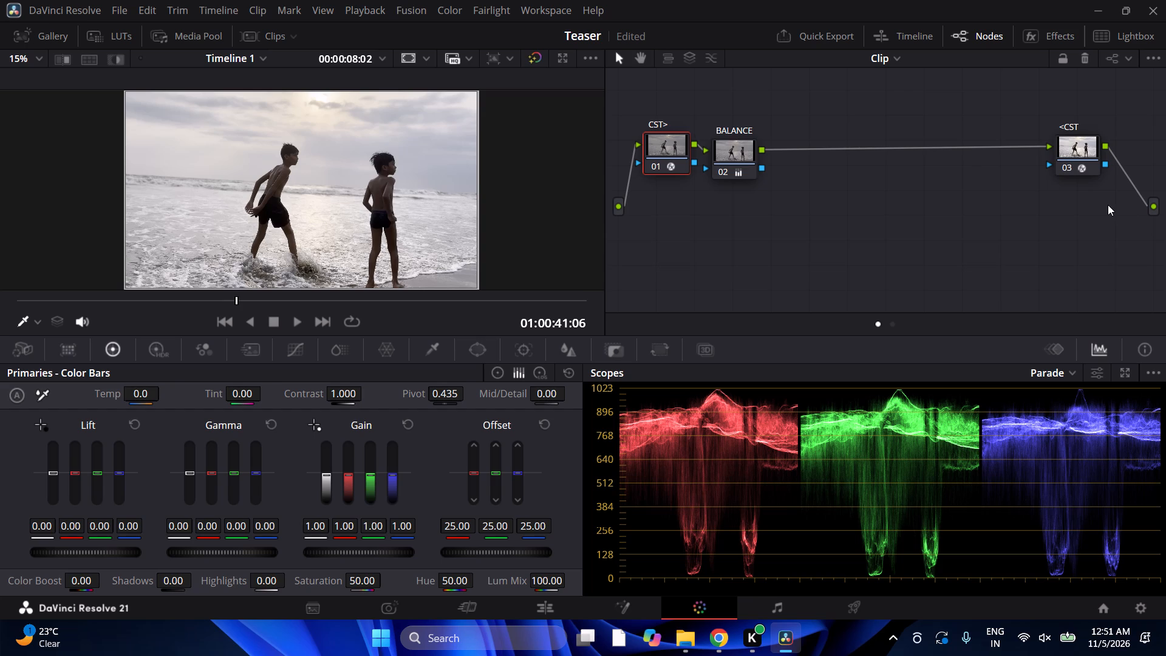
Add a serial node after BALANCE and label it CONTRAST.
{"action": "right_click", "coordinate": [726, 151]}
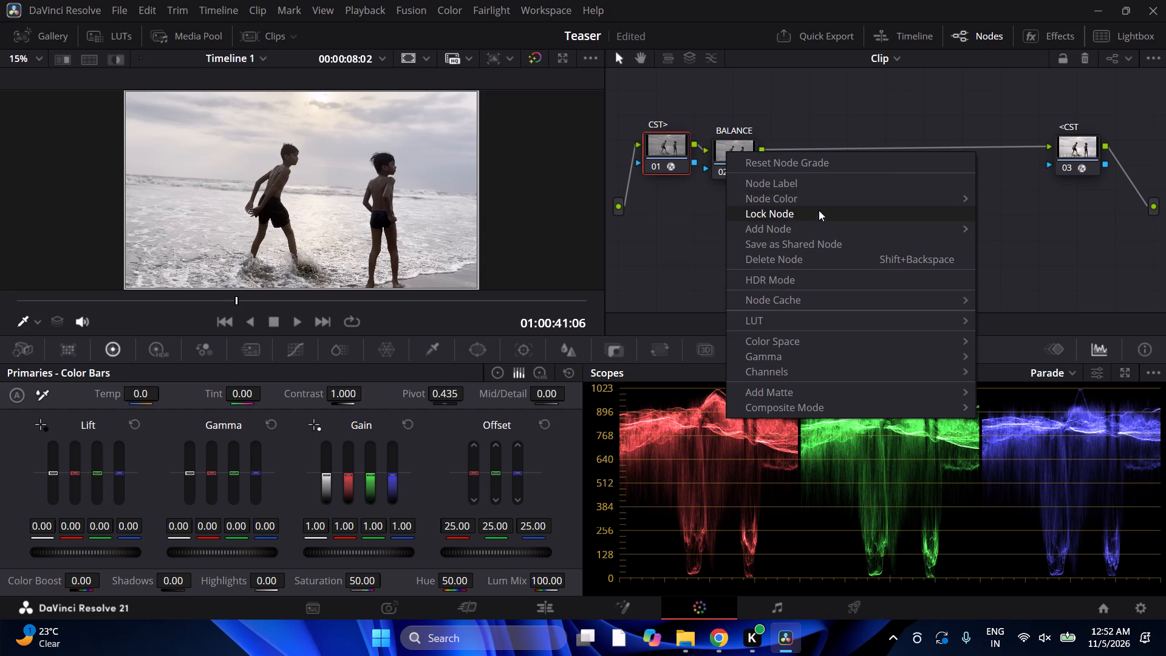
{"action": "left_click", "coordinate": [814, 227]}
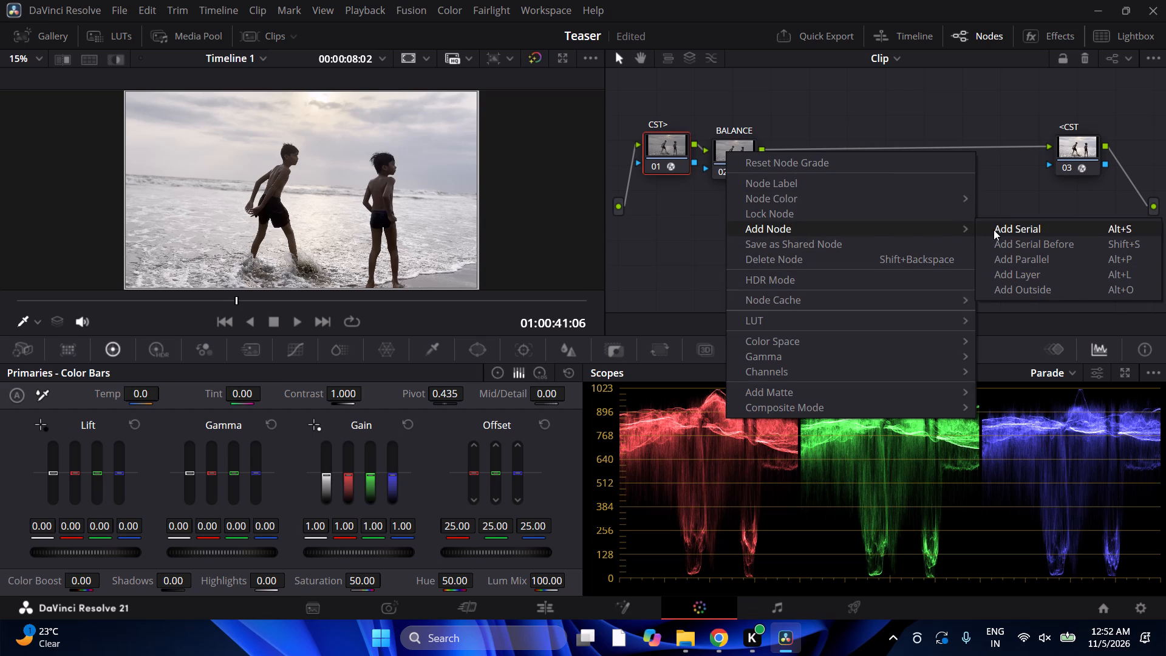
{"action": "left_click", "coordinate": [994, 230]}
{"action": "right_click", "coordinate": [810, 150]}
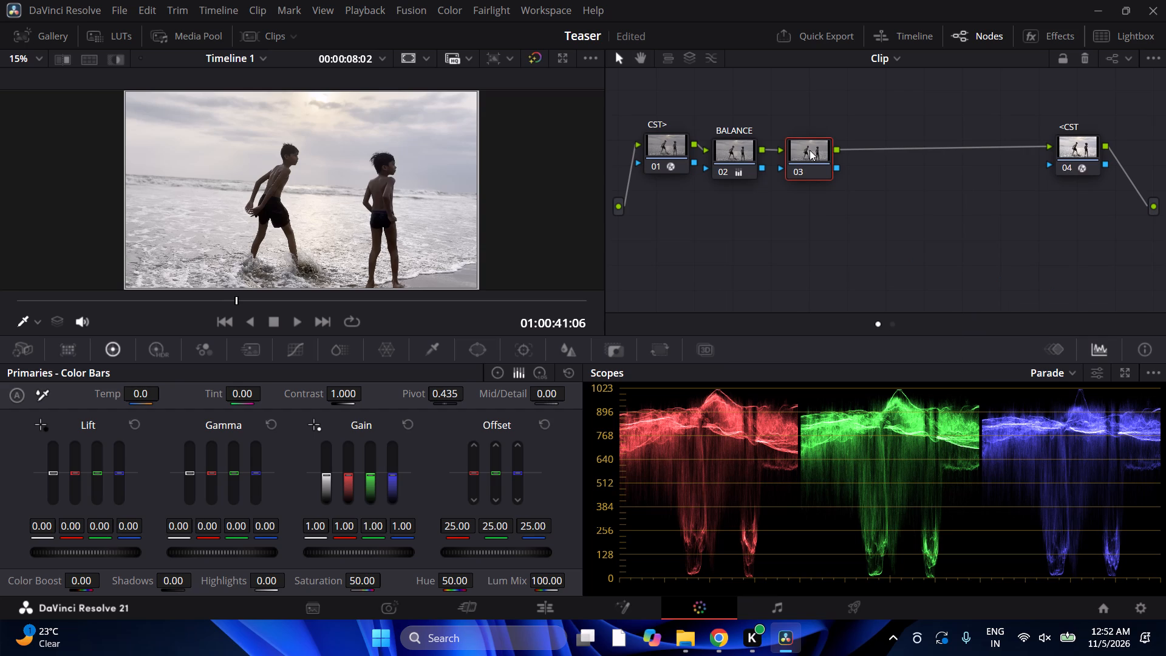
{"action": "left_click", "coordinate": [836, 176]}
{"action": "type", "text": "CONTRAST"}
{"action": "left_click", "coordinate": [861, 139]}
Move the output CST node farther along the chain and align the BALANCE and CONTRAST nodes level with the input CST node.
{"action": "left_click_drag", "start_coordinate": [1071, 148], "coordinate": [1093, 149]}
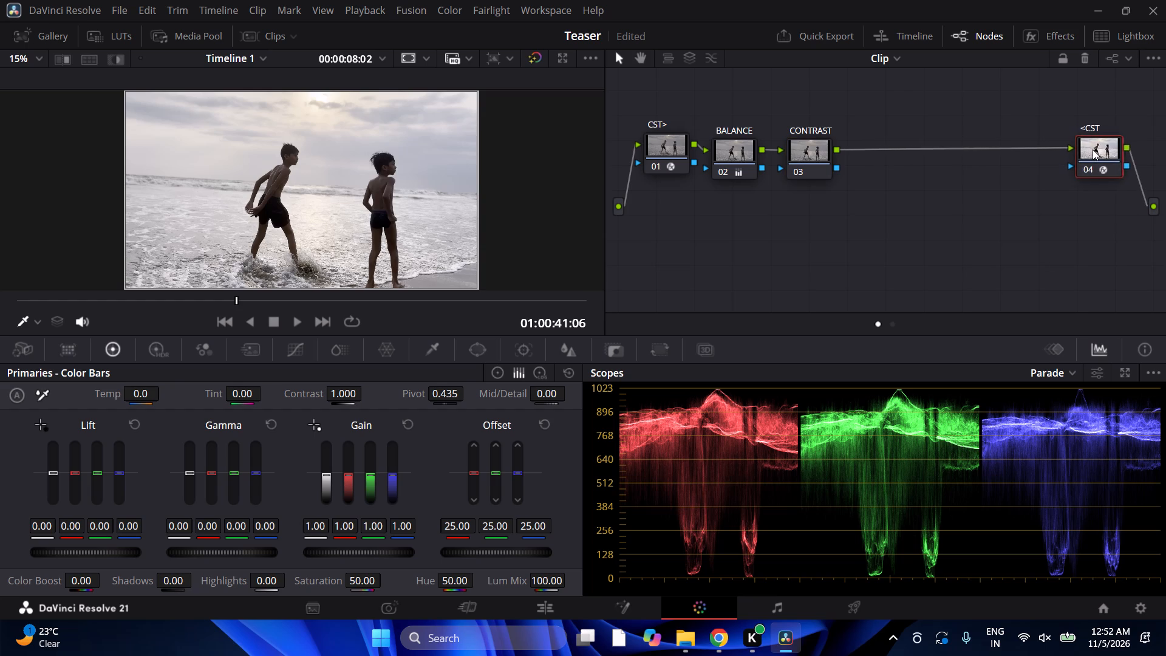
{"action": "left_click_drag", "start_coordinate": [1093, 149], "coordinate": [1096, 159]}
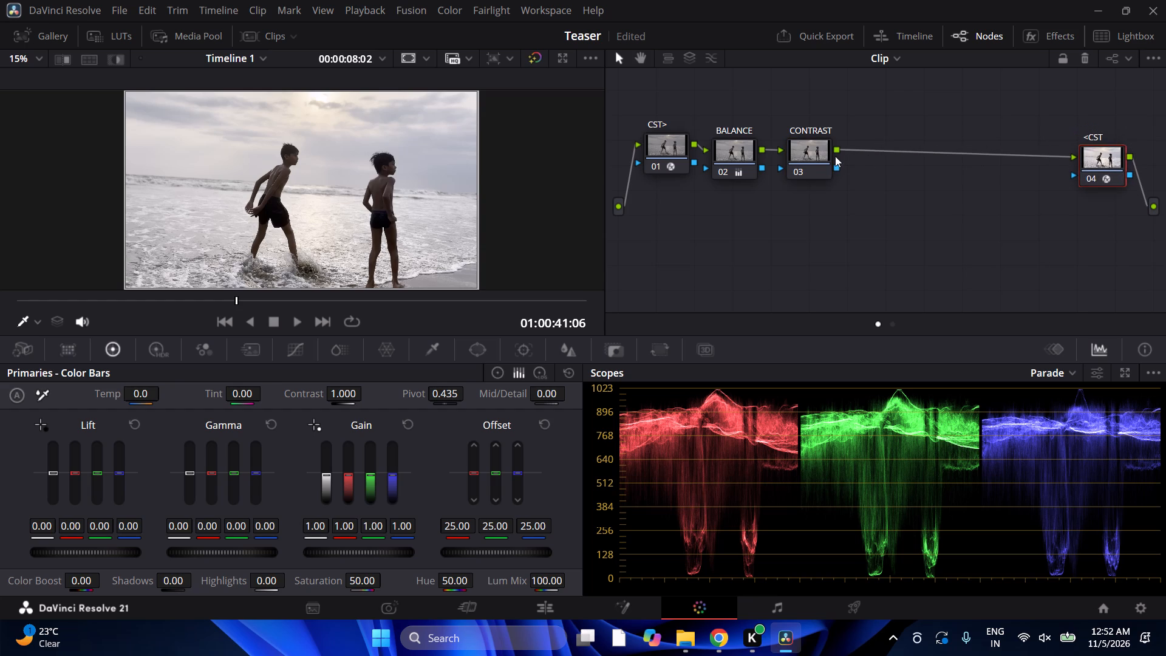
{"action": "left_click", "coordinate": [743, 155]}
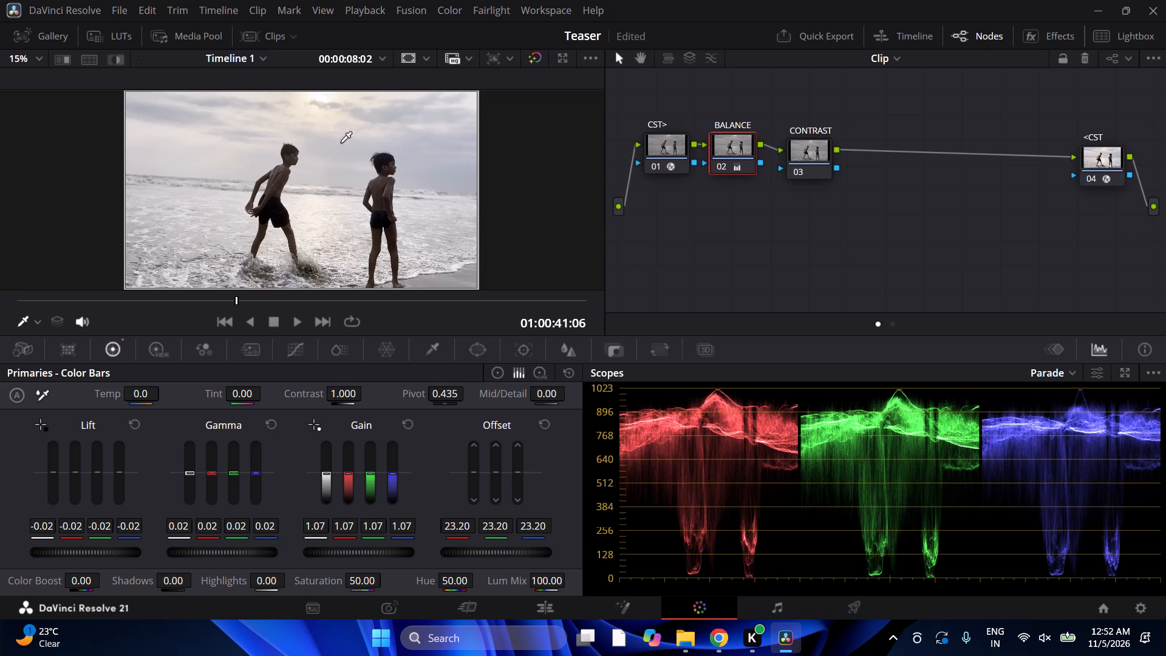
{"action": "left_click", "coordinate": [828, 163]}
{"action": "left_click_drag", "start_coordinate": [823, 163], "coordinate": [822, 157]}
{"action": "left_click", "coordinate": [822, 157]}
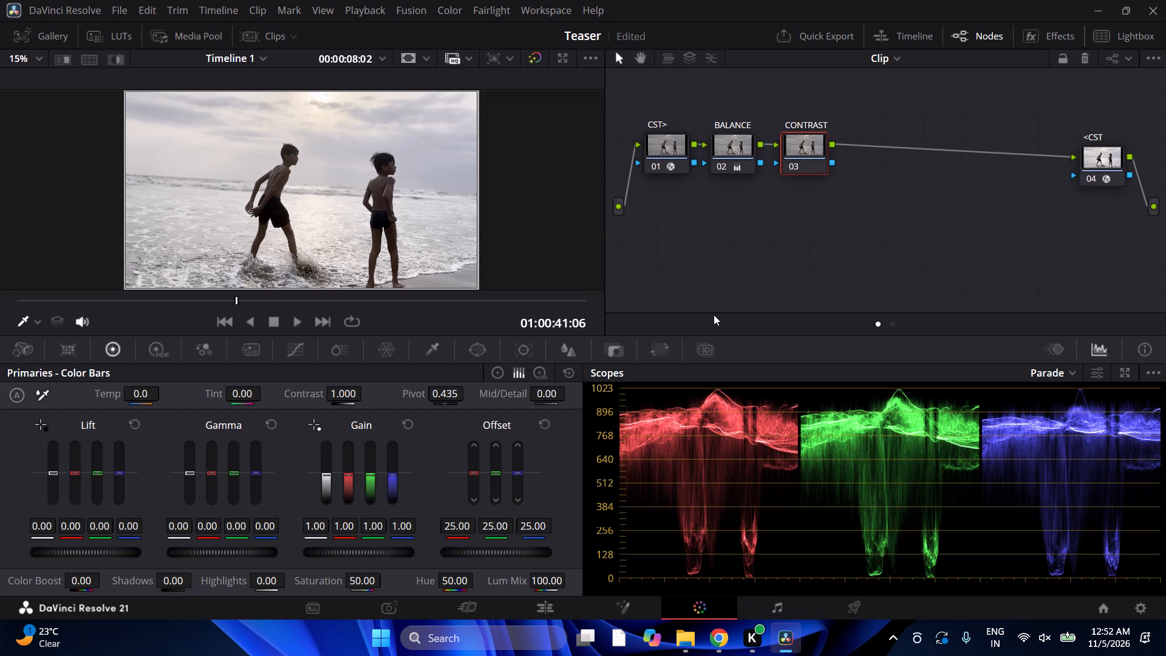
Try different Pivot values on the CONTRAST node and settle at 0.372.
{"action": "left_click_drag", "start_coordinate": [455, 394], "coordinate": [454, 394]}
{"action": "left_click_drag", "start_coordinate": [454, 394], "coordinate": [324, 379]}
{"action": "left_click_drag", "start_coordinate": [324, 379], "coordinate": [324, 326]}
{"action": "left_click_drag", "start_coordinate": [324, 326], "coordinate": [617, 255]}
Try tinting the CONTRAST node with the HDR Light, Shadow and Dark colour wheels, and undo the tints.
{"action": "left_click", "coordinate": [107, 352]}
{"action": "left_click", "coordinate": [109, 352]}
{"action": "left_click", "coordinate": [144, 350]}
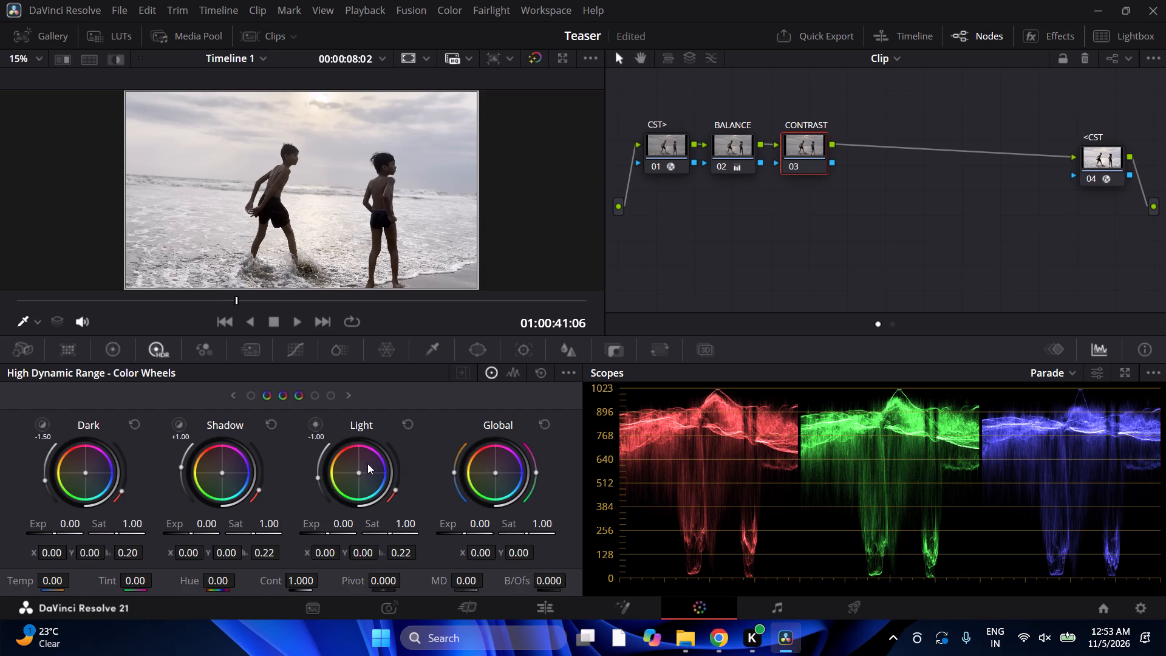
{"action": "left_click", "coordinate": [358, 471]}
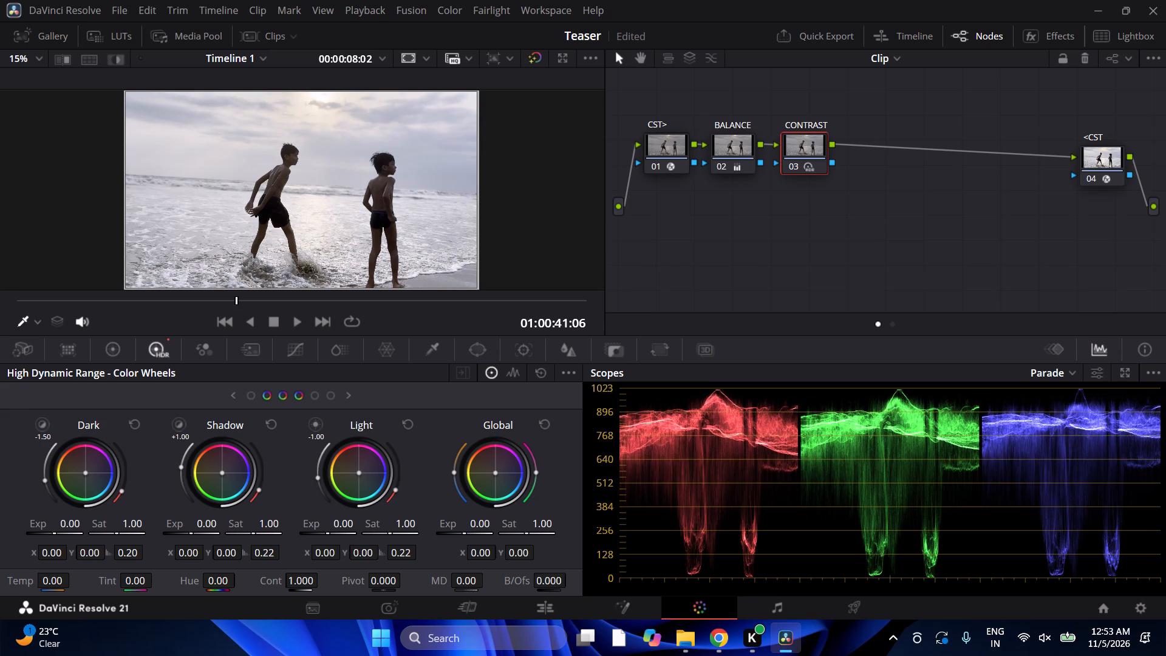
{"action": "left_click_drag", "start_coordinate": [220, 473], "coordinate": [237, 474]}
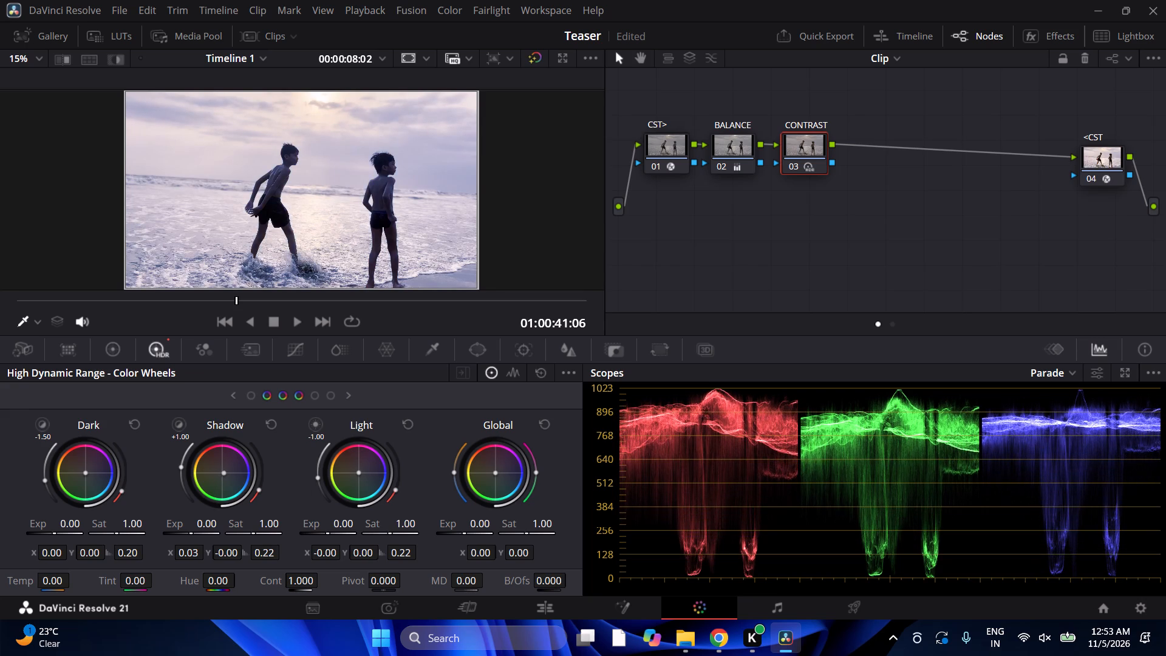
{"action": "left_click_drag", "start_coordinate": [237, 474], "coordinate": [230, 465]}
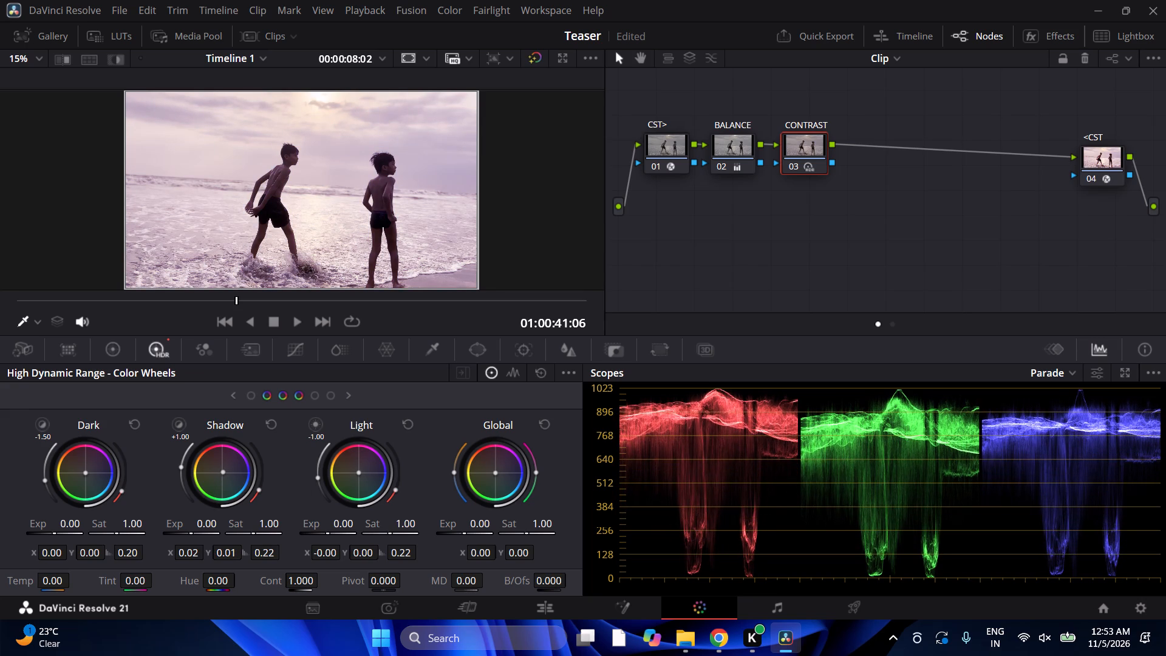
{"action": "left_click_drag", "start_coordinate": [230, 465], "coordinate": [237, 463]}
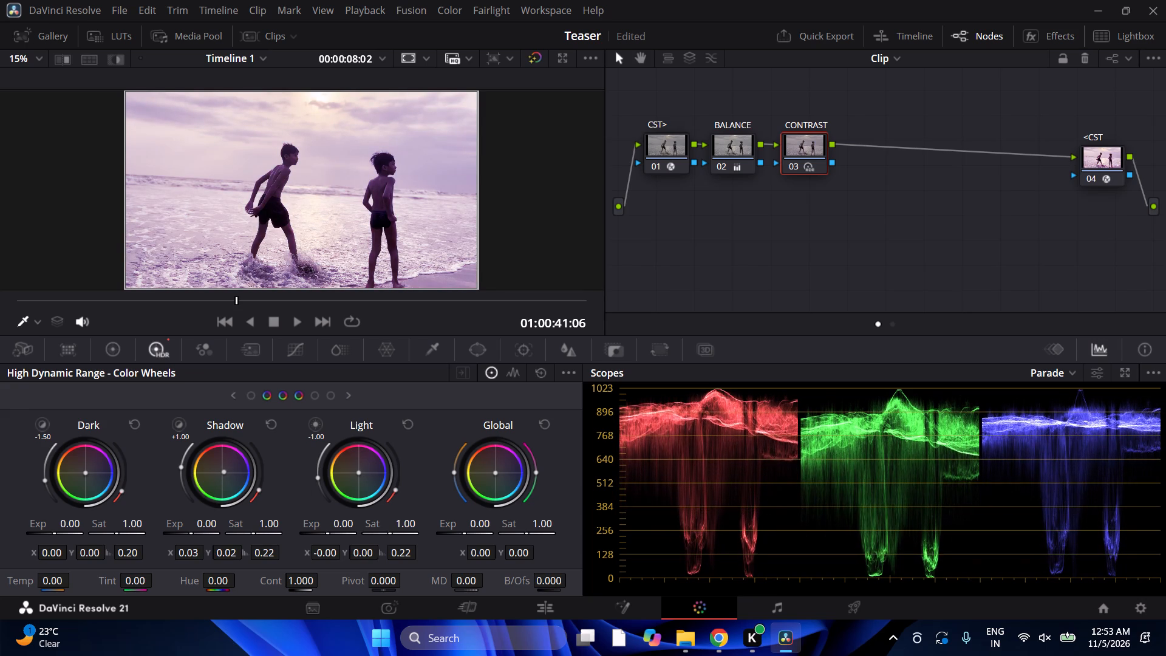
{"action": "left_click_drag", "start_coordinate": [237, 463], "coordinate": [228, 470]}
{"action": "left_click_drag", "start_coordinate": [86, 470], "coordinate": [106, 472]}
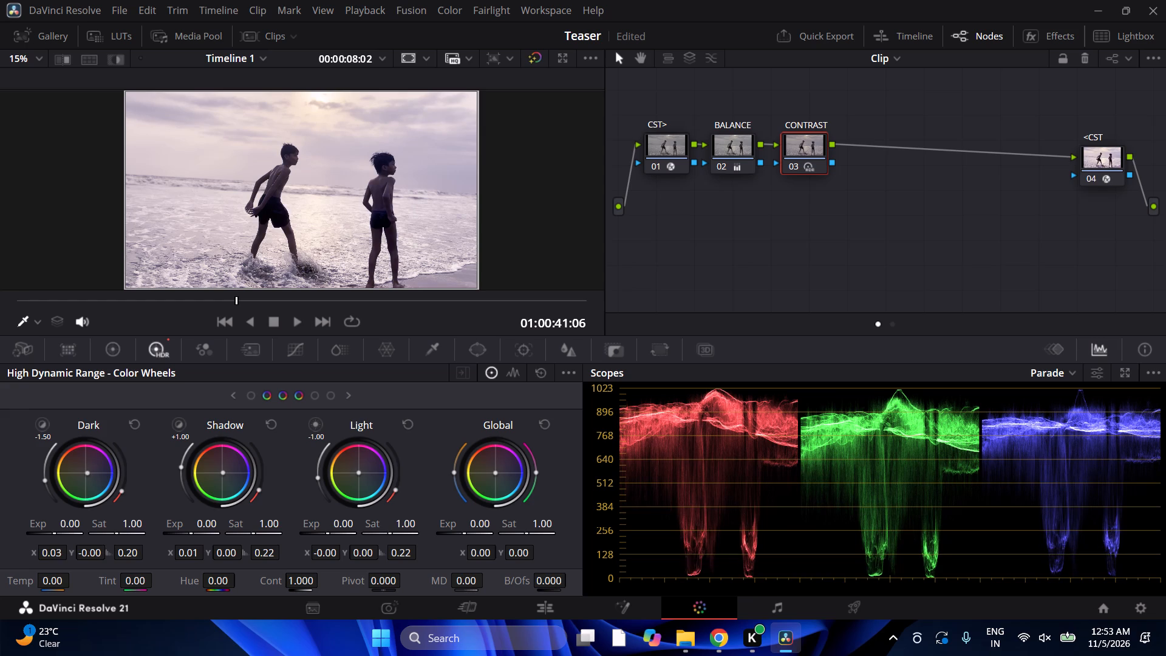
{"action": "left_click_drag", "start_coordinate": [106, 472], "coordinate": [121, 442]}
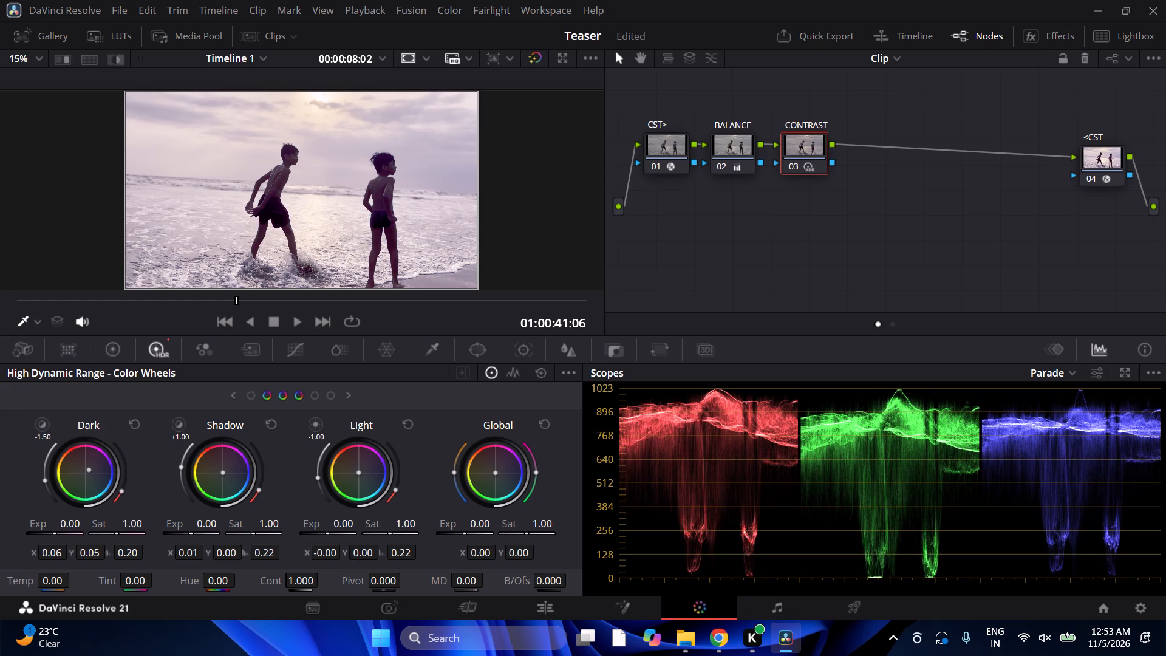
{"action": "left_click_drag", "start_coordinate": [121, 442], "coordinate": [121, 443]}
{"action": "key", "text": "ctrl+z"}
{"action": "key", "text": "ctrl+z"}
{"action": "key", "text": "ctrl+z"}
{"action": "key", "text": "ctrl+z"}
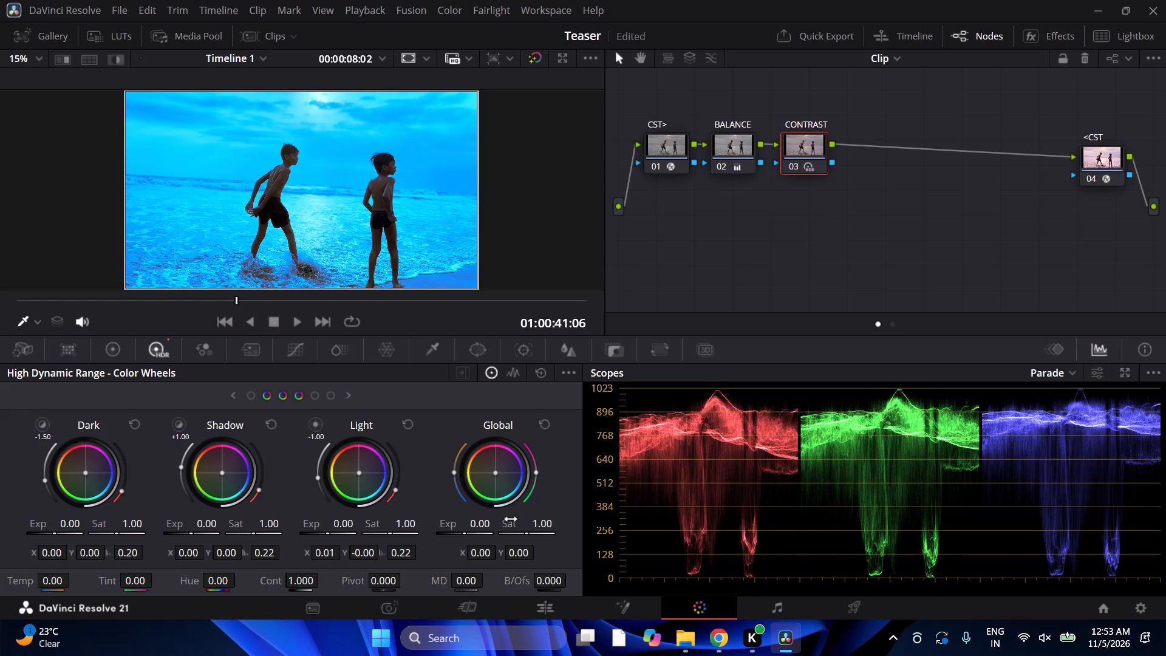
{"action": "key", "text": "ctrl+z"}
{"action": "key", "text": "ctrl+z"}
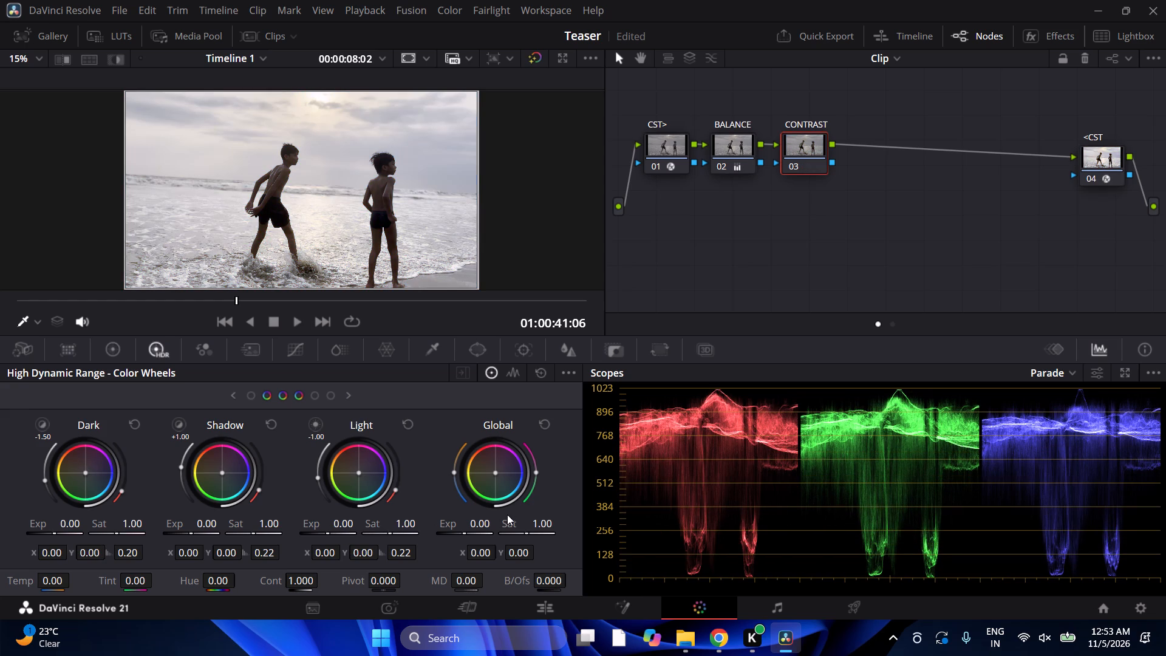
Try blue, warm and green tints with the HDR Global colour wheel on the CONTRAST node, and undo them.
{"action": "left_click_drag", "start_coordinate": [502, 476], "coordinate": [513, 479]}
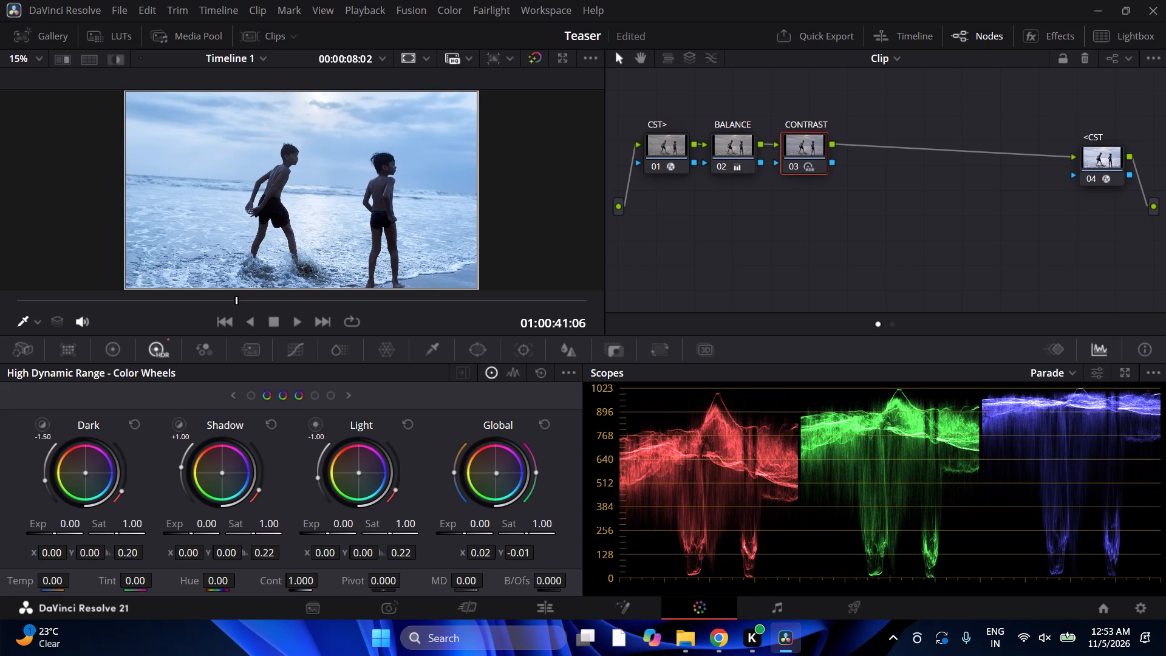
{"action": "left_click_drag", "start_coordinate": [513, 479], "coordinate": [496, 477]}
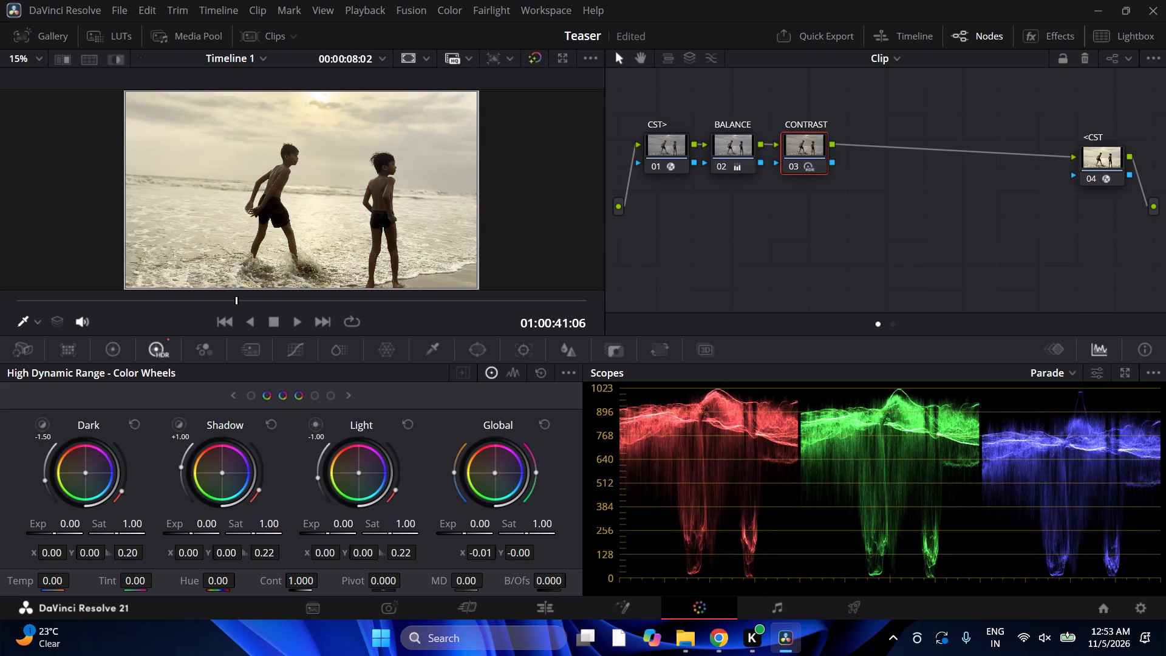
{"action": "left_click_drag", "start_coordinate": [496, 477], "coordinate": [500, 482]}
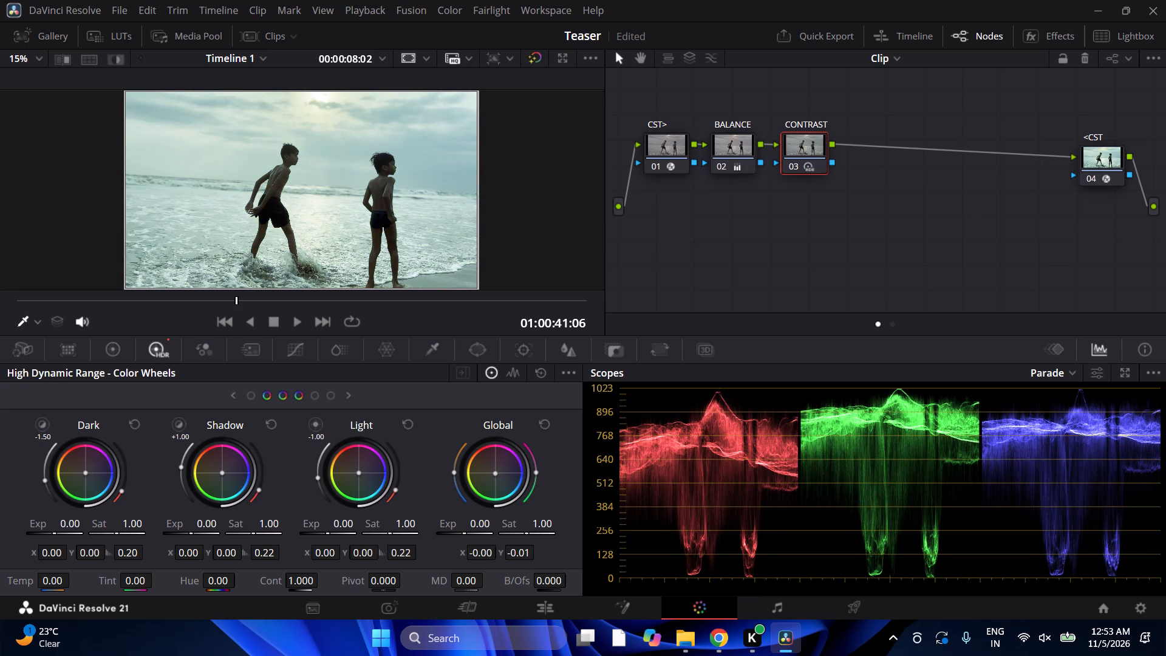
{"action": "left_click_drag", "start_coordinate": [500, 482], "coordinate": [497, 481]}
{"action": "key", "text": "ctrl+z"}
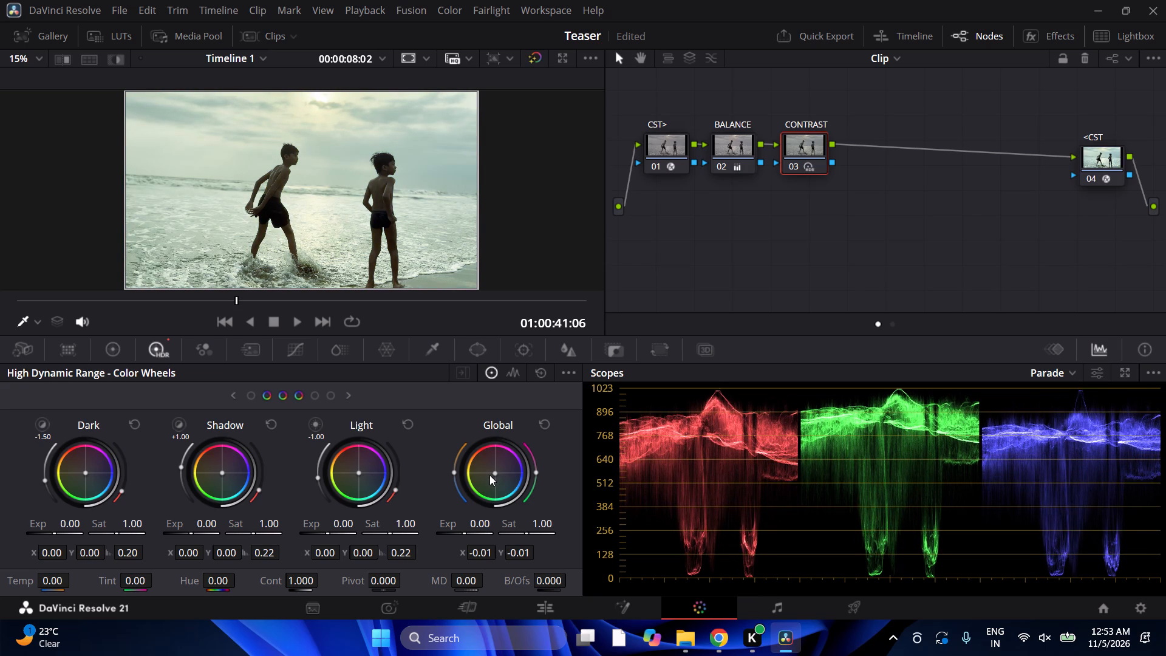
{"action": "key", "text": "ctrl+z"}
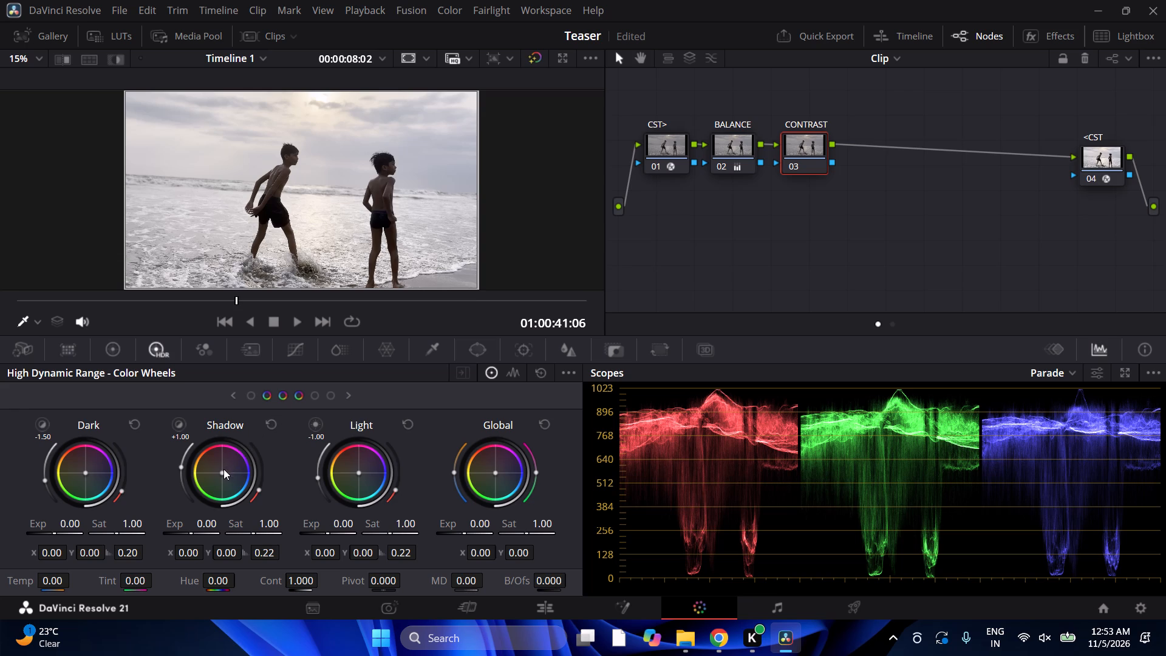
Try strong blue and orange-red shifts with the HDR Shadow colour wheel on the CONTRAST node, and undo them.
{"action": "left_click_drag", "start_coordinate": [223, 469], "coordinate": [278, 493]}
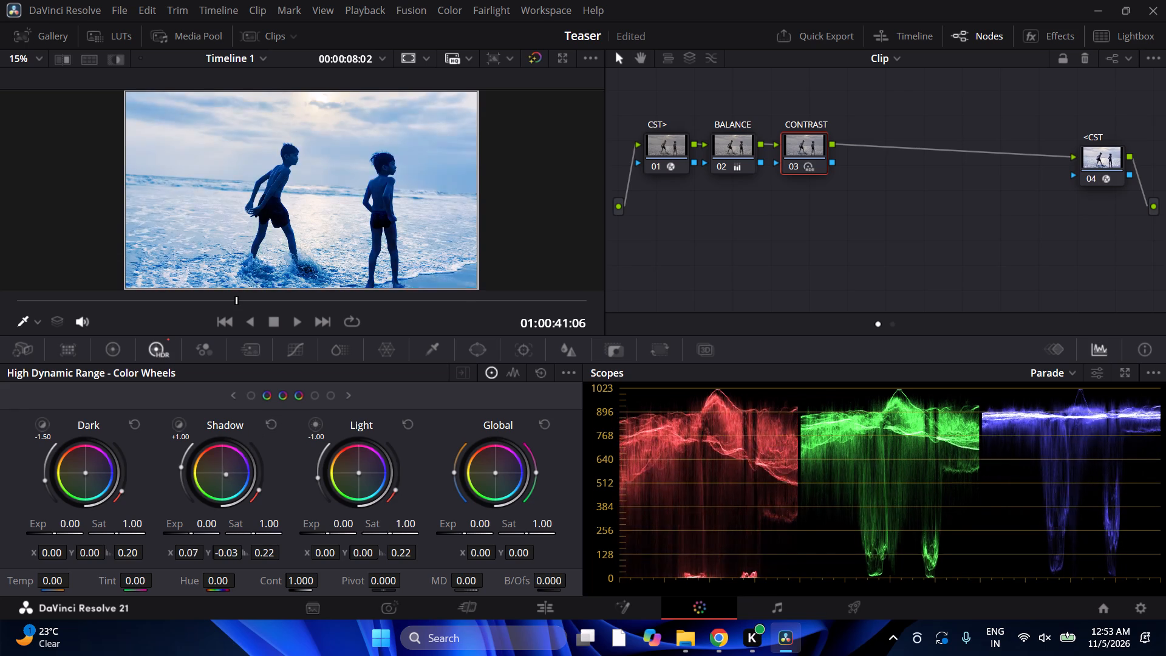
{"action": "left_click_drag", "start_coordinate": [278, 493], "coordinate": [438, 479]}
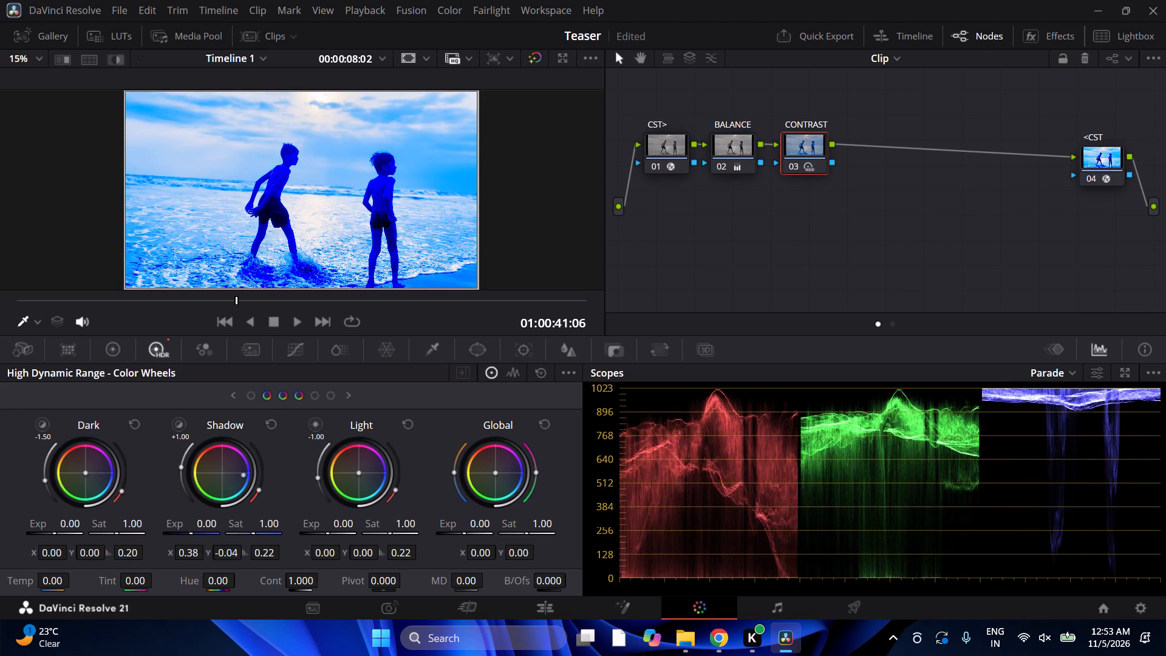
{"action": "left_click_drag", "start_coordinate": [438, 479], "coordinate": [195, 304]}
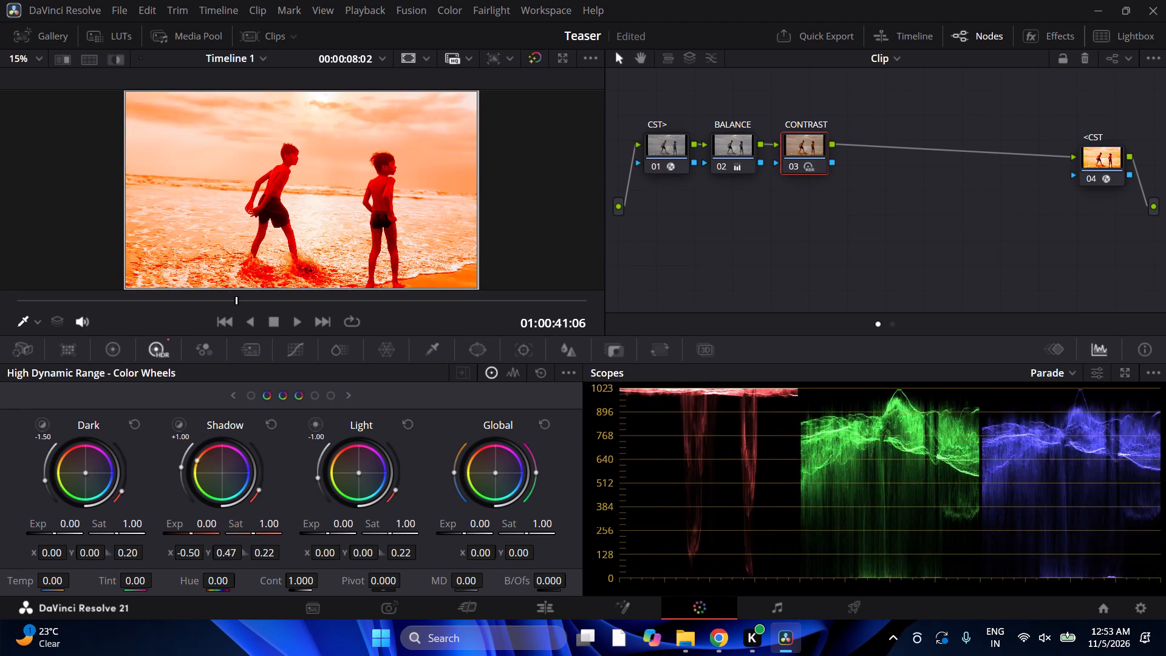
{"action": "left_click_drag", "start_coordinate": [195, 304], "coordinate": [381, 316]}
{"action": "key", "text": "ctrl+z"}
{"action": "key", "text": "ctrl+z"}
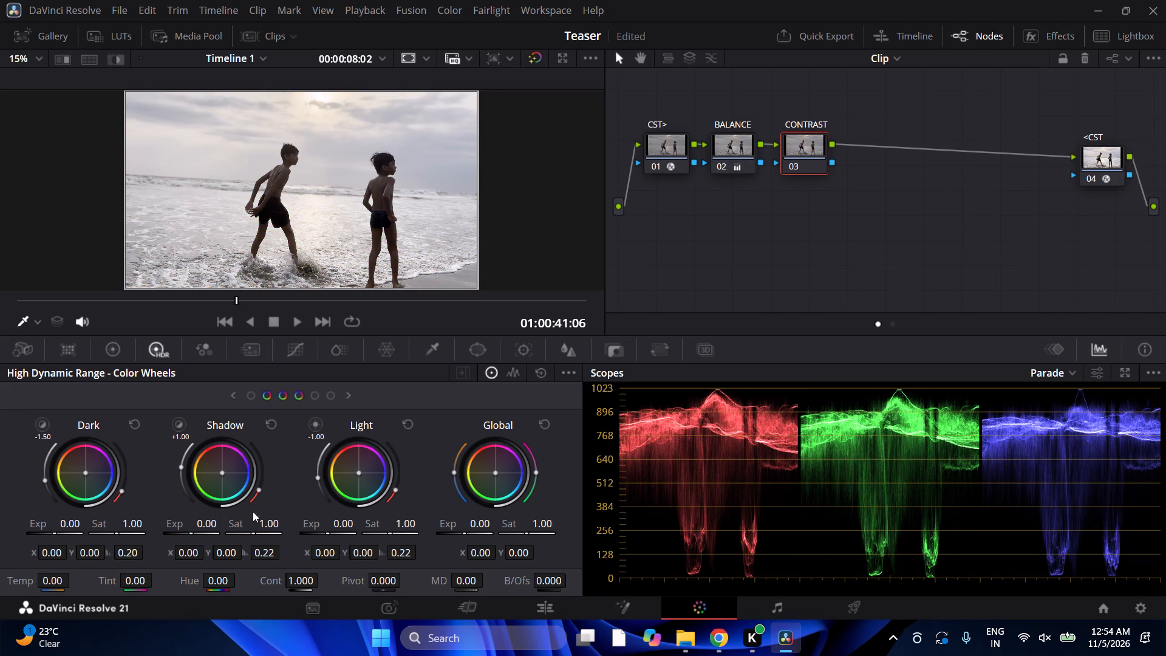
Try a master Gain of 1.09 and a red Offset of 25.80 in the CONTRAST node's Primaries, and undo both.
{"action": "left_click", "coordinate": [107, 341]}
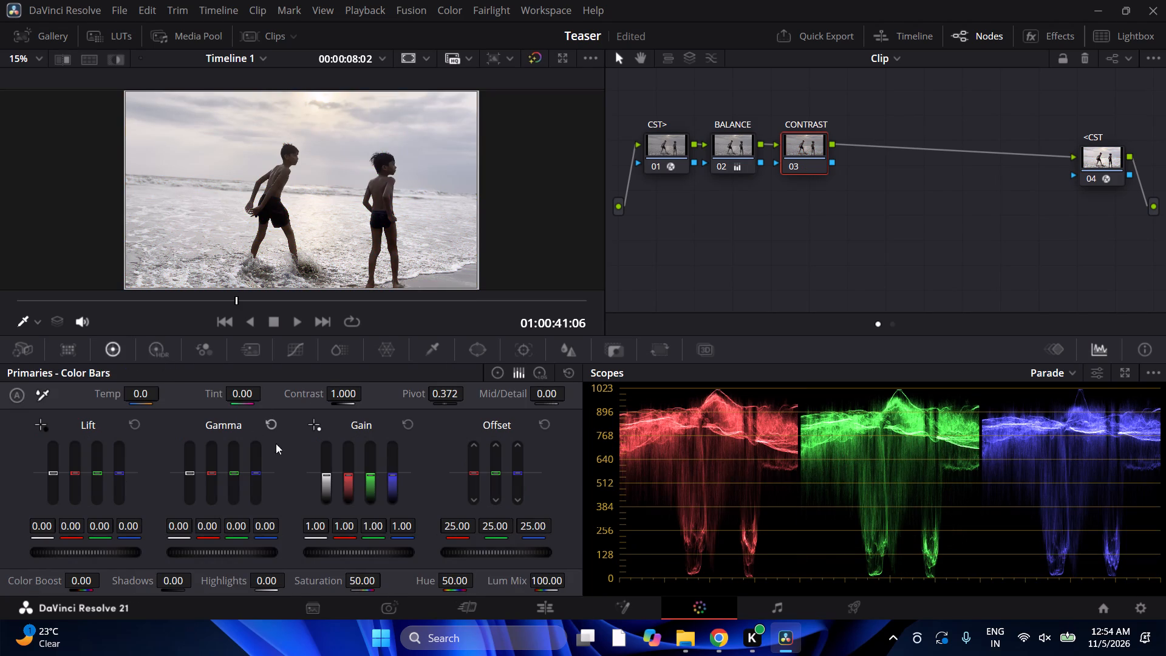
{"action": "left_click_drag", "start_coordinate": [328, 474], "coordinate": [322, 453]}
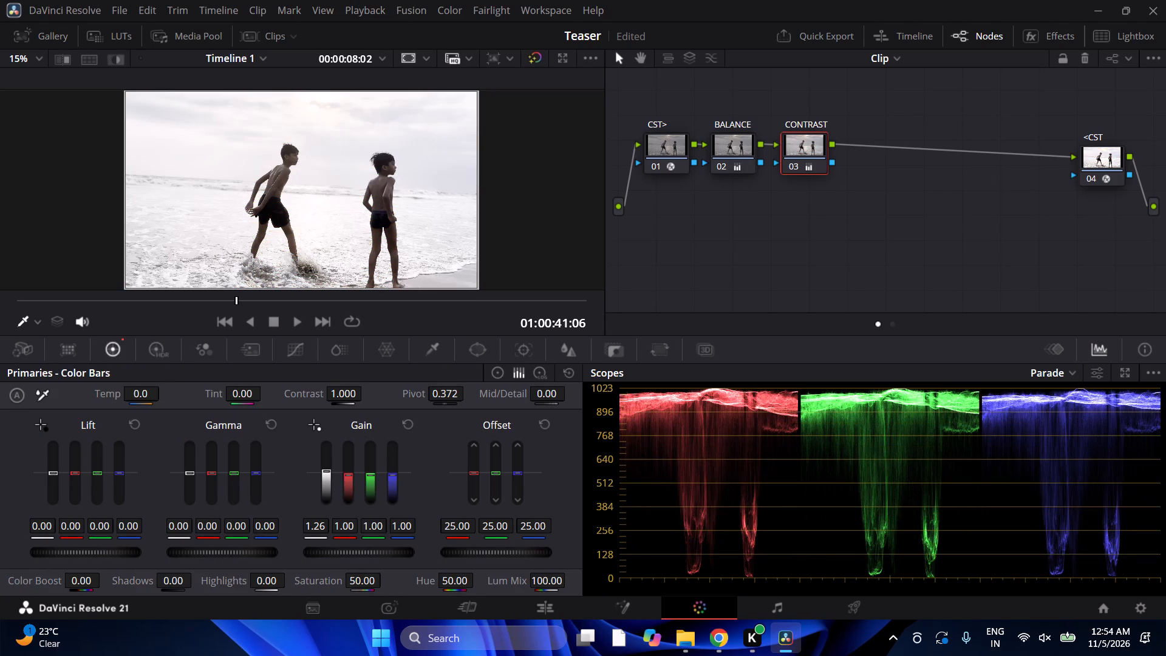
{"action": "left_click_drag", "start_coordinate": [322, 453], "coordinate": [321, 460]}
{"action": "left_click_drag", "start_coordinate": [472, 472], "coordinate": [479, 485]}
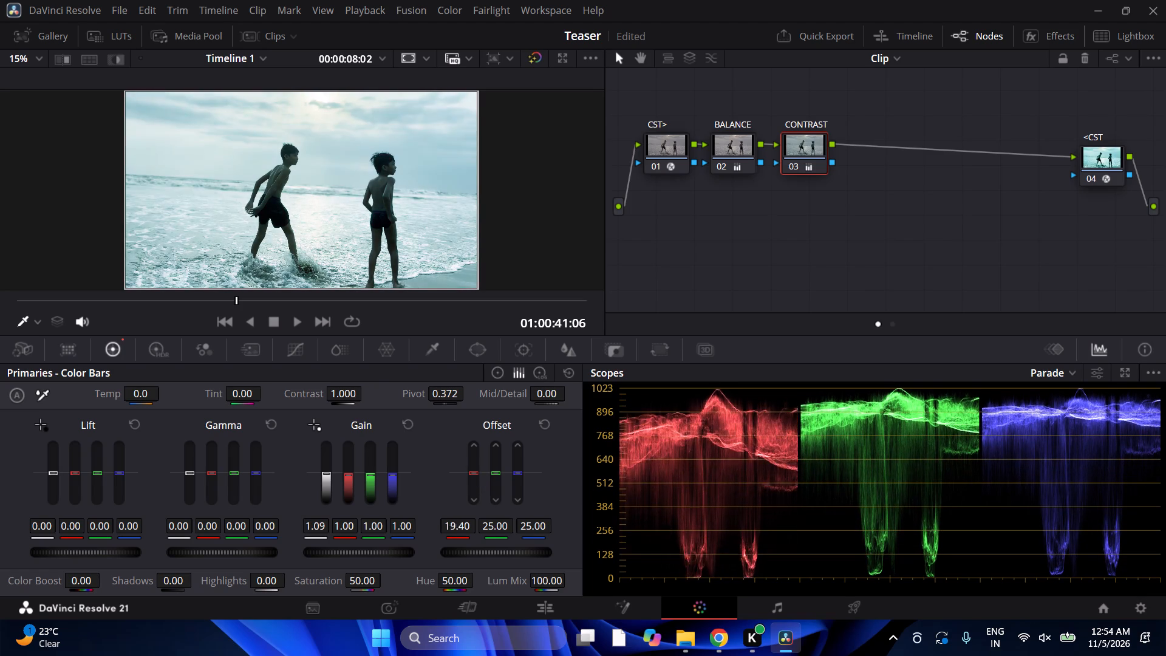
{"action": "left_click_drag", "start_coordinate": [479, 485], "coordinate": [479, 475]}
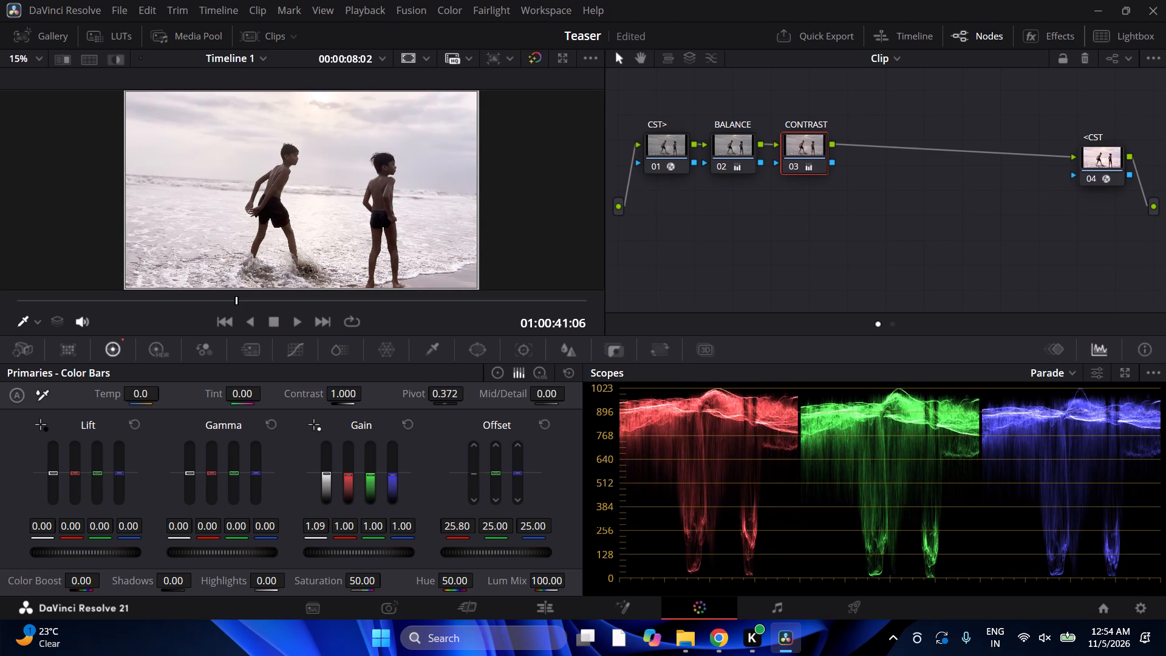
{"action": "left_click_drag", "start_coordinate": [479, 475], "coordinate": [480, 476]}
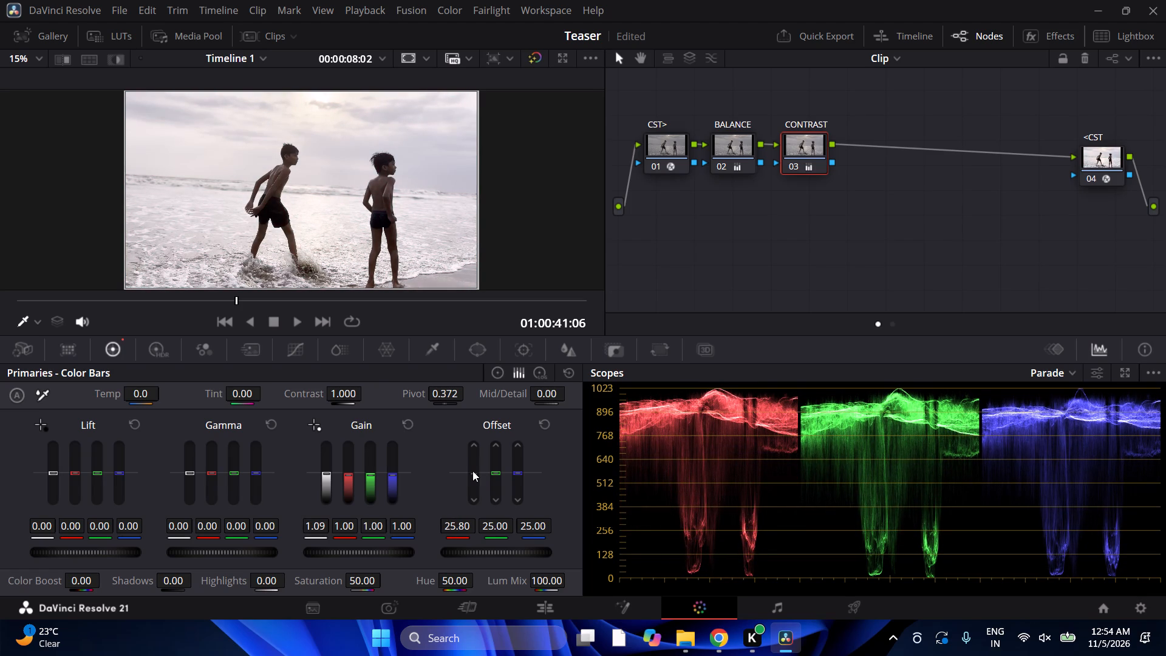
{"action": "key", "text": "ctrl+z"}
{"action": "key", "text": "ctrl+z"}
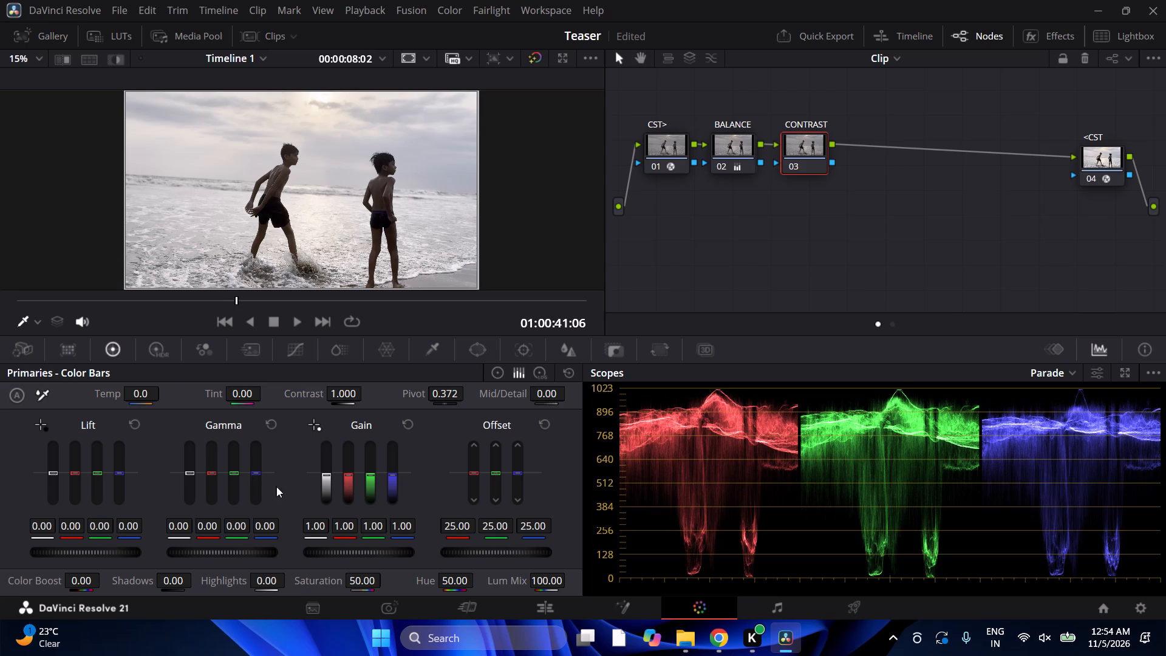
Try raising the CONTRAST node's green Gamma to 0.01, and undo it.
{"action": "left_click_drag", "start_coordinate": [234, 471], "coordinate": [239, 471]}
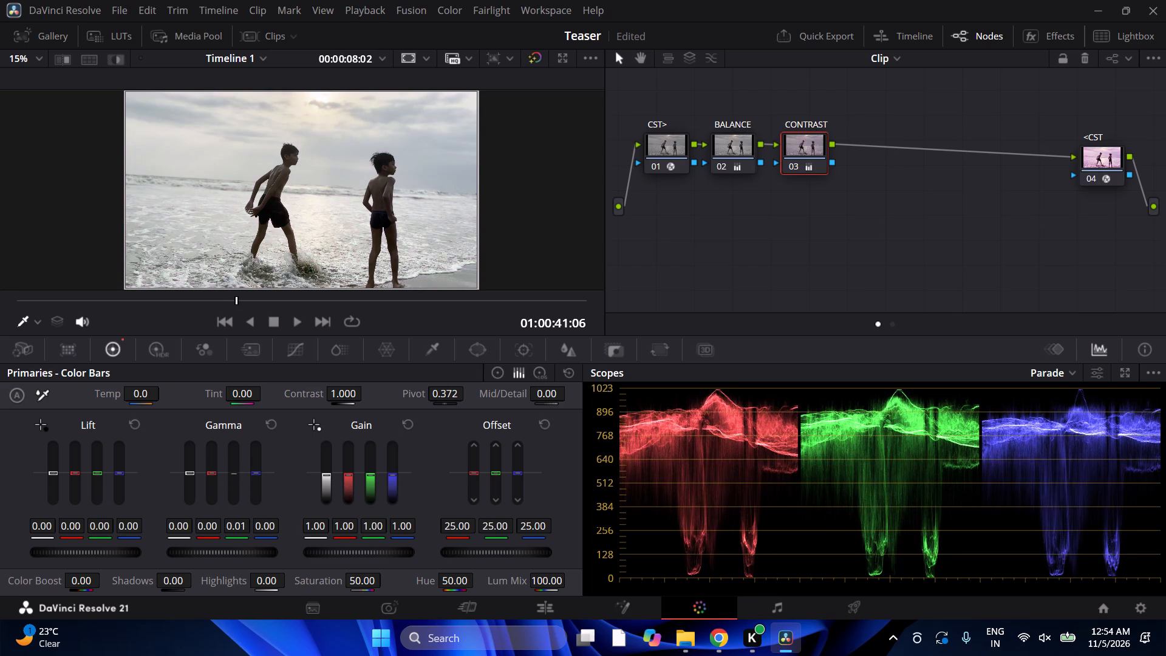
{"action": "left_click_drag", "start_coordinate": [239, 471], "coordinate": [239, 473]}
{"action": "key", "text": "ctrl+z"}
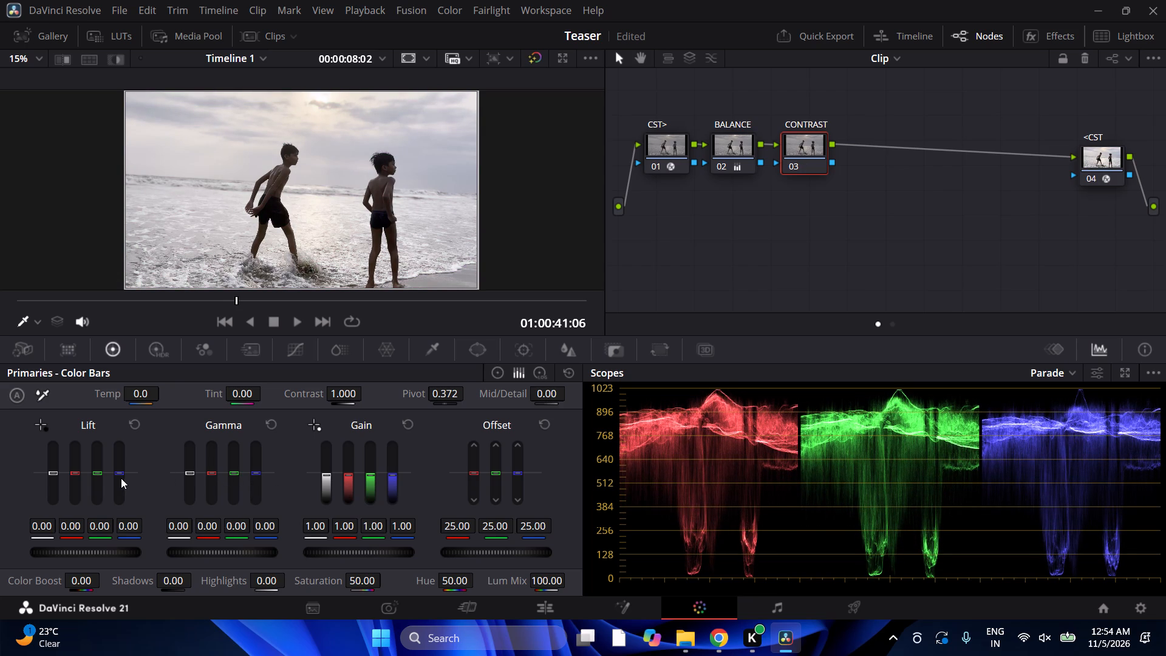
Raise the CONTRAST node's blue Lift to 0.01.
{"action": "left_click_drag", "start_coordinate": [121, 474], "coordinate": [128, 474]}
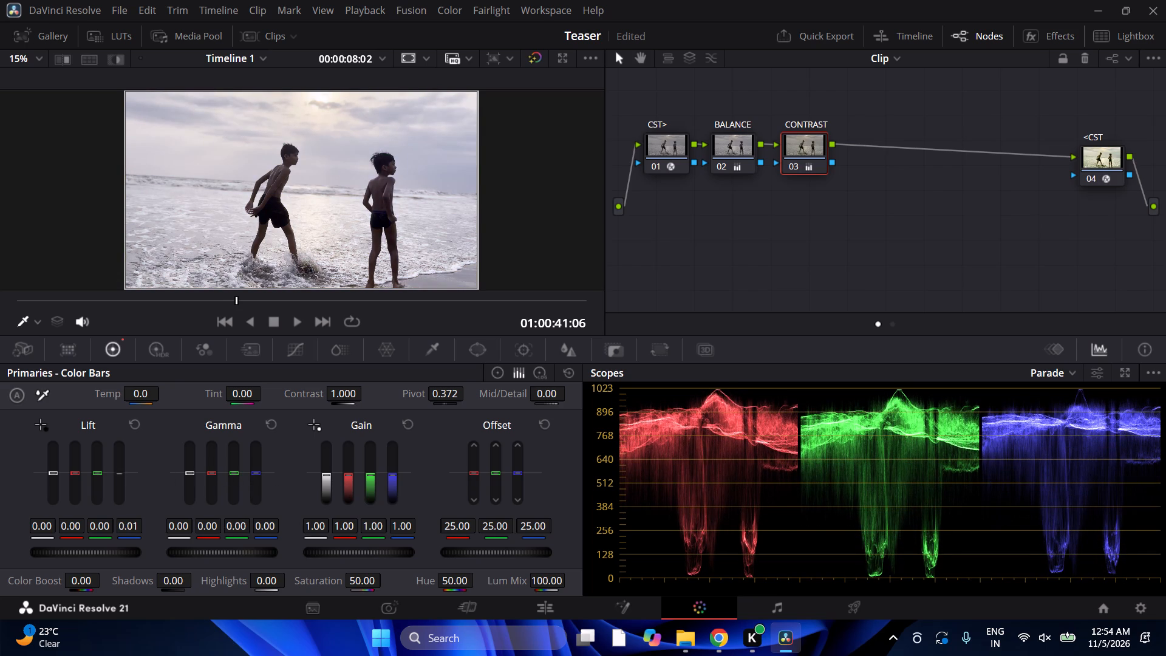
{"action": "left_click_drag", "start_coordinate": [128, 474], "coordinate": [128, 474]}
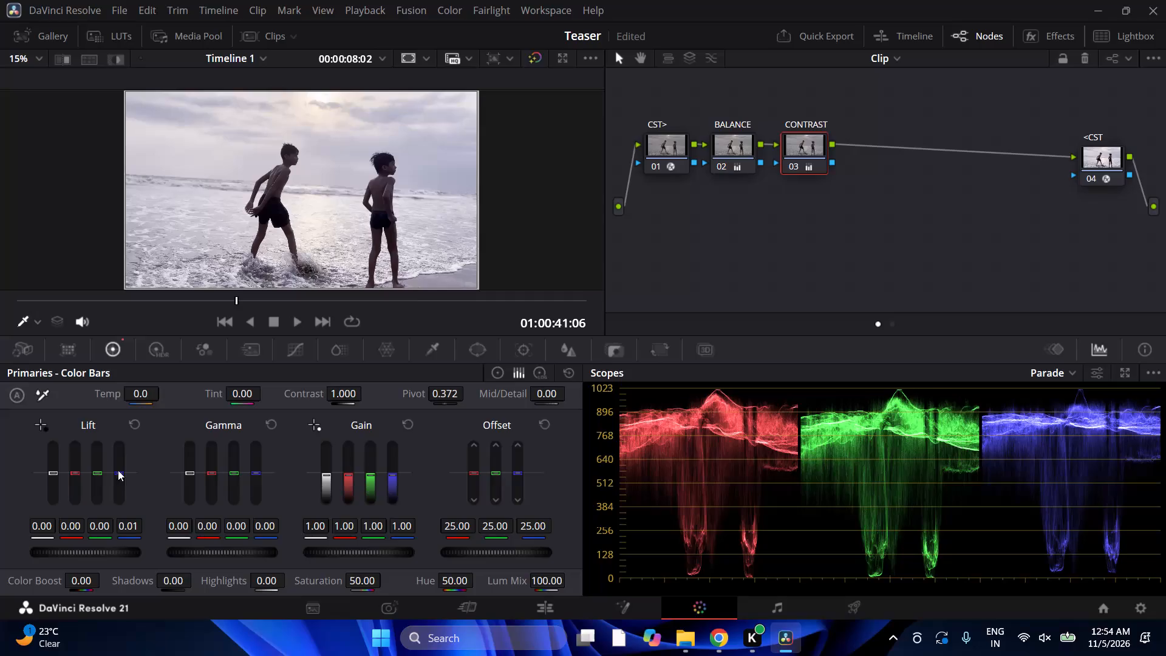
Add a circle window to the CONTRAST node over the walking boy, with about 26.38 rotation, 31.14 aspect and 26.53 softness.
{"action": "left_click", "coordinate": [480, 350]}
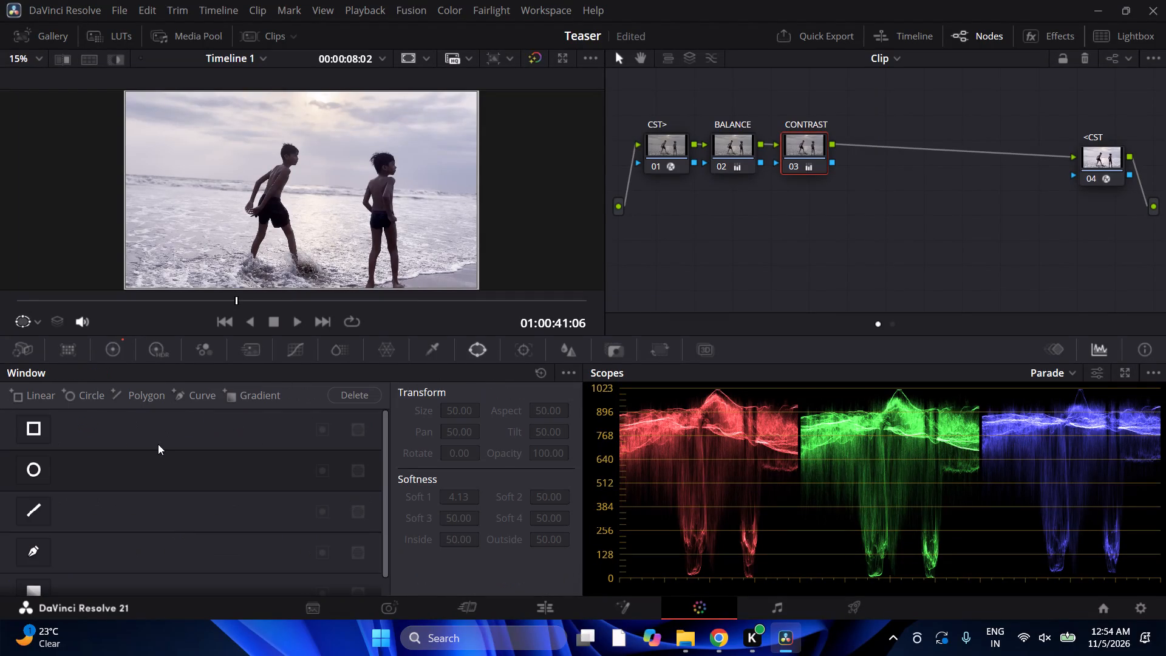
{"action": "left_click", "coordinate": [38, 466]}
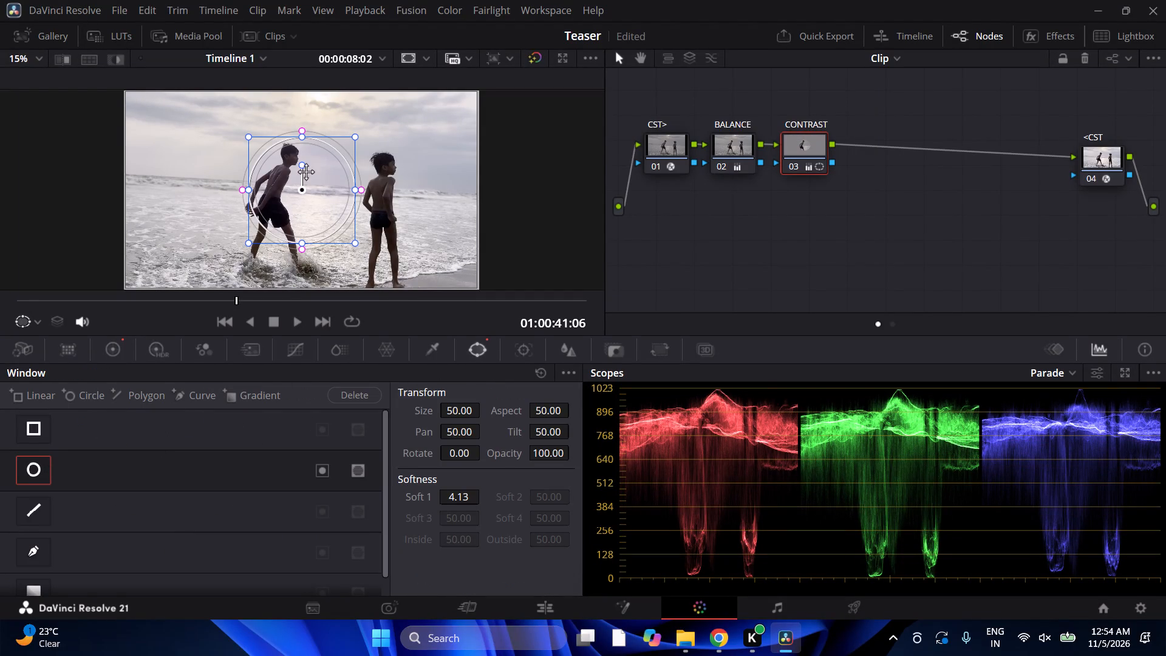
{"action": "left_click_drag", "start_coordinate": [305, 165], "coordinate": [329, 135]}
{"action": "left_click_drag", "start_coordinate": [330, 137], "coordinate": [343, 125]}
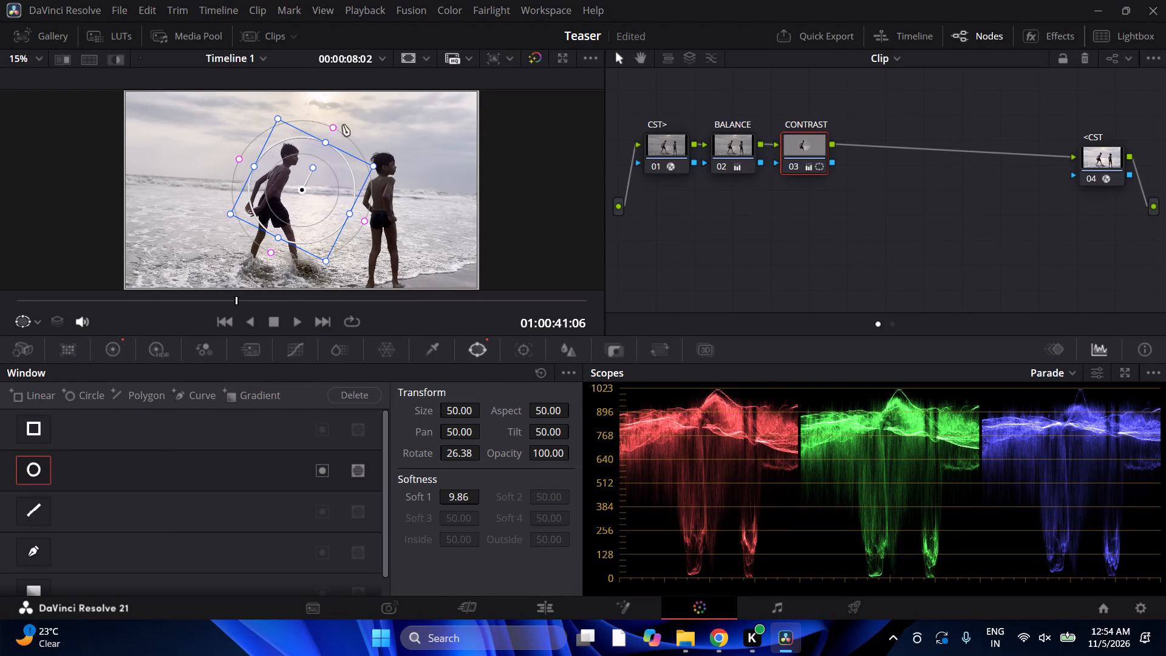
{"action": "left_click_drag", "start_coordinate": [343, 125], "coordinate": [363, 120]}
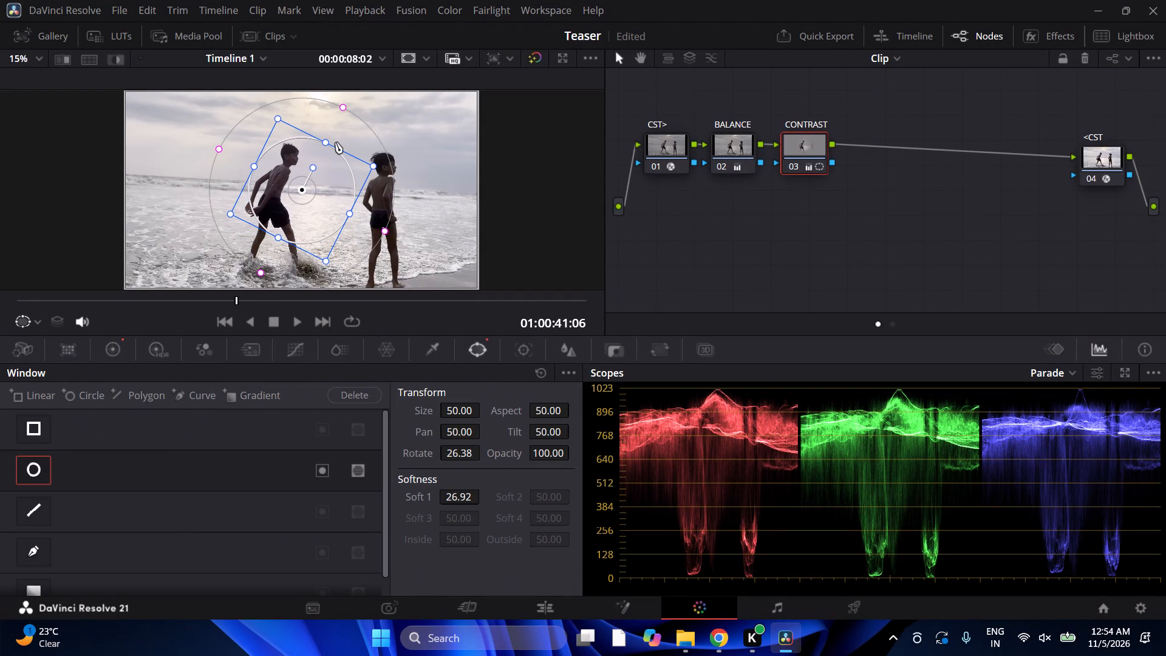
{"action": "left_click_drag", "start_coordinate": [327, 146], "coordinate": [365, 119]}
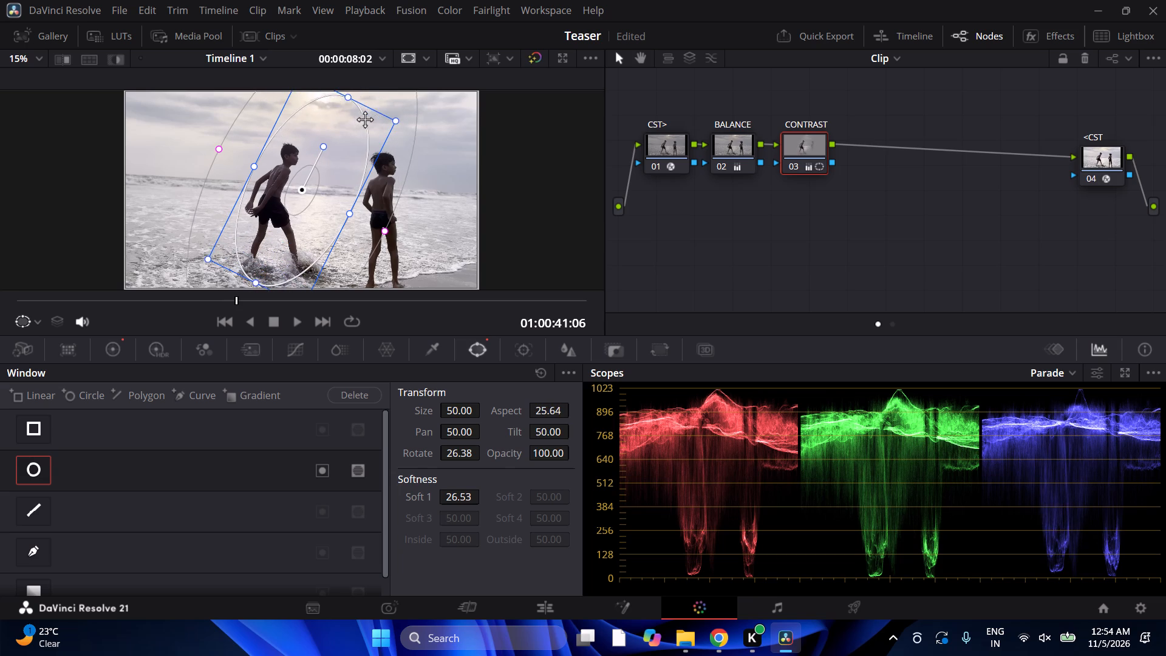
{"action": "left_click_drag", "start_coordinate": [365, 119], "coordinate": [361, 142]}
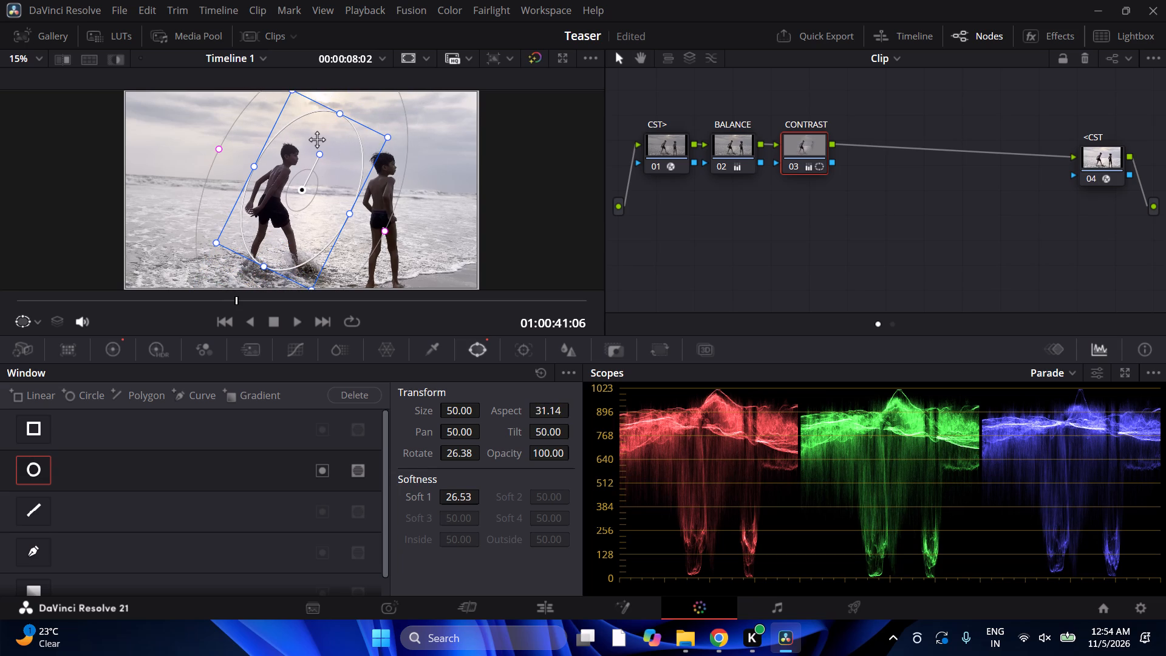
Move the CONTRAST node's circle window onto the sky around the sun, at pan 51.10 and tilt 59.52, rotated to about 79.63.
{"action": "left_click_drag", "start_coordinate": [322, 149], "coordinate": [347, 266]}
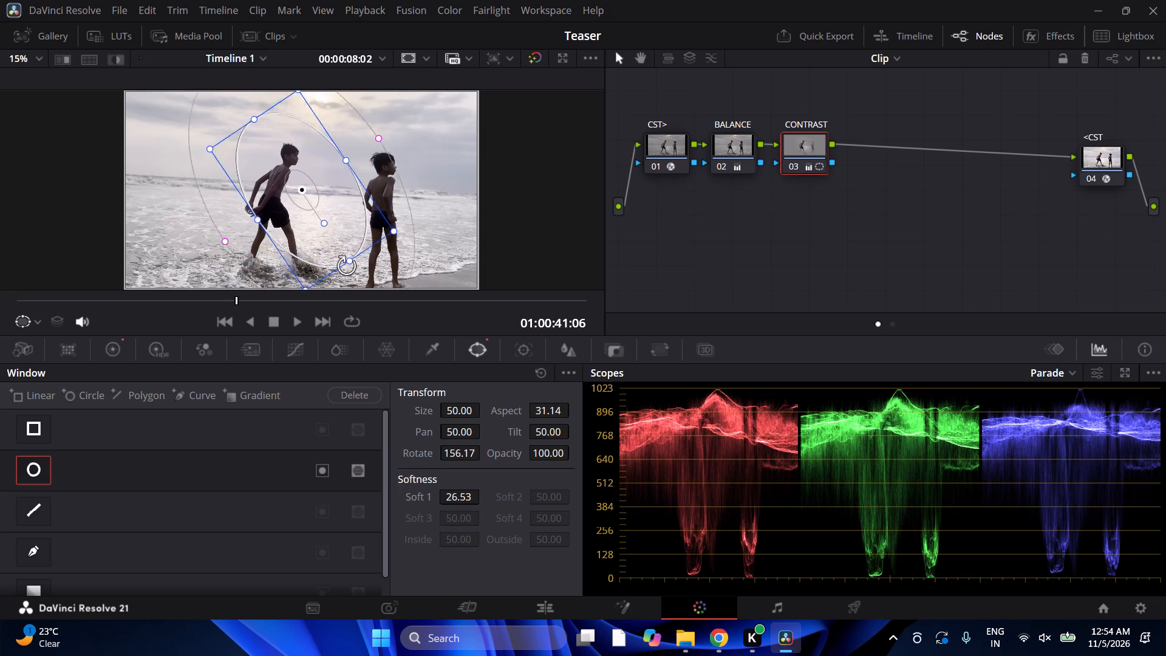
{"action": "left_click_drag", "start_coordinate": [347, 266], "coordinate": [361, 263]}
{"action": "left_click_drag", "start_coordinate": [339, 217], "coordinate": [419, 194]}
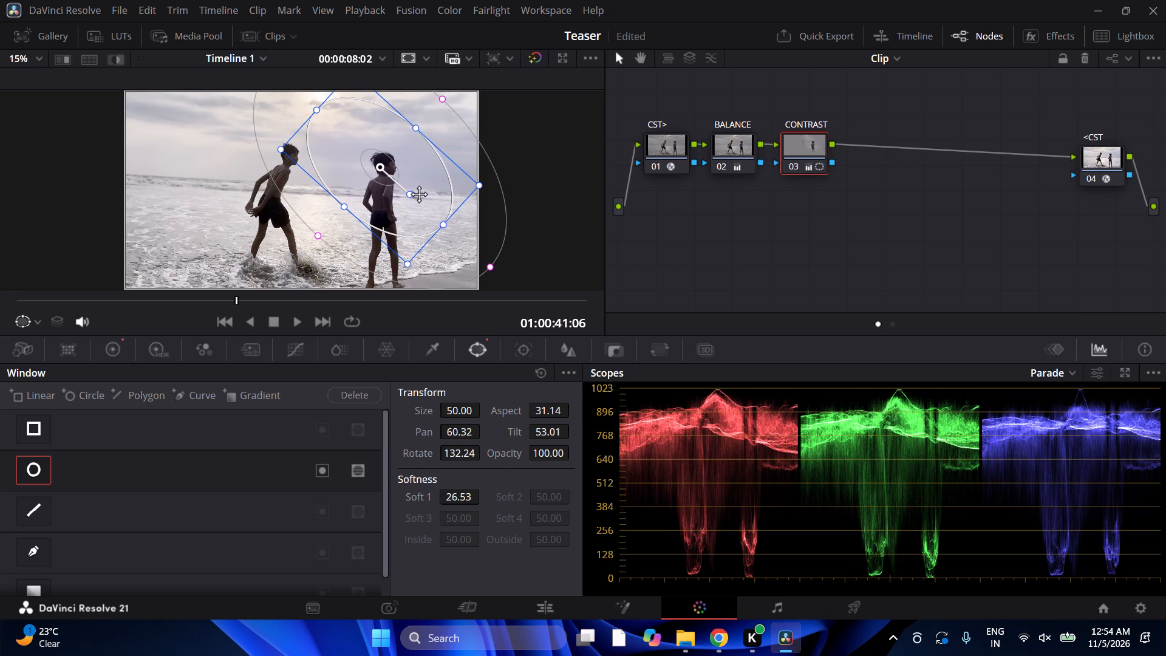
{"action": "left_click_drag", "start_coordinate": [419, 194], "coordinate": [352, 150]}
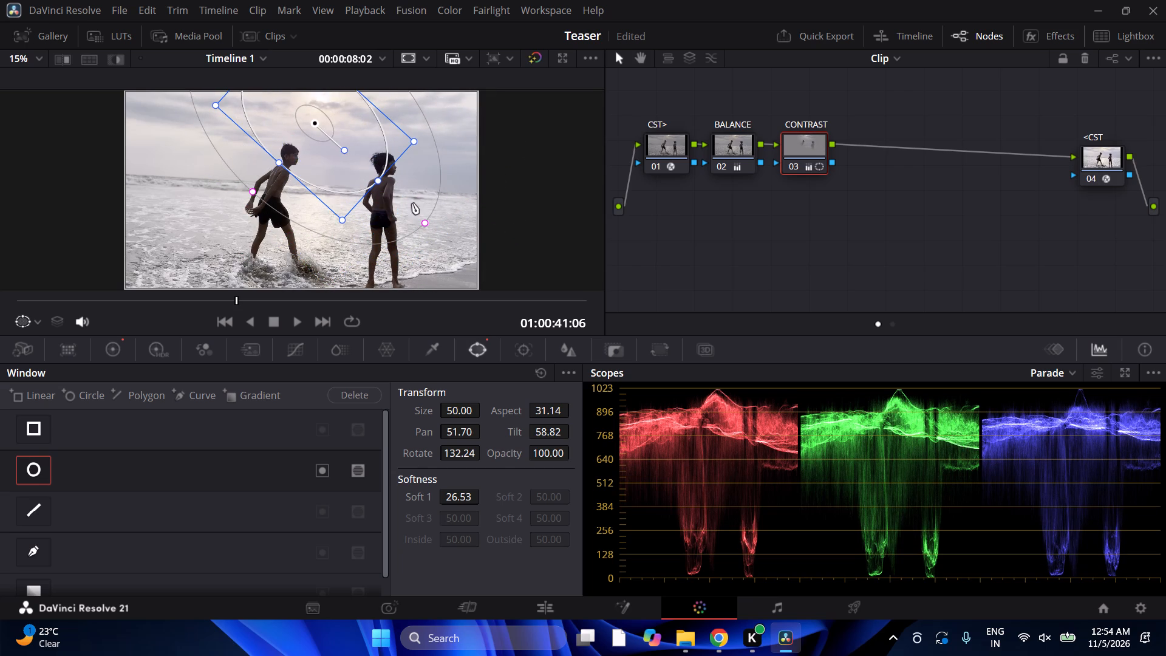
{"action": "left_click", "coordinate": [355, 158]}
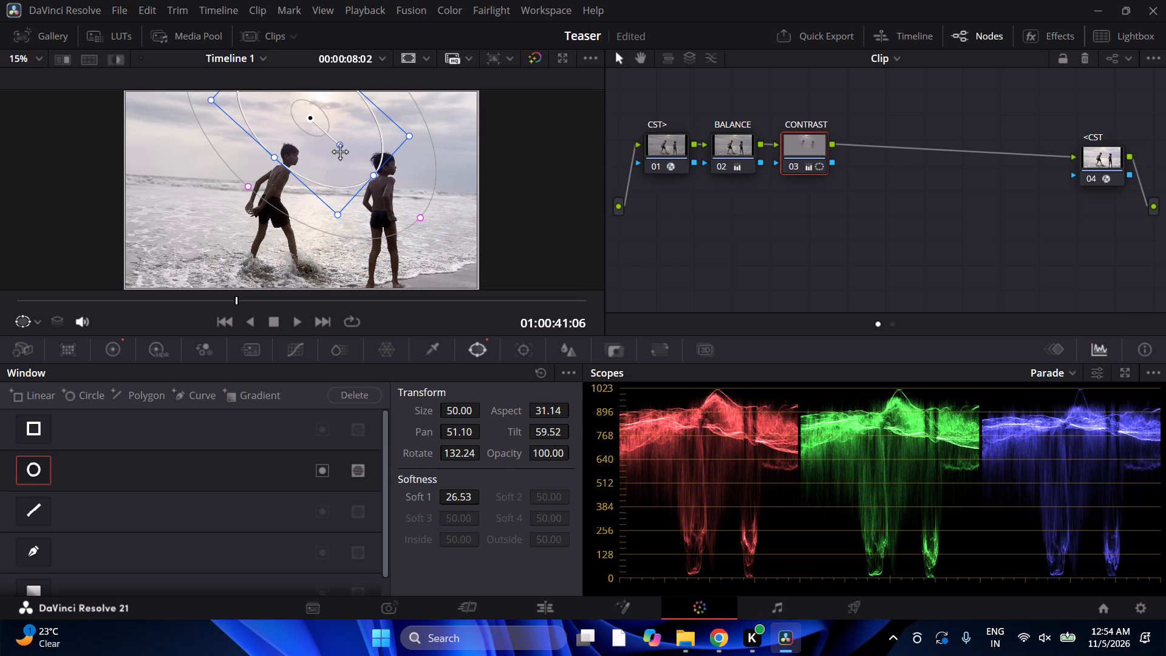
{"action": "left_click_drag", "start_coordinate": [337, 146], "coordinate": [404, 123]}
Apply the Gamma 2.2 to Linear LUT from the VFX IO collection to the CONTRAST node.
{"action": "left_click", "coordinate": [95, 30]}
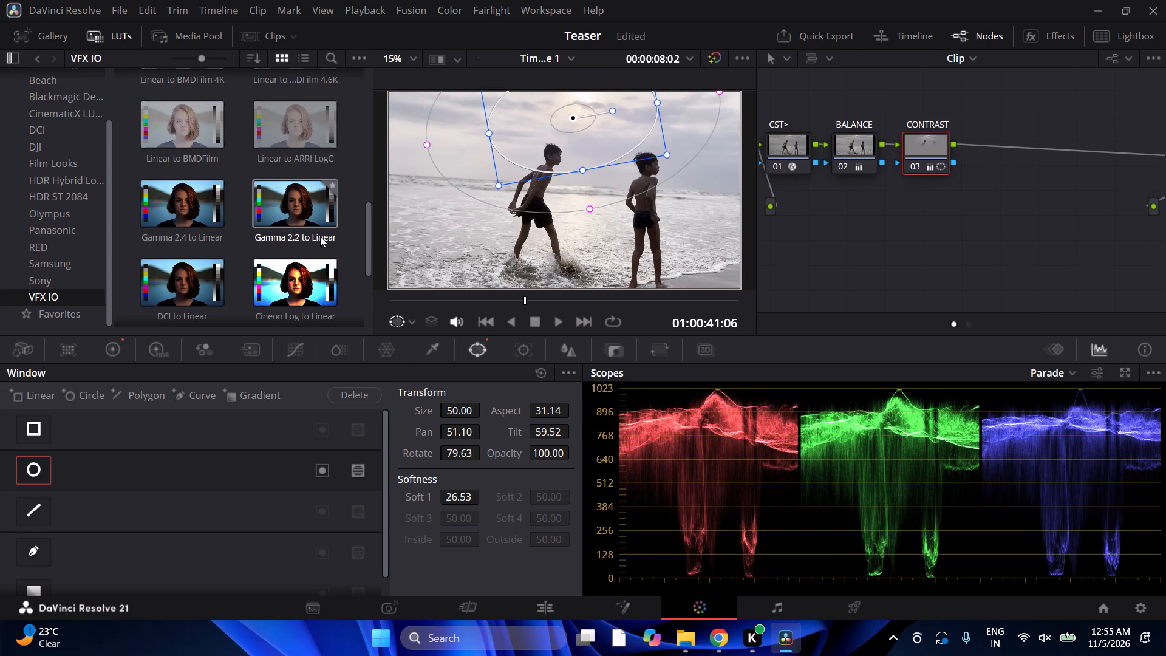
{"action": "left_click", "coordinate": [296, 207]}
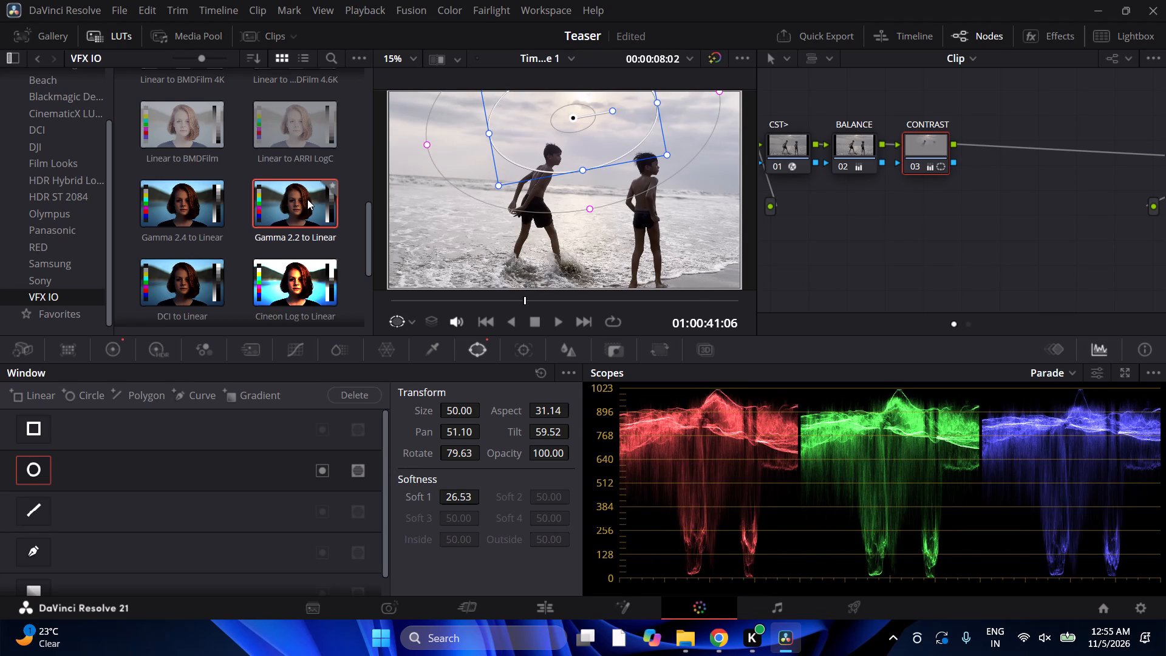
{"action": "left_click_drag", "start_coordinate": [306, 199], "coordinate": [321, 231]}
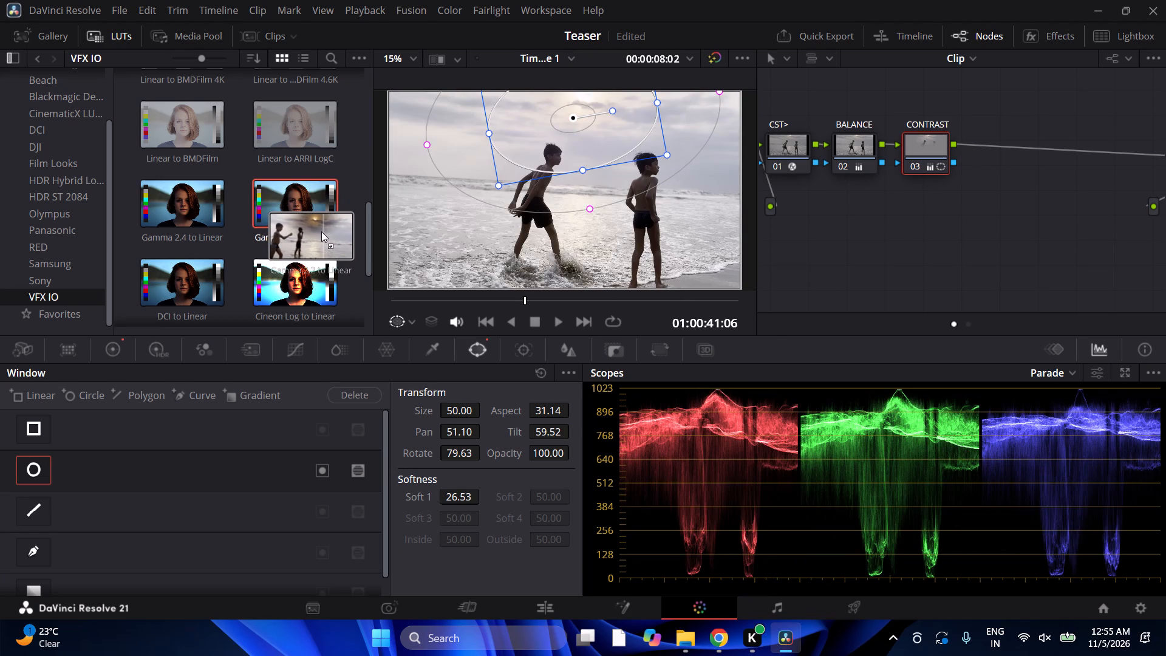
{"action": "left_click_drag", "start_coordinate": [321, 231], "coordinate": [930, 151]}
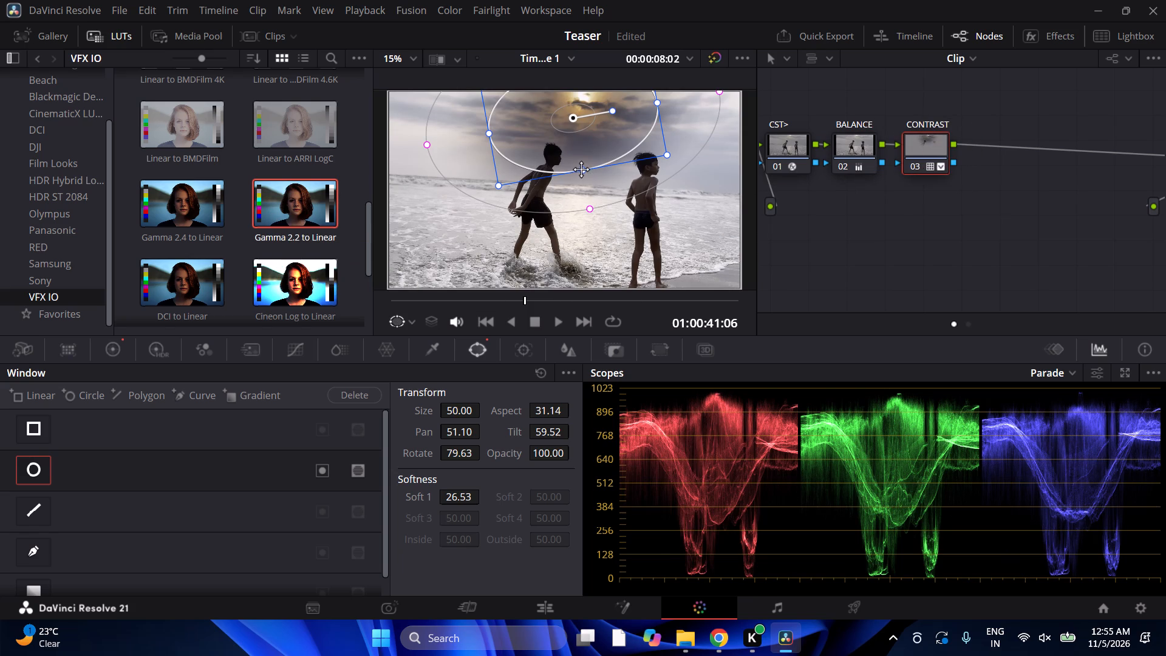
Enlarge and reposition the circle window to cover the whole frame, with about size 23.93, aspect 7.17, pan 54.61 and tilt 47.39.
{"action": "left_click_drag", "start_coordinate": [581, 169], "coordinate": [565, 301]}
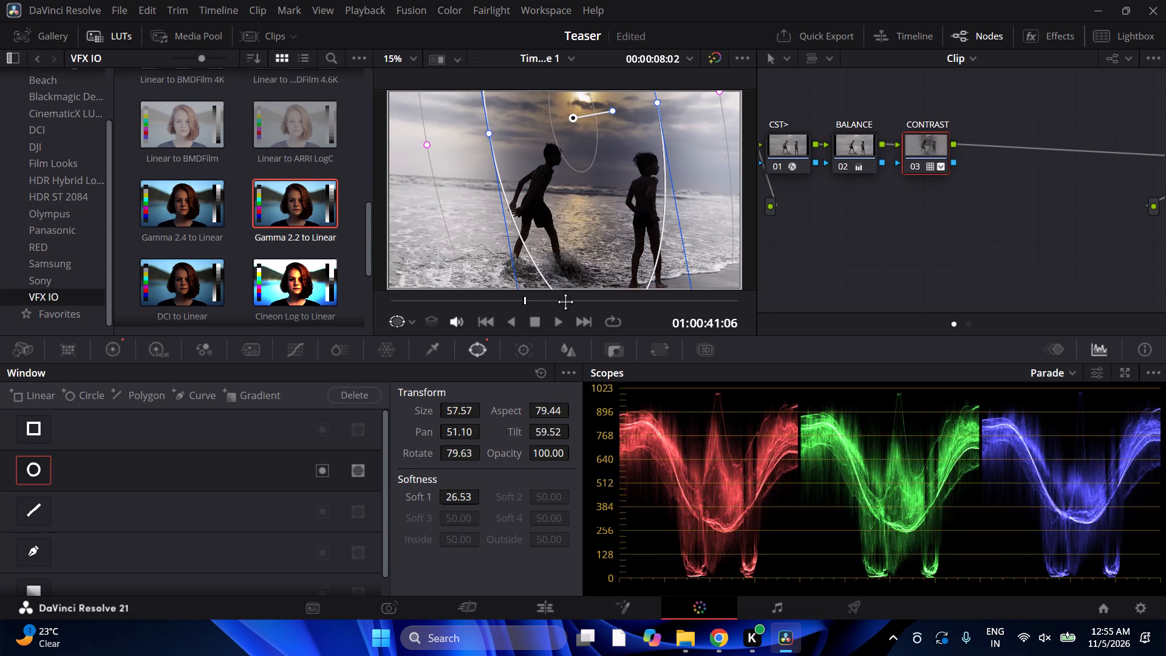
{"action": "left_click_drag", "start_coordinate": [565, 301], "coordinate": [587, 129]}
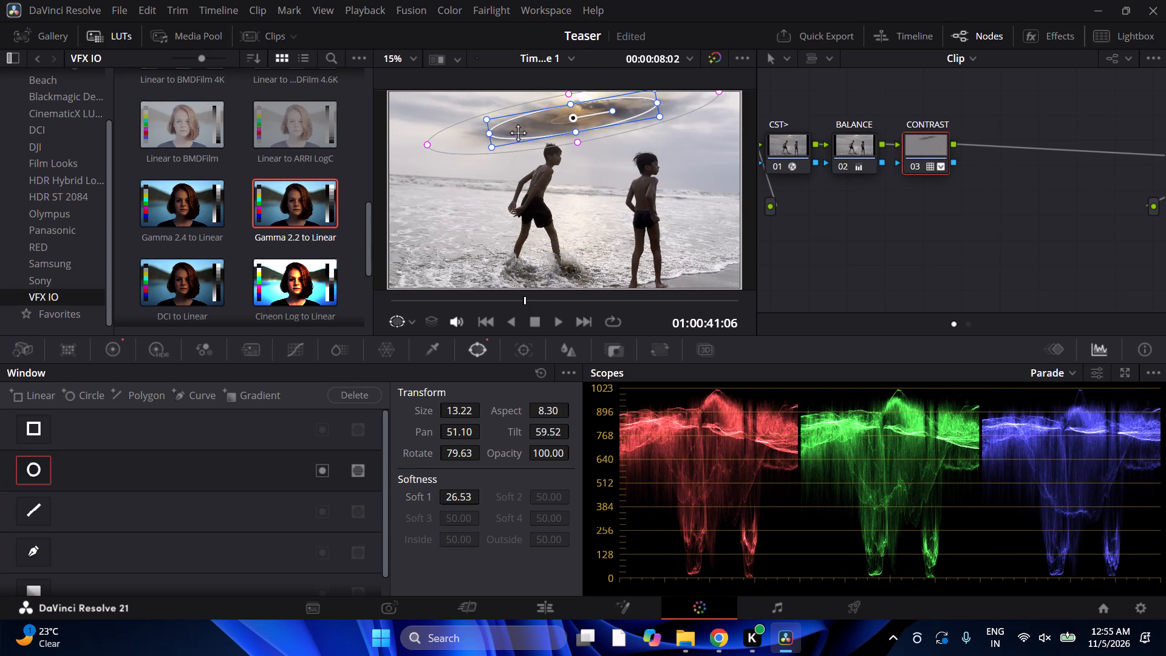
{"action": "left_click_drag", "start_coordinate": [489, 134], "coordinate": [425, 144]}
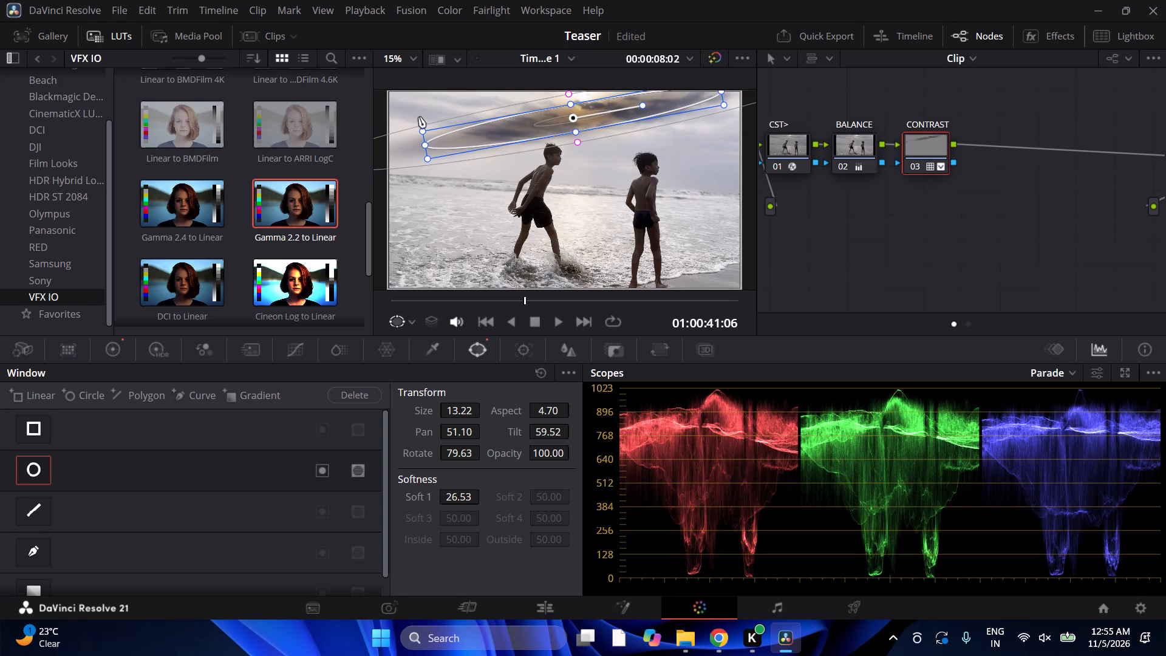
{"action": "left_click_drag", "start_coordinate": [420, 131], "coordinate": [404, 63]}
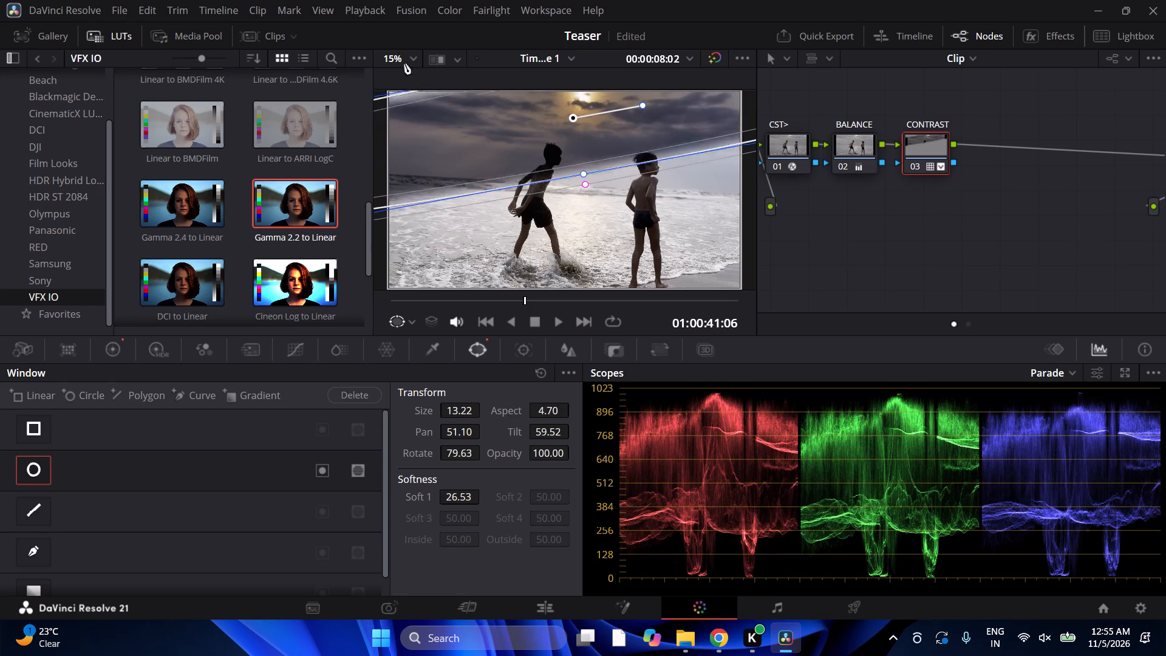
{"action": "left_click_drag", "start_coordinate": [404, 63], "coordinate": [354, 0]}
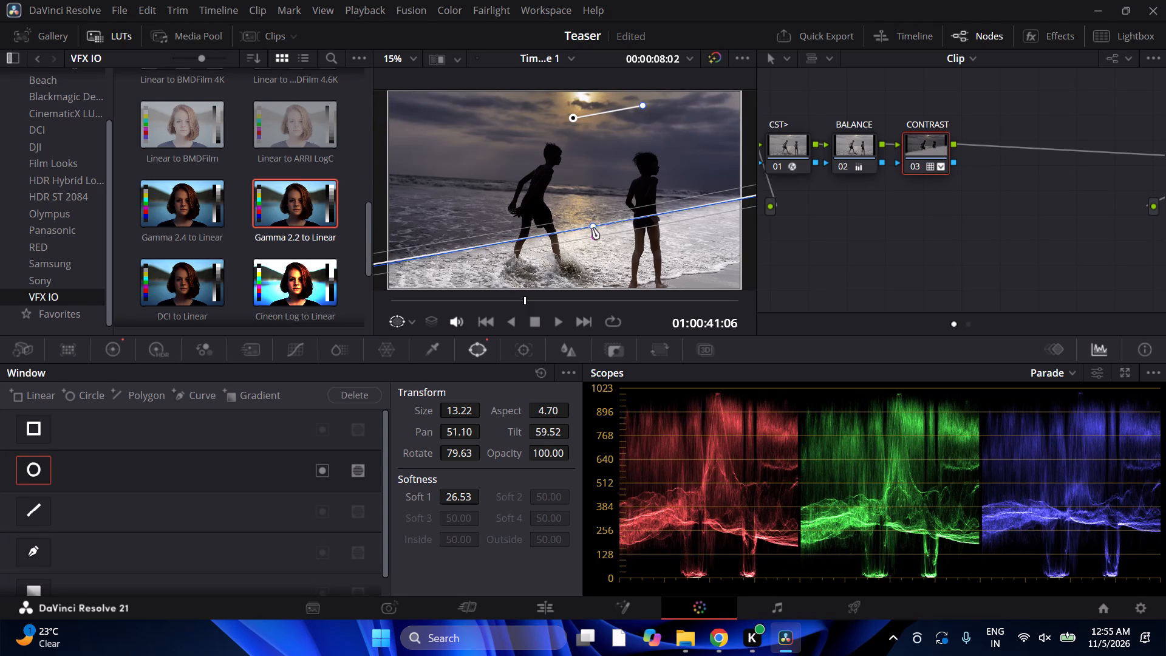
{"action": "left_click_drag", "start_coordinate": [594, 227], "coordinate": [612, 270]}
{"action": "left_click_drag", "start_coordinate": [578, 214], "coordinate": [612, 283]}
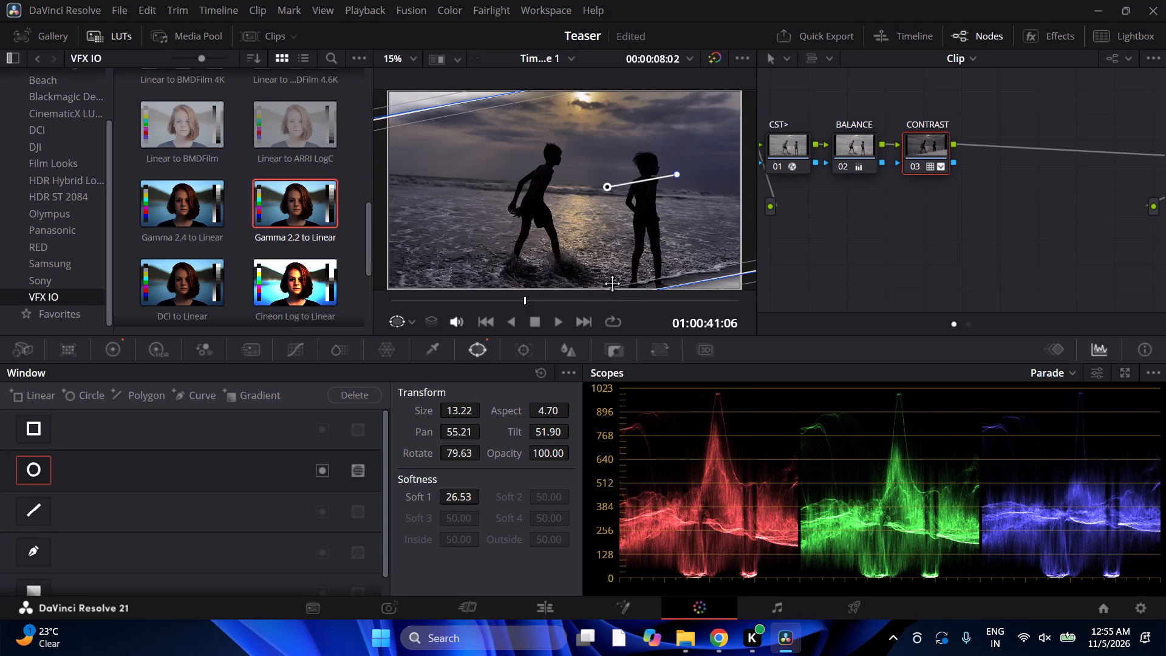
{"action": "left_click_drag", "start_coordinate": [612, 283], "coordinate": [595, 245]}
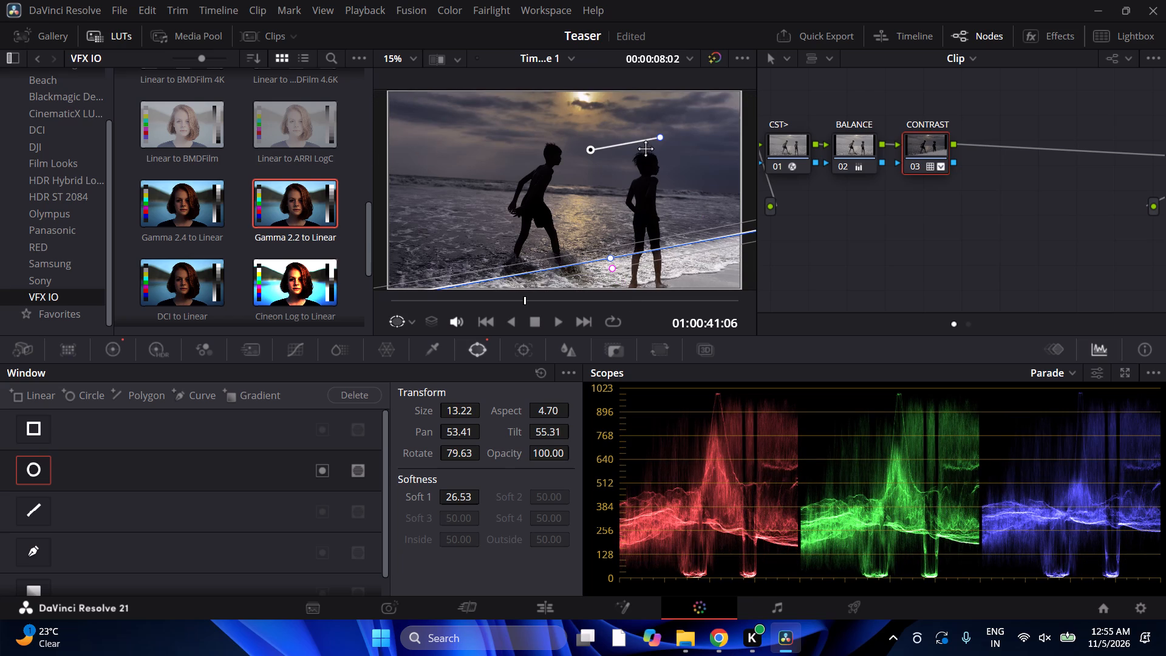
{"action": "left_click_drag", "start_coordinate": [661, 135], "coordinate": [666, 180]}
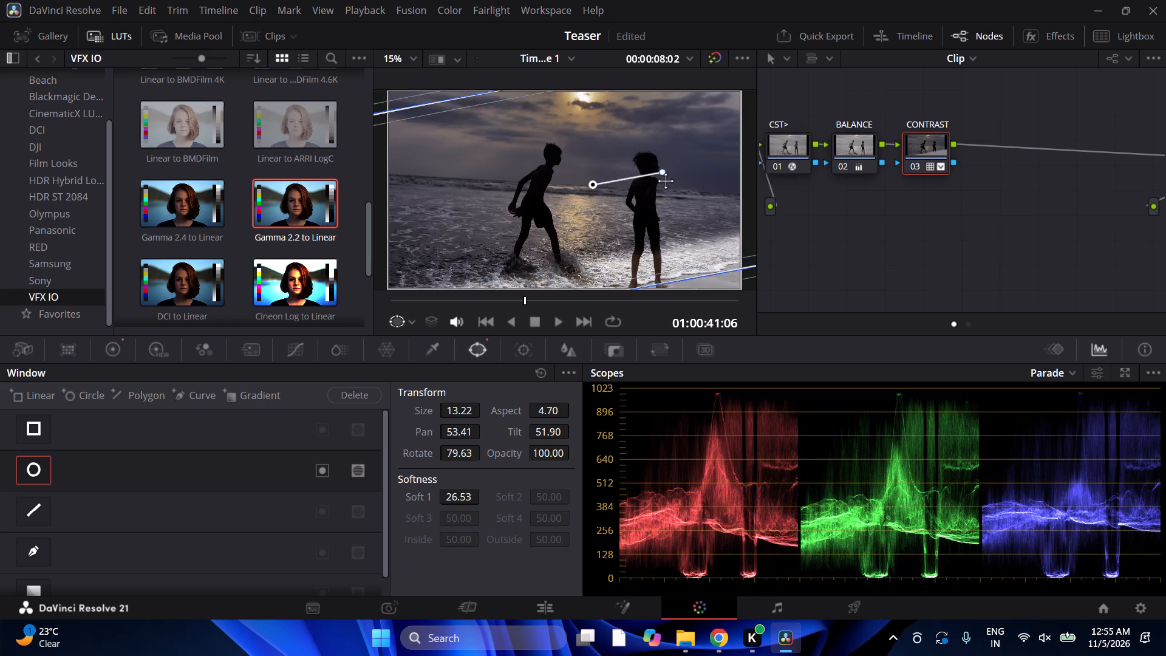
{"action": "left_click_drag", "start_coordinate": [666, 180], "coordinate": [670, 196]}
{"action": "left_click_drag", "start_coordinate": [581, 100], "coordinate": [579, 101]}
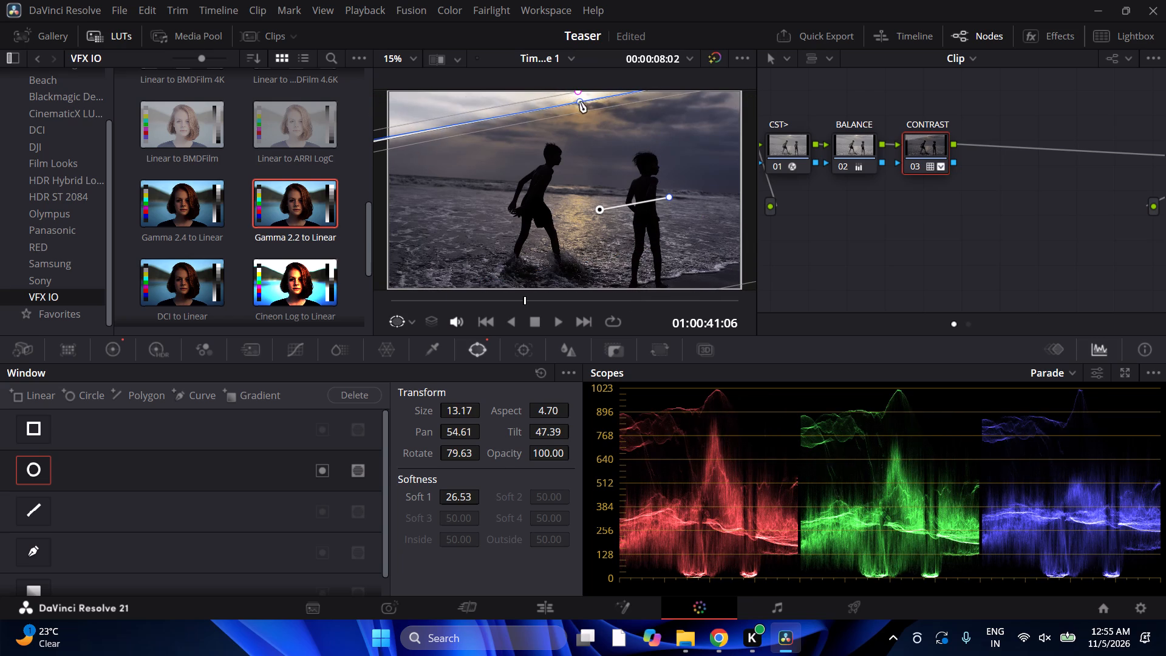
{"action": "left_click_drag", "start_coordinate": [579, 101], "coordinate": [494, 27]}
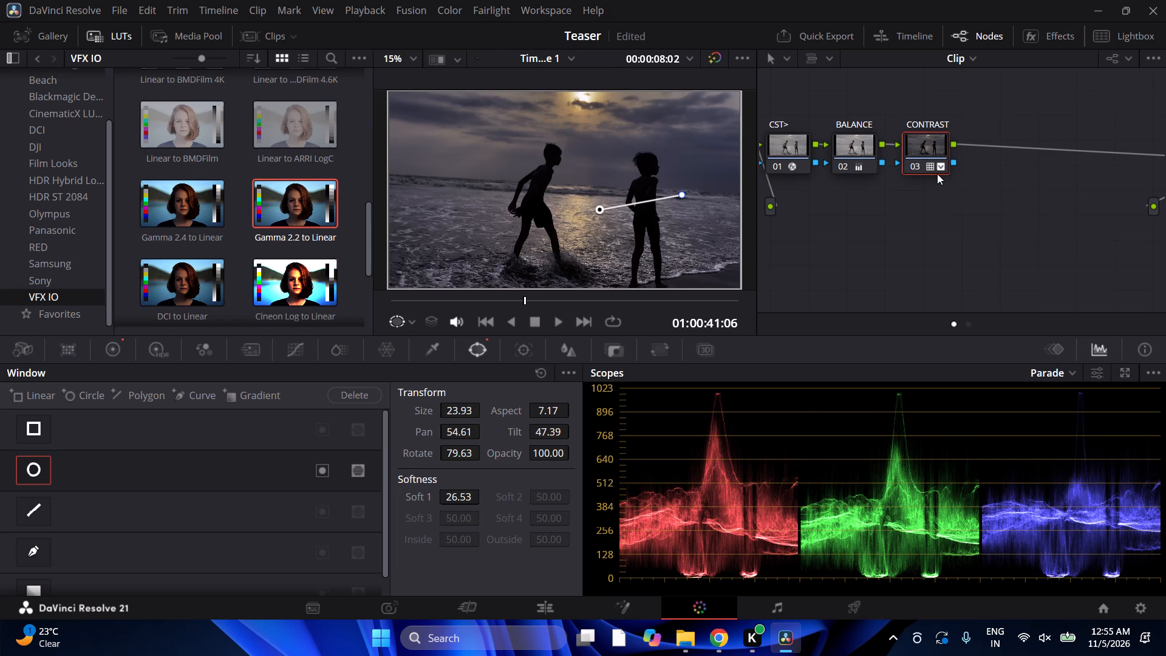
Play through the beach clip to review the CONTRAST node's LUT and window over time.
{"action": "left_click", "coordinate": [942, 165]}
{"action": "left_click", "coordinate": [941, 165]}
{"action": "right_click", "coordinate": [941, 165]}
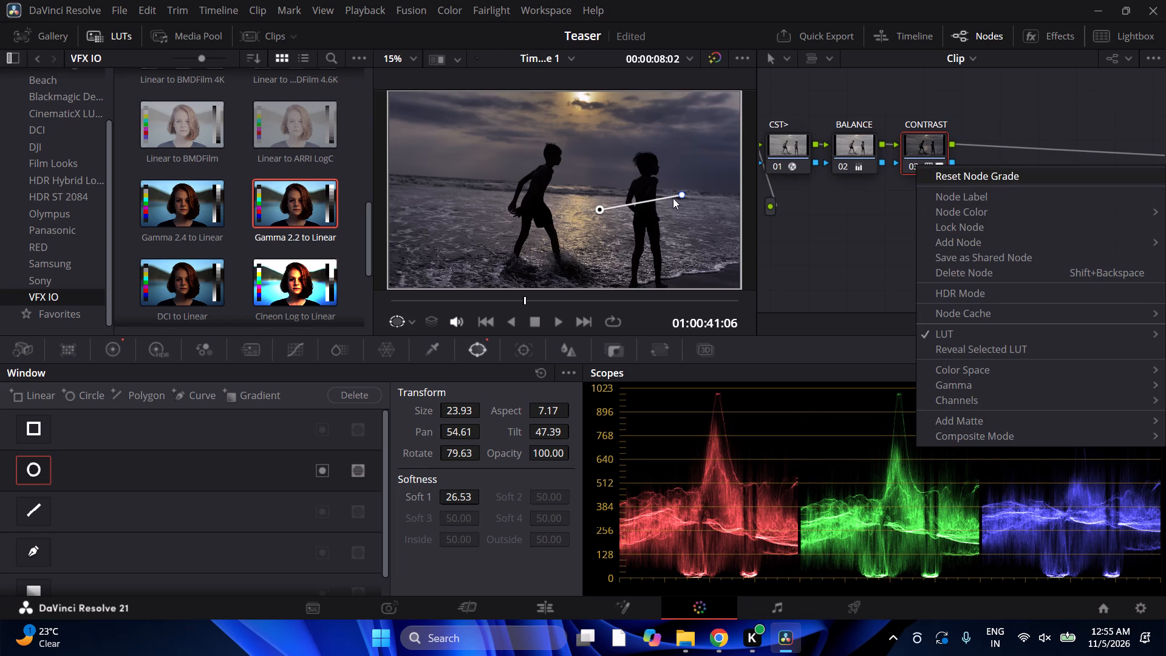
{"action": "key", "text": "space"}
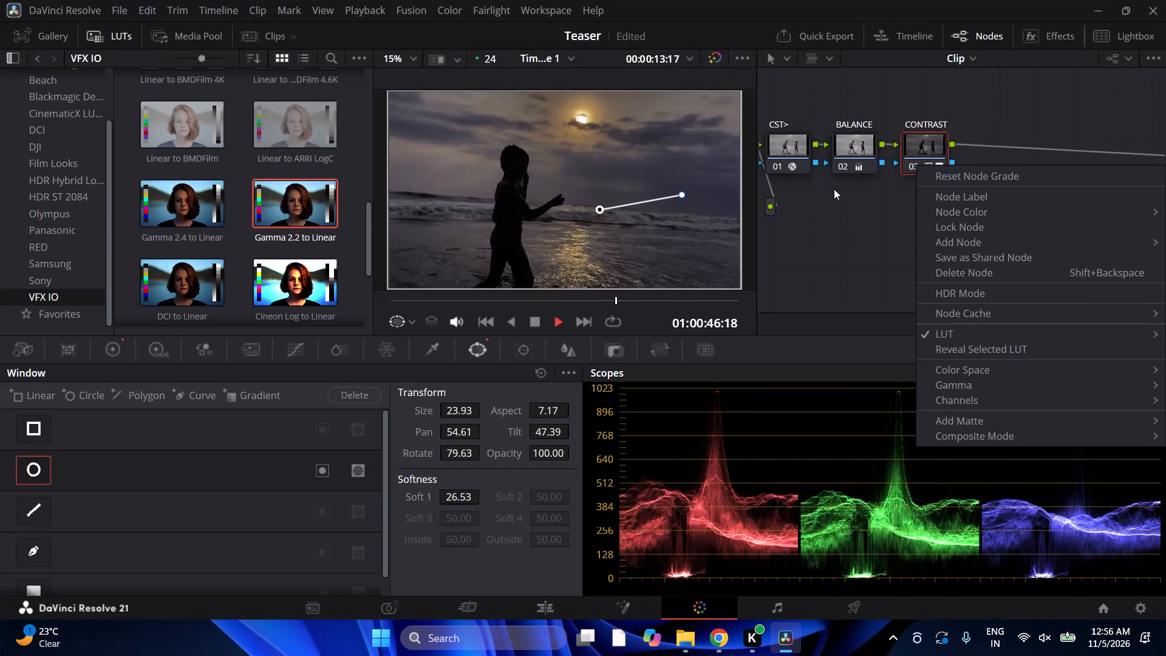
{"action": "key", "text": "space"}
{"action": "key", "text": "space"}
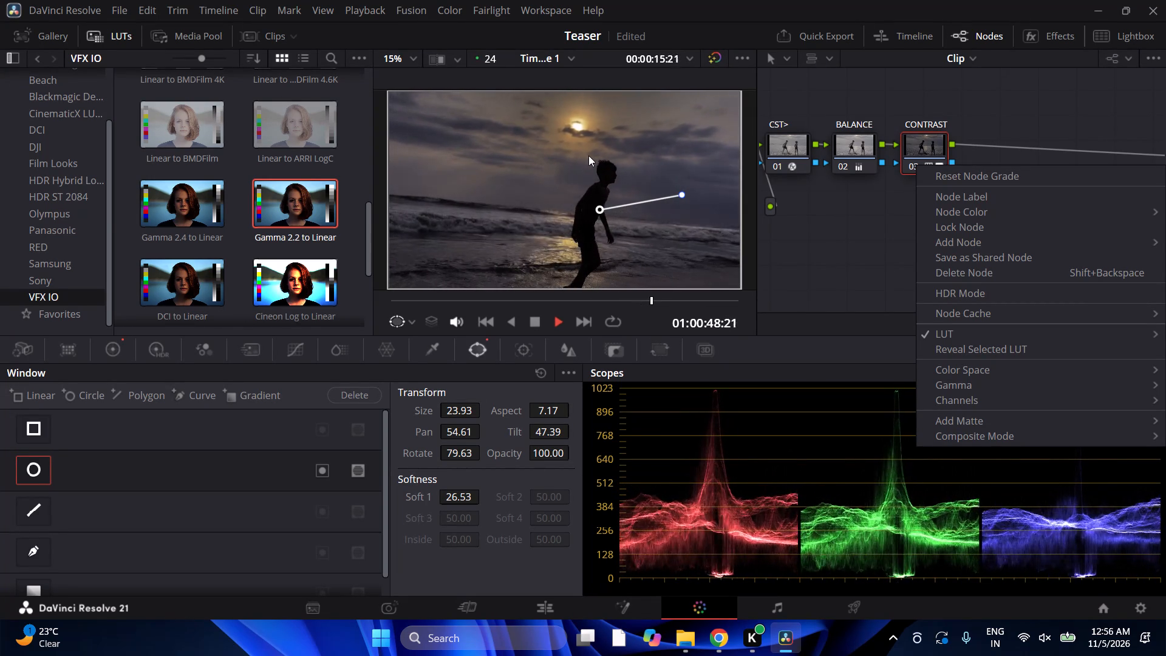
{"action": "key", "text": "space"}
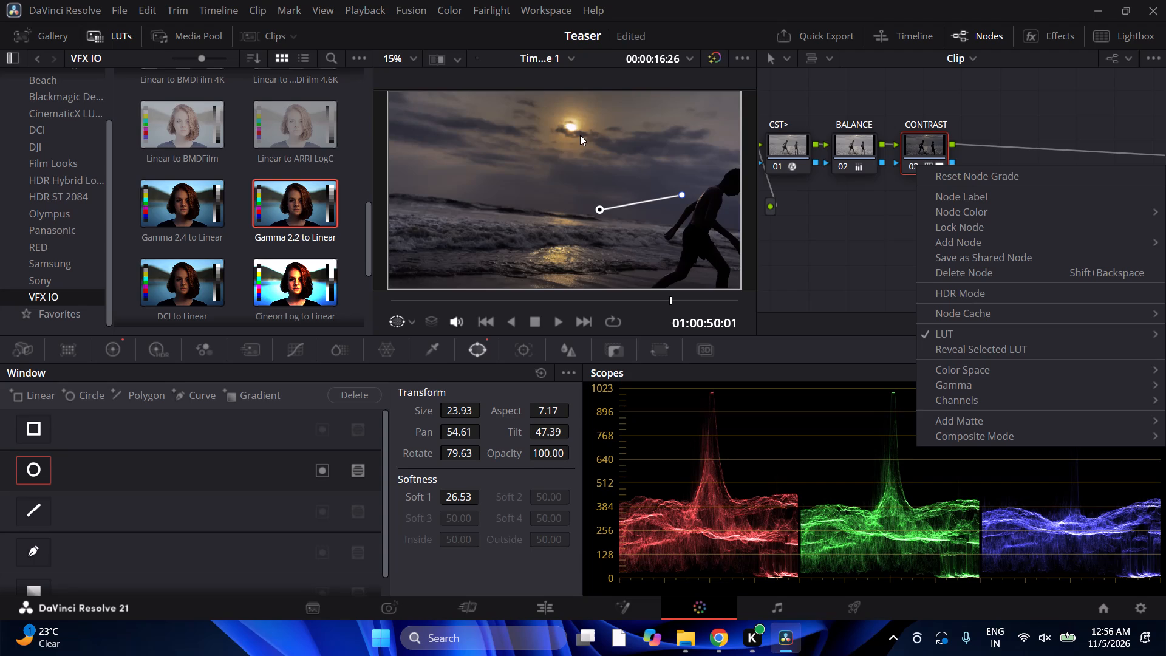
{"action": "key", "text": "space"}
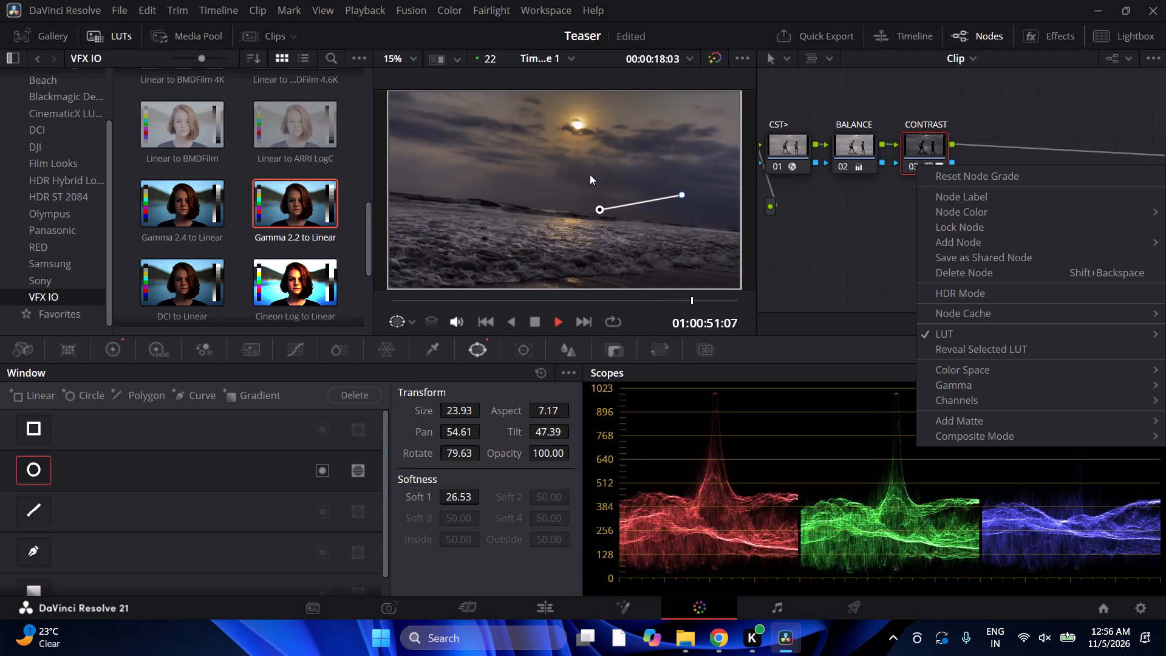
{"action": "key", "text": "space"}
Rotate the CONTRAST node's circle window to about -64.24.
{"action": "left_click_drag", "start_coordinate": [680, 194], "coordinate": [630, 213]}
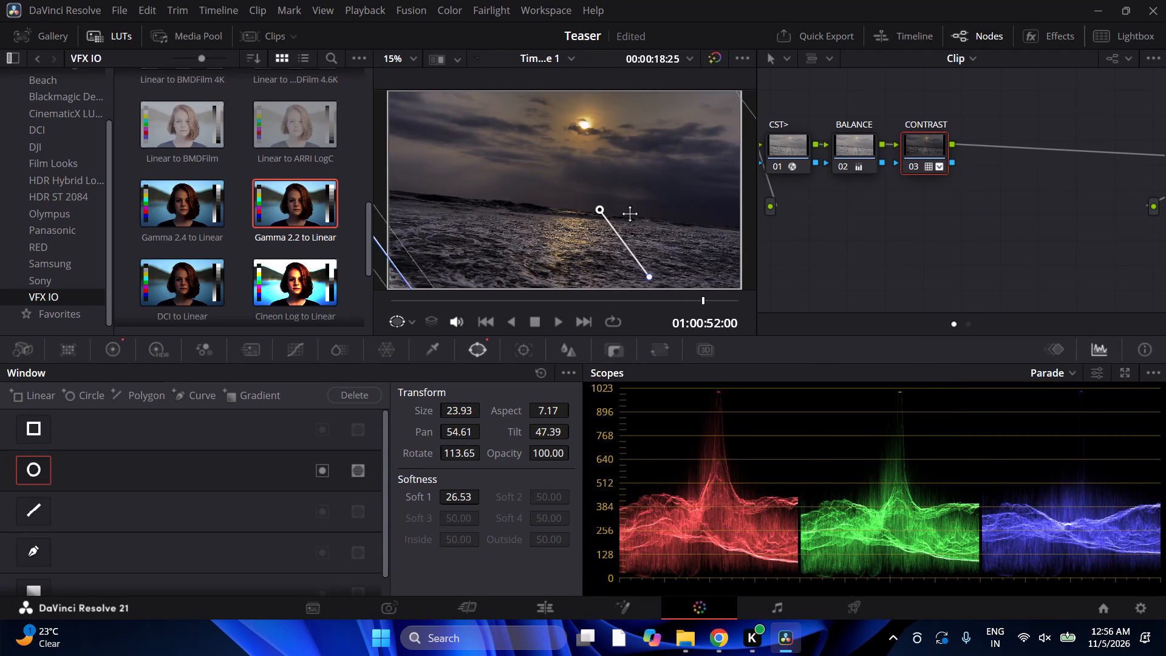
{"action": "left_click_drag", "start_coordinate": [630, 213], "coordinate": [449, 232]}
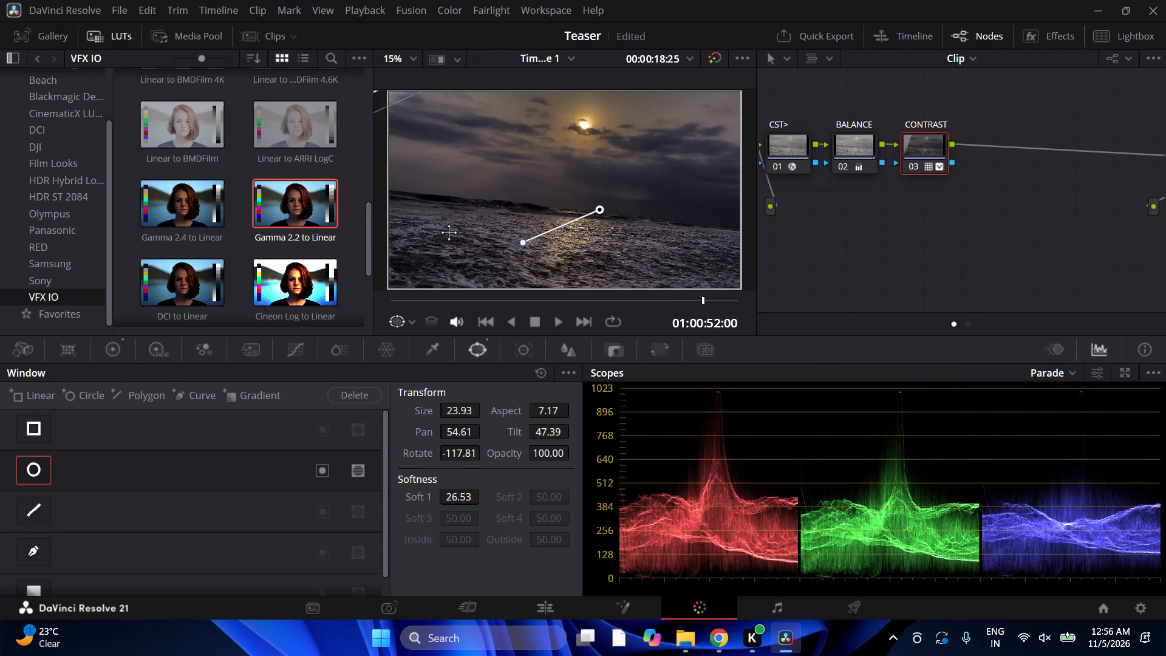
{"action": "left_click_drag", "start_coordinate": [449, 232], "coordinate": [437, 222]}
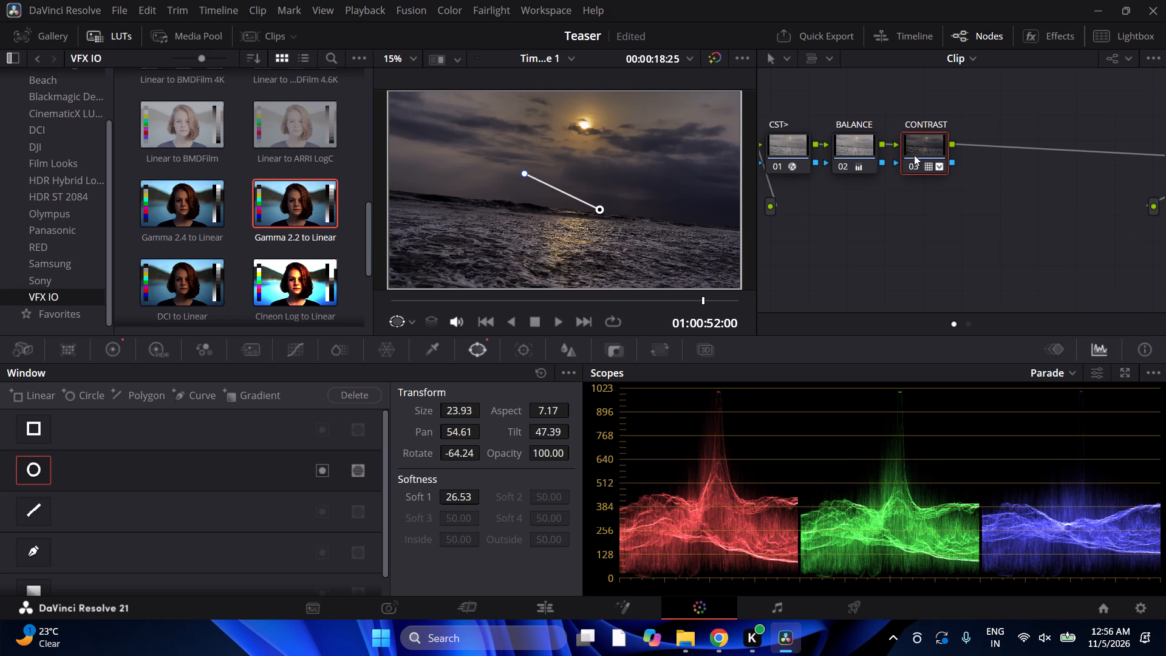
Reset the CONTRAST node's grade, clearing its LUT and circle window.
{"action": "left_click", "coordinate": [939, 165]}
{"action": "right_click", "coordinate": [943, 157]}
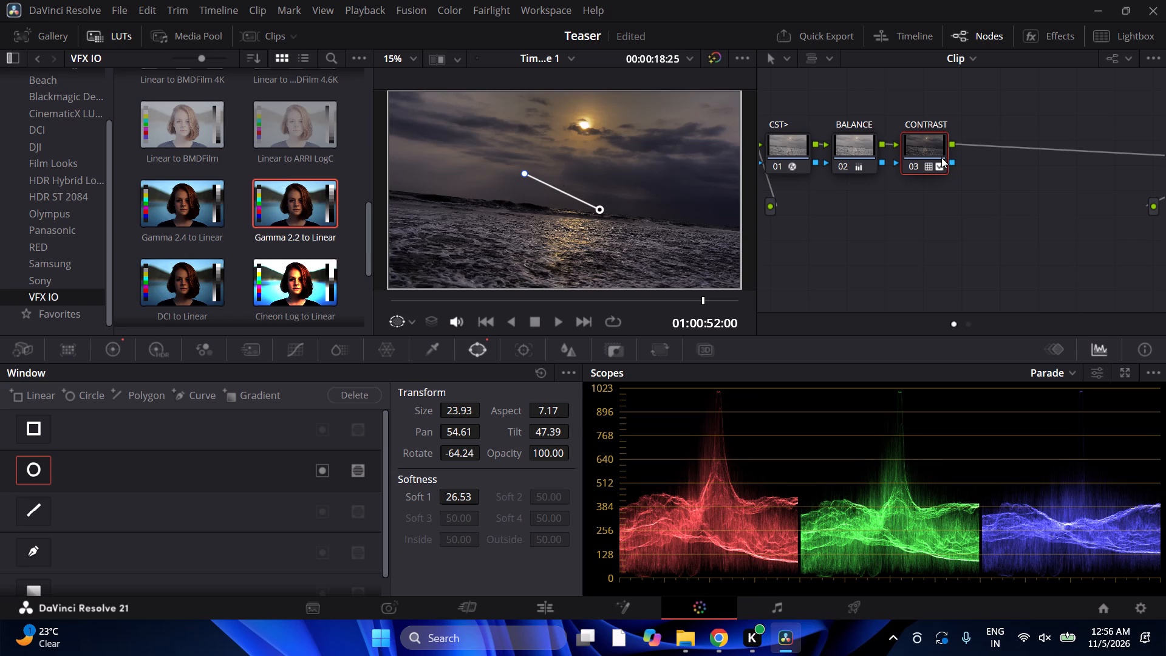
{"action": "left_click", "coordinate": [943, 166]}
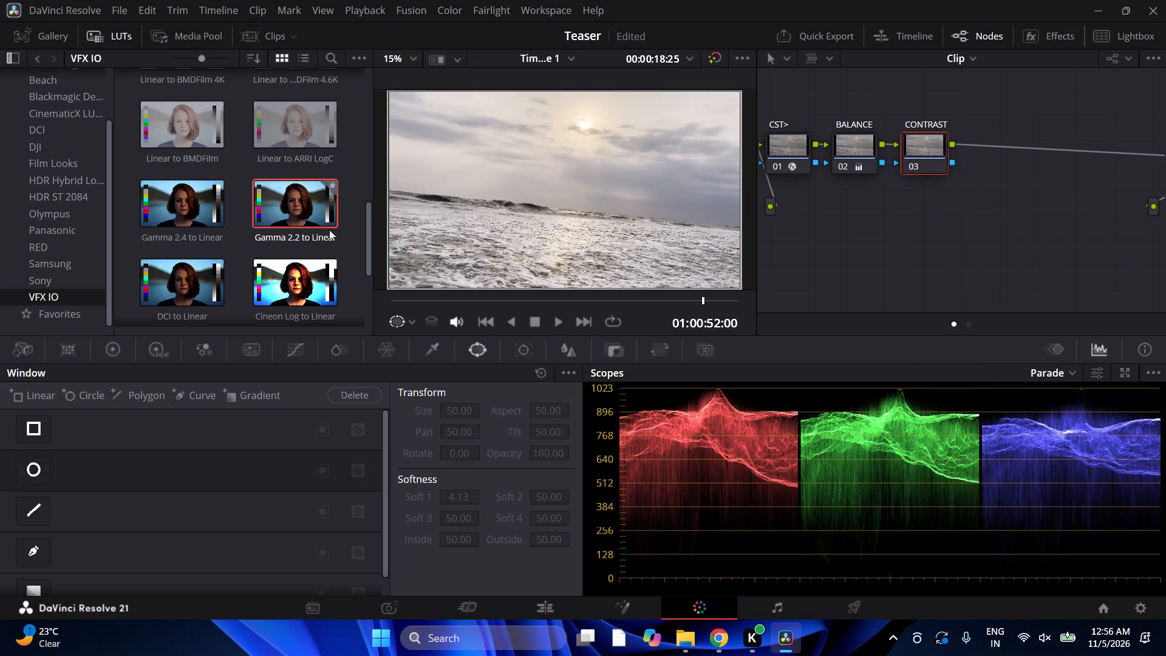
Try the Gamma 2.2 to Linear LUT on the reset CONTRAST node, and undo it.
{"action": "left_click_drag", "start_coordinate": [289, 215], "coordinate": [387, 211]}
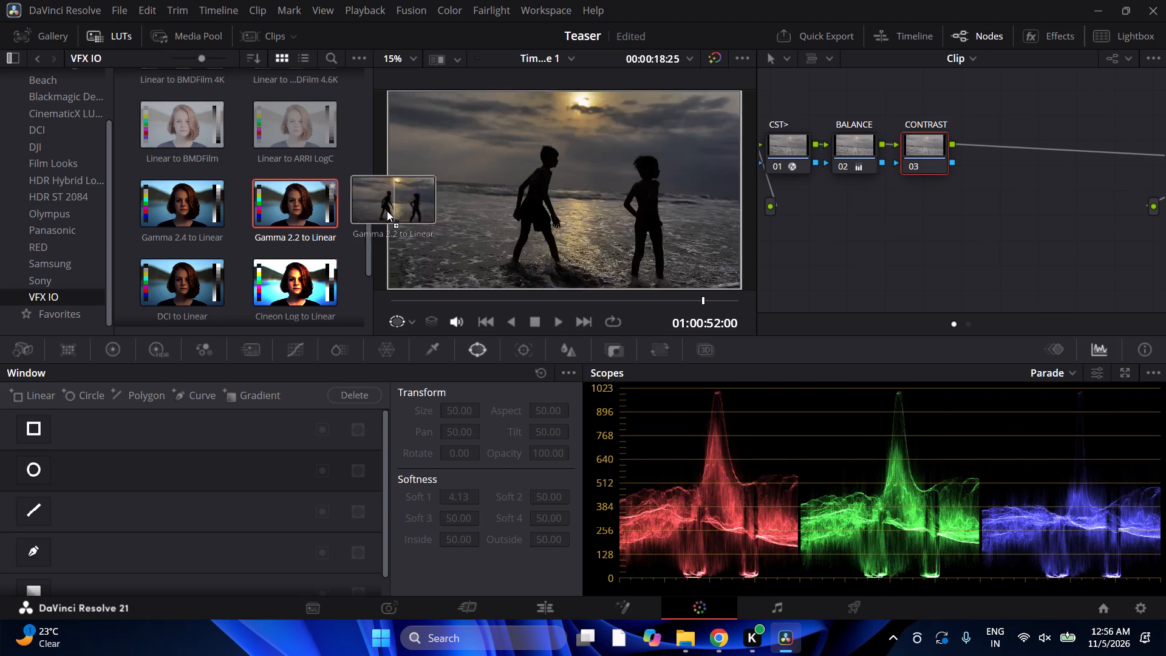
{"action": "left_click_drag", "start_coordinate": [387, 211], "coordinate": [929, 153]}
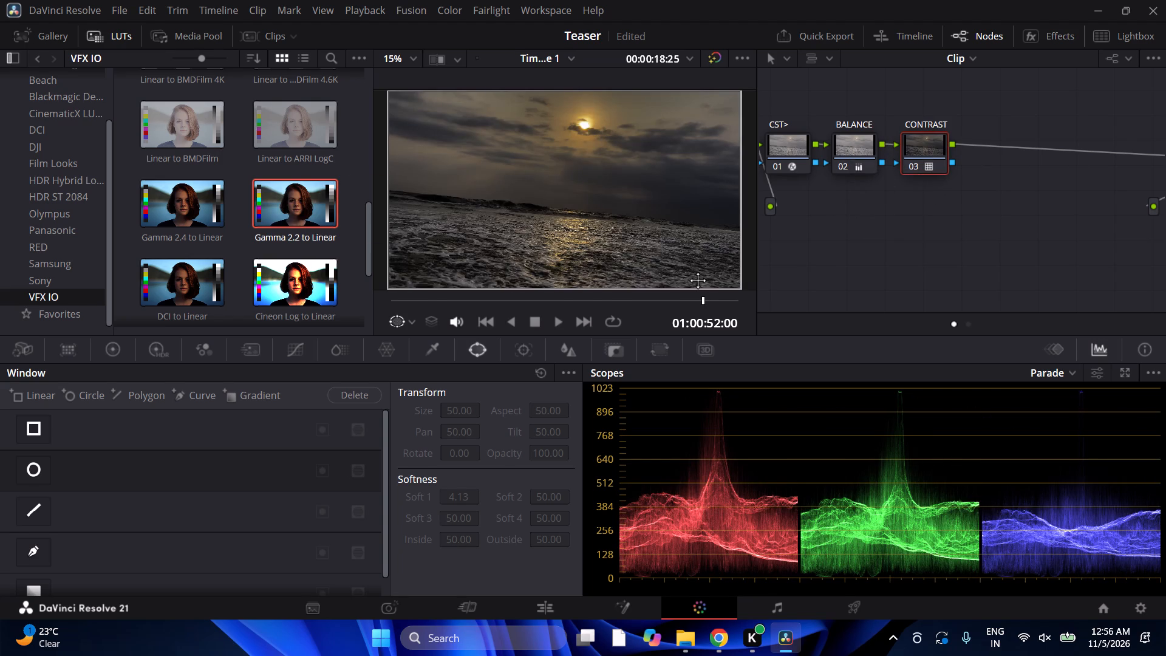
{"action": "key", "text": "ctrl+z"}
Look through the remaining VFX IO LUTs, previewing the to-Linear conversions on the beach clip.
{"action": "scroll", "coordinate": [308, 179], "scroll_direction": "down", "scroll_amount": 2}
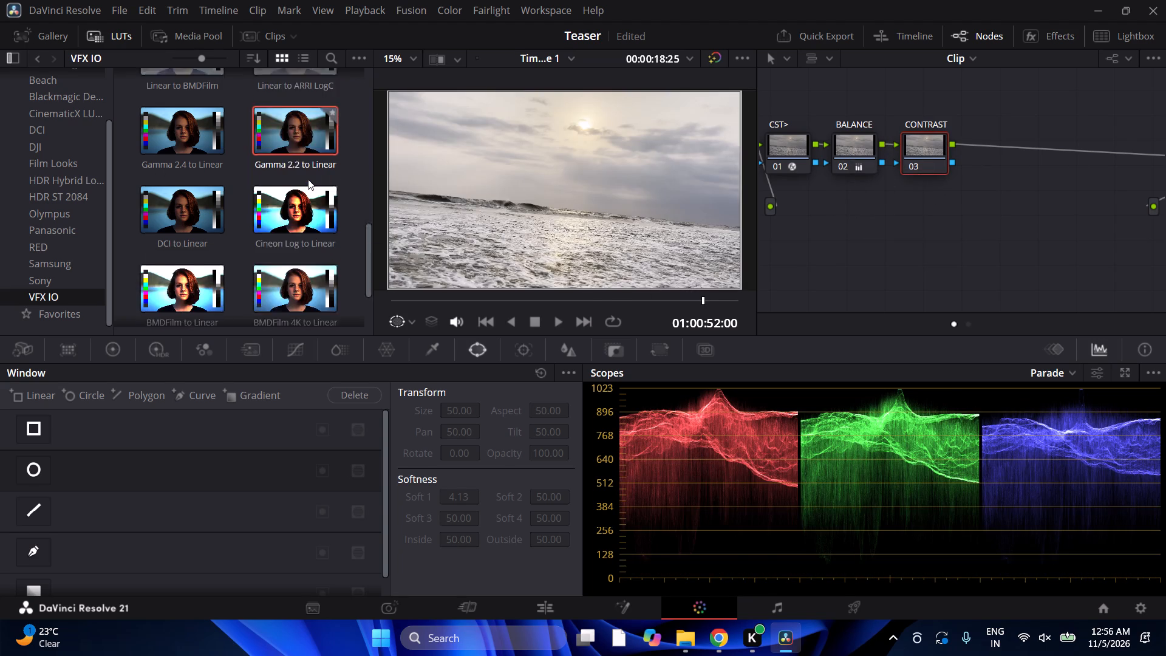
{"action": "scroll", "coordinate": [308, 179], "scroll_direction": "down", "scroll_amount": 2}
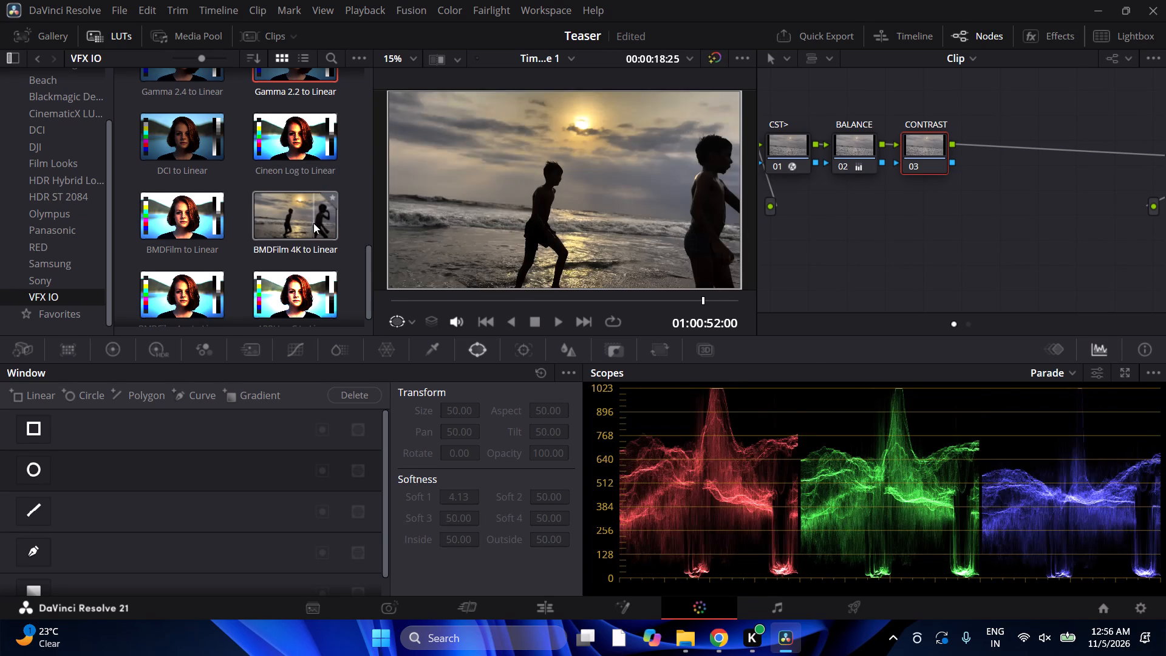
{"action": "scroll", "coordinate": [312, 222], "scroll_direction": "down", "scroll_amount": 9}
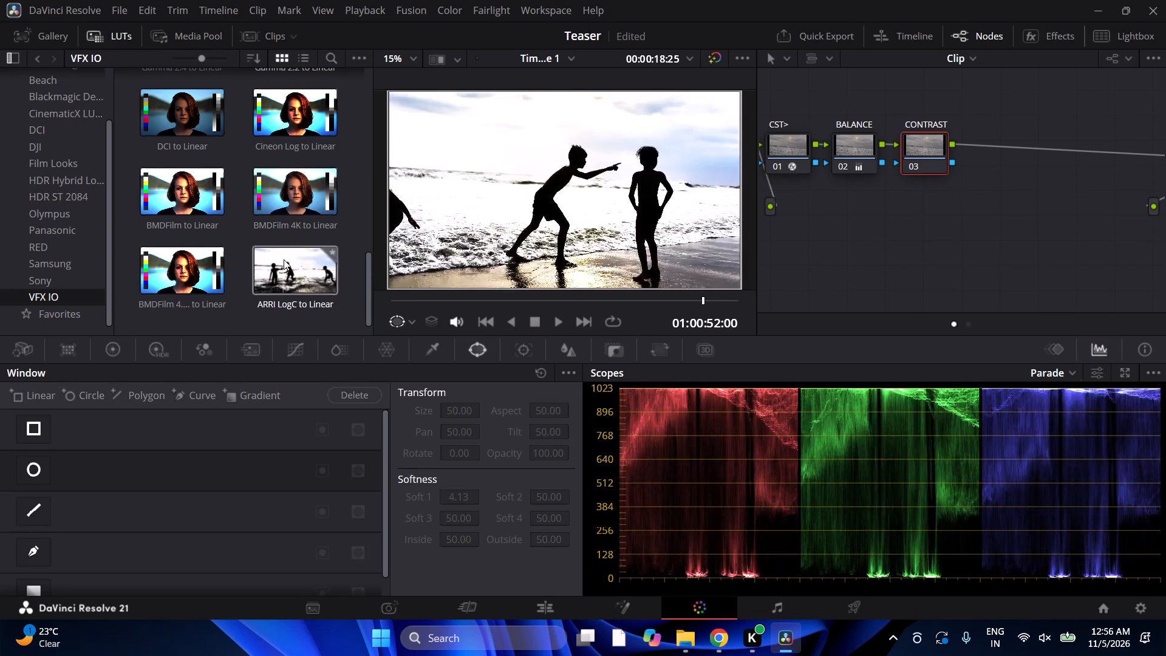
{"action": "scroll", "coordinate": [69, 158], "scroll_direction": "down", "scroll_amount": 3}
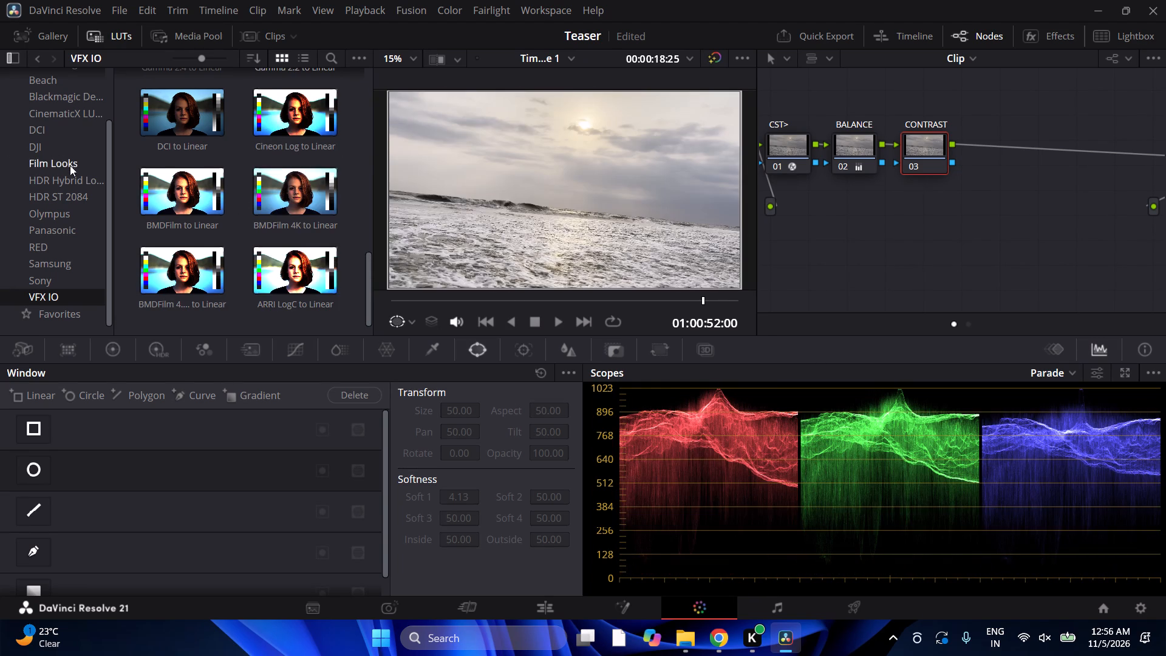
{"action": "scroll", "coordinate": [70, 165], "scroll_direction": "down", "scroll_amount": 2}
{"action": "scroll", "coordinate": [70, 169], "scroll_direction": "up", "scroll_amount": 9}
{"action": "scroll", "coordinate": [66, 179], "scroll_direction": "down", "scroll_amount": 2}
Browse the RED, HDR ST 2084, Samsung, Panasonic and Olympus LUT folders for a look for the CONTRAST node.
{"action": "left_click", "coordinate": [49, 248]}
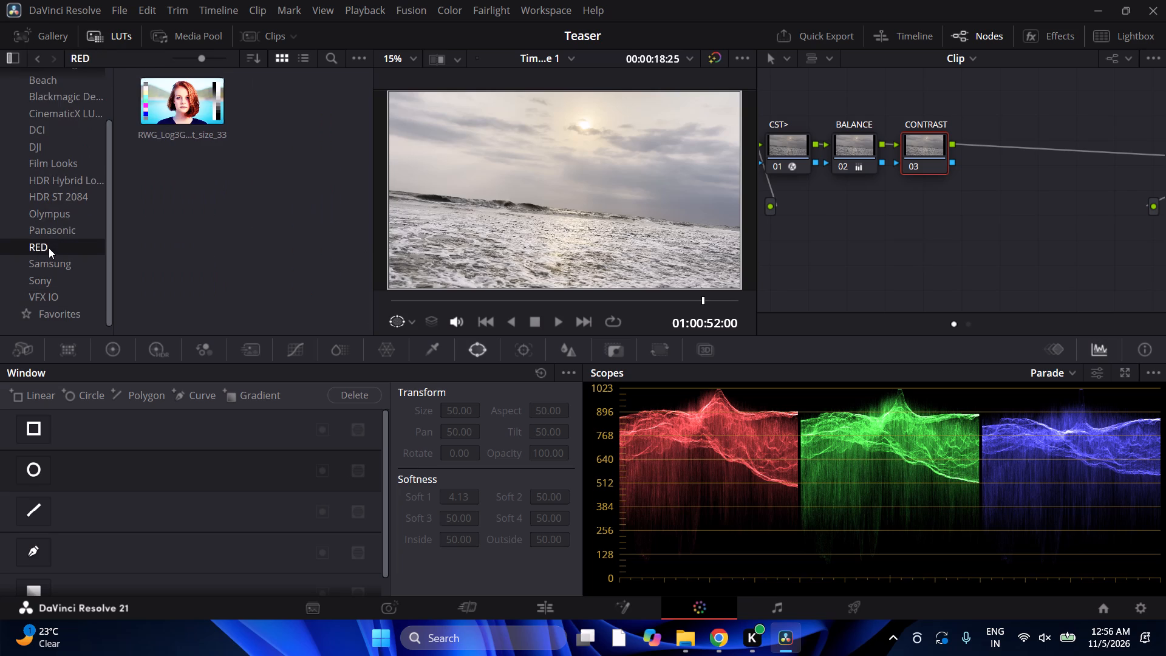
{"action": "left_click", "coordinate": [77, 202]}
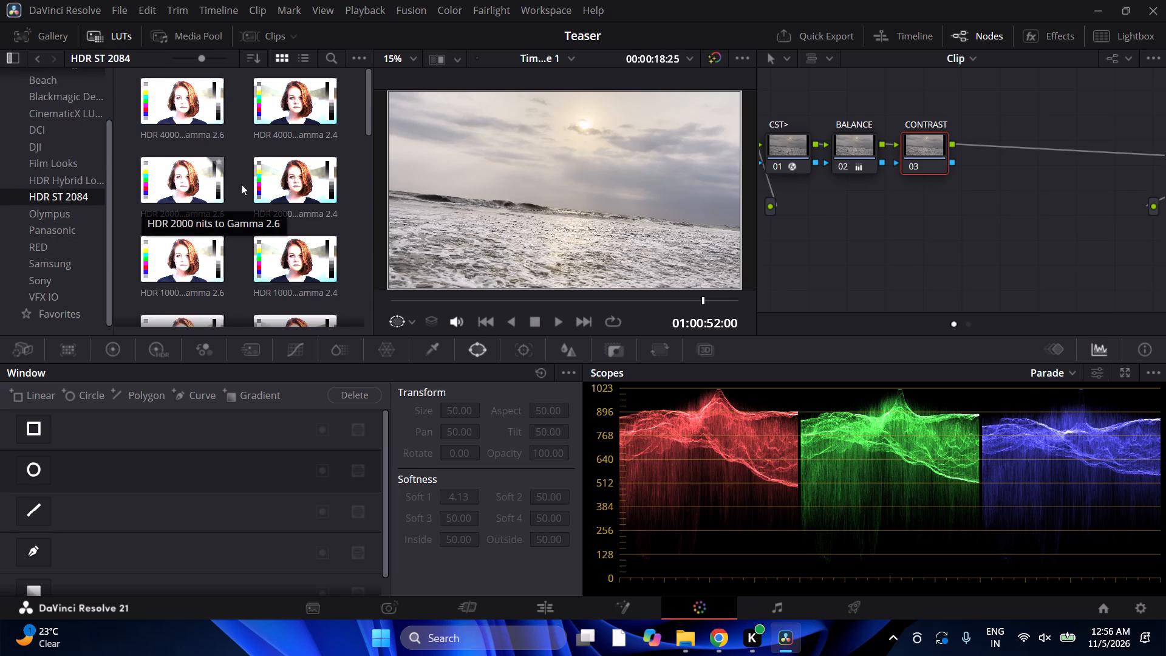
{"action": "scroll", "coordinate": [248, 179], "scroll_direction": "down", "scroll_amount": 5}
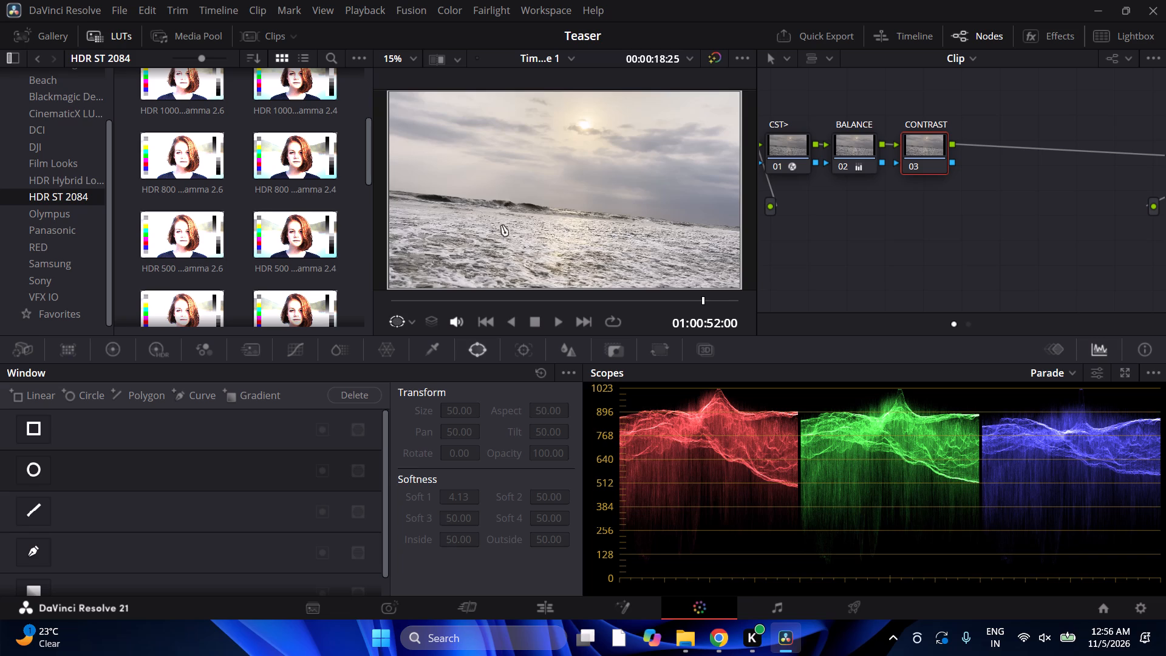
{"action": "scroll", "coordinate": [52, 255], "scroll_direction": "down", "scroll_amount": 5}
{"action": "scroll", "coordinate": [52, 255], "scroll_direction": "up", "scroll_amount": 5}
{"action": "scroll", "coordinate": [52, 255], "scroll_direction": "down", "scroll_amount": 4}
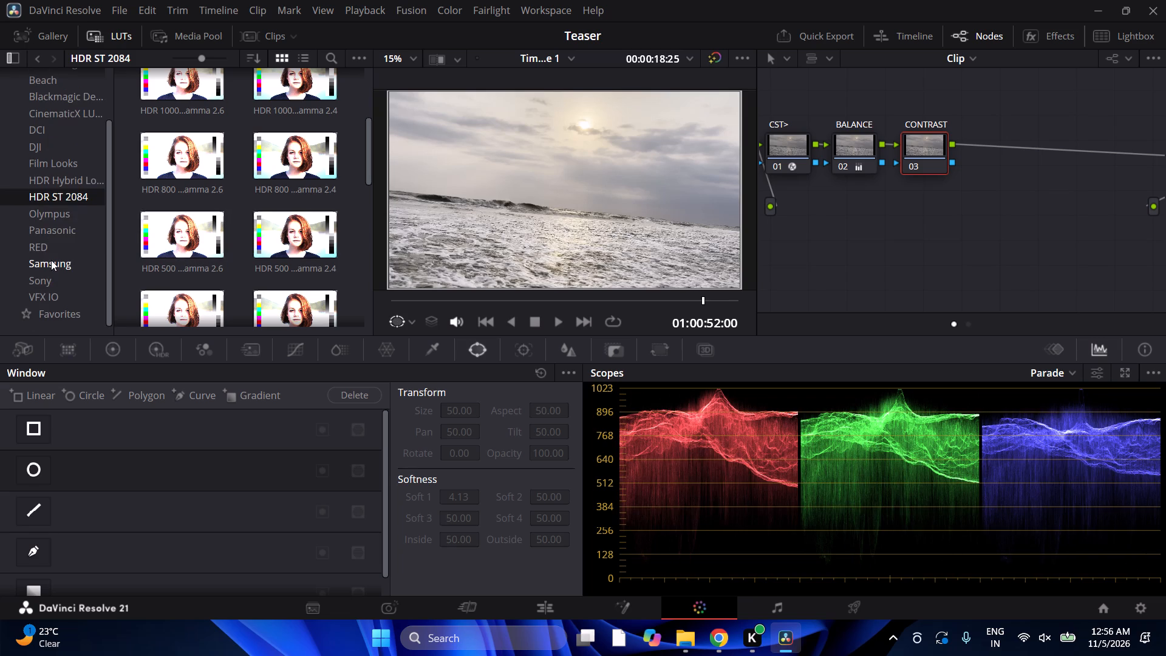
{"action": "left_click", "coordinate": [51, 263]}
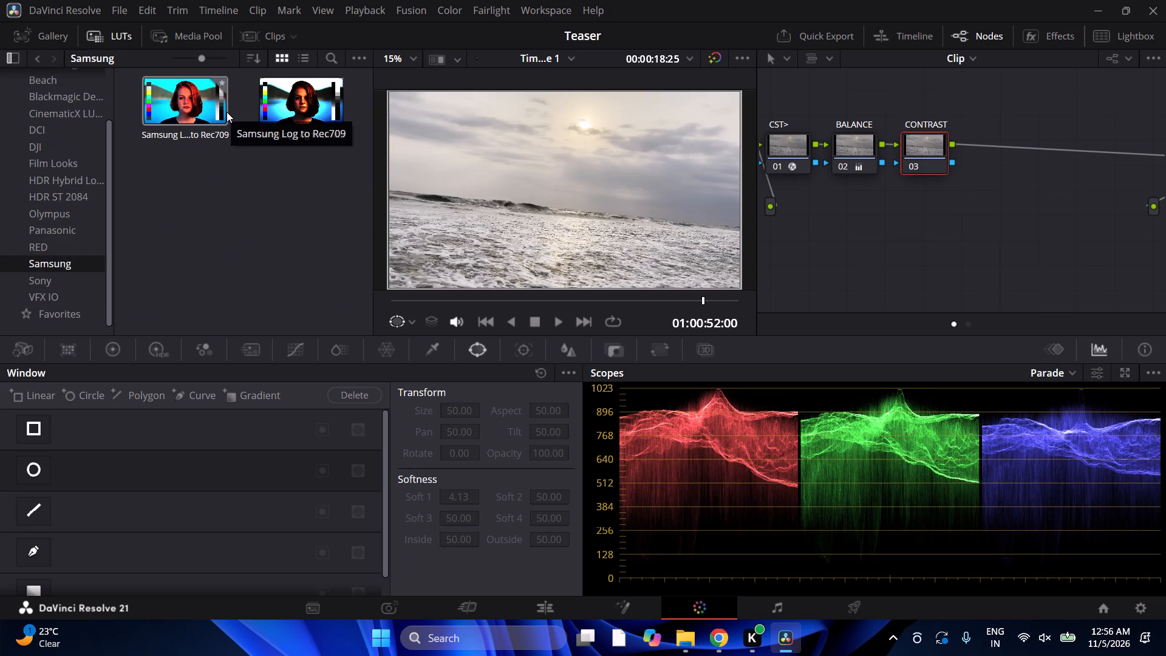
{"action": "left_click", "coordinate": [57, 248]}
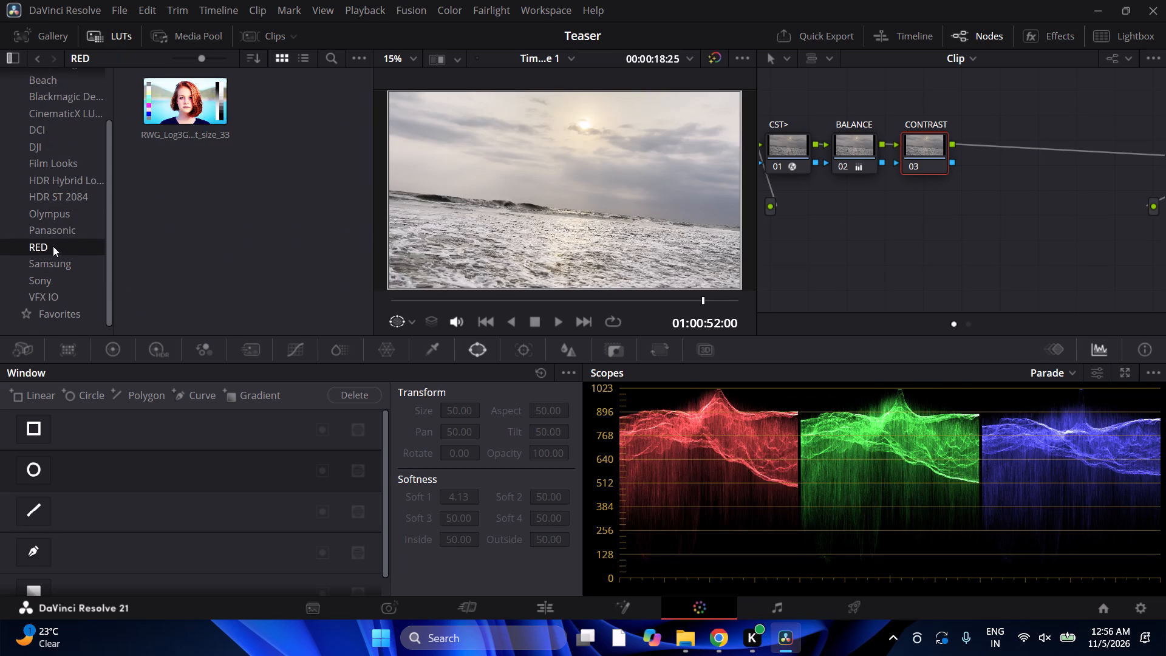
{"action": "left_click", "coordinate": [53, 246]}
{"action": "left_click", "coordinate": [66, 228]}
{"action": "left_click", "coordinate": [63, 205]}
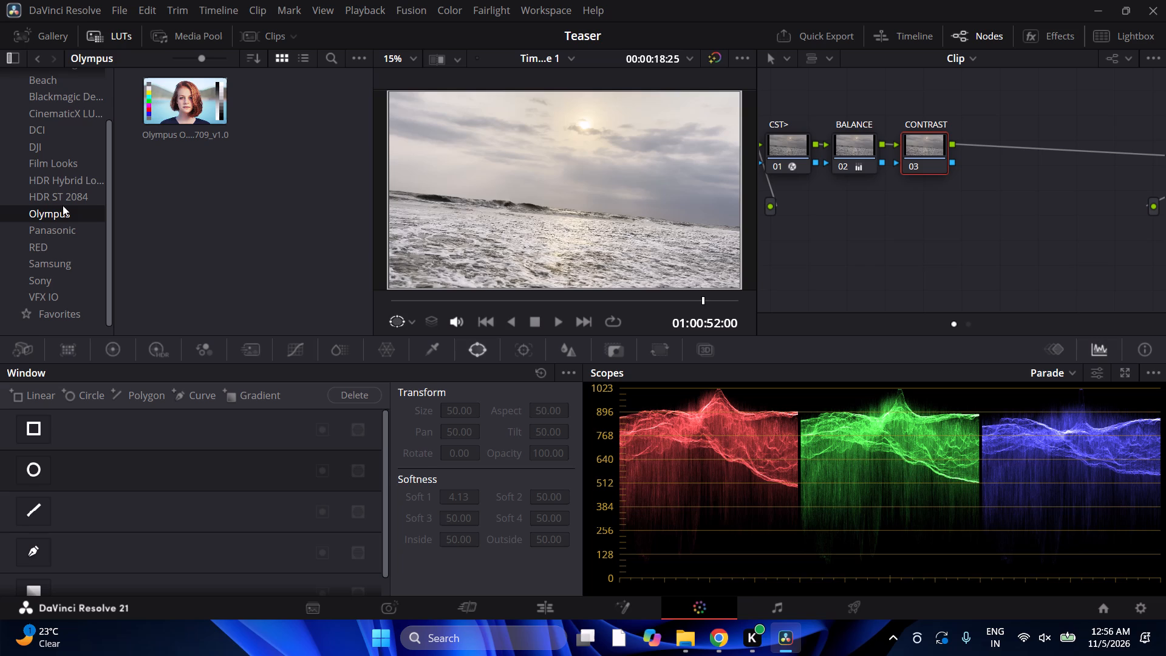
{"action": "left_click", "coordinate": [60, 214]}
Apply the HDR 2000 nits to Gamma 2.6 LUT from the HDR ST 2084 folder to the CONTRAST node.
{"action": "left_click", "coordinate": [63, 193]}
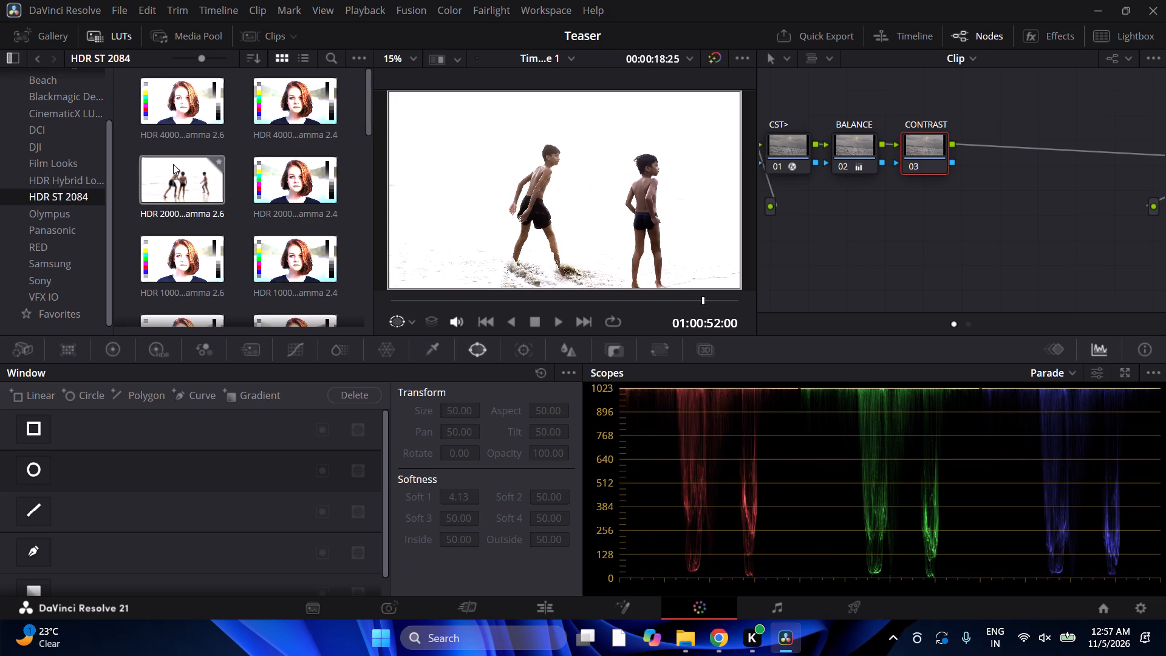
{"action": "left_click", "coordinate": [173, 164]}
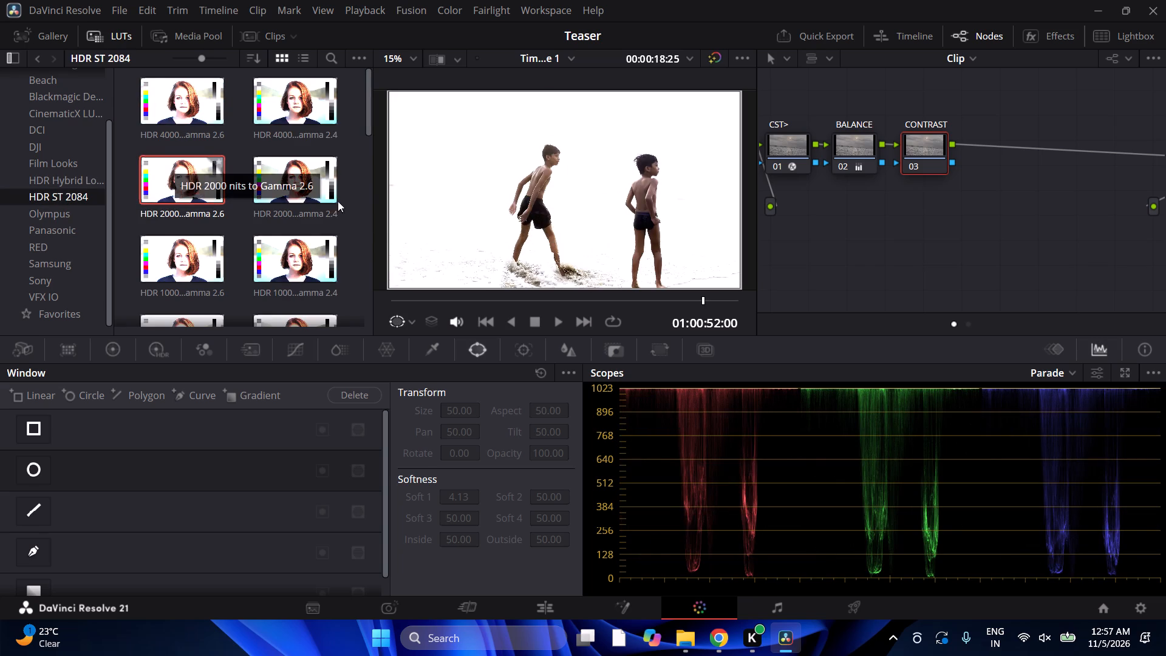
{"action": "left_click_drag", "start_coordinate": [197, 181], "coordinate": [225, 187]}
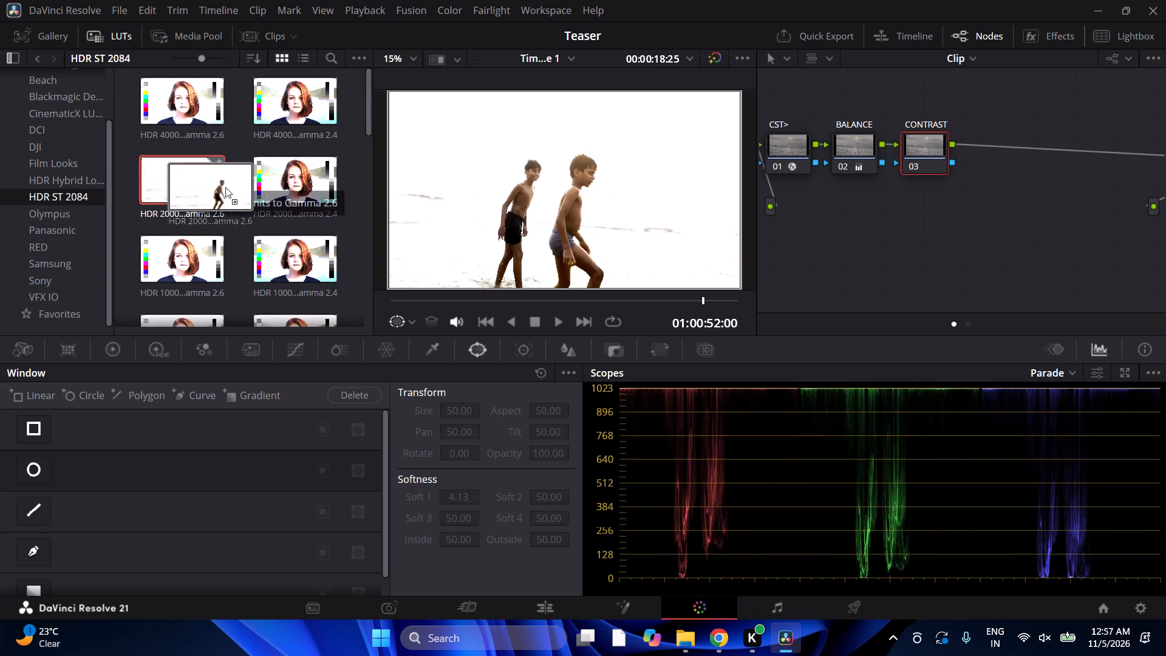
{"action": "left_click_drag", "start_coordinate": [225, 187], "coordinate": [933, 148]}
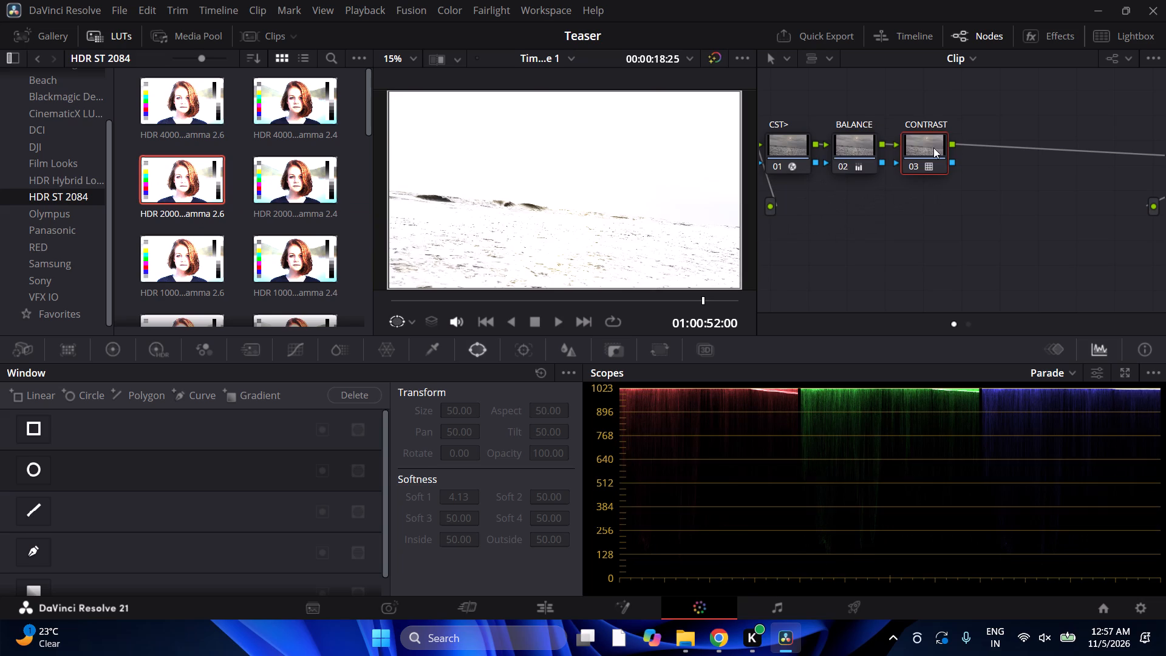
Play back the beach clip from an earlier point to review the HDR LUT on the CONTRAST node.
{"action": "key", "text": "space"}
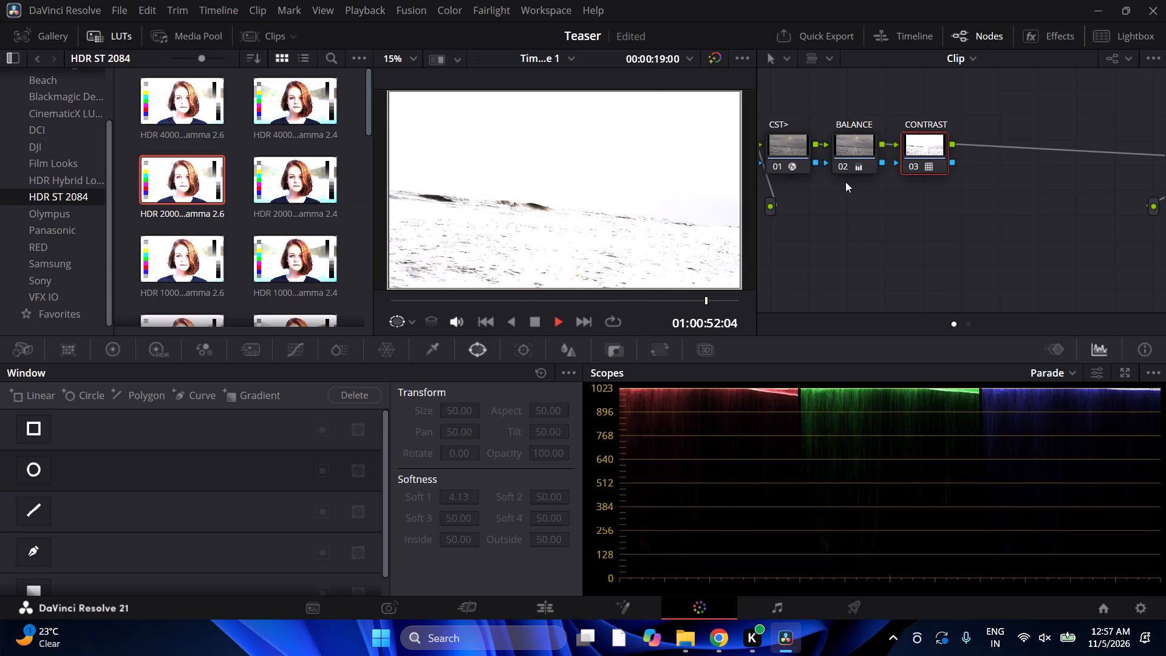
{"action": "left_click_drag", "start_coordinate": [731, 298], "coordinate": [539, 279]}
{"action": "key", "text": "space"}
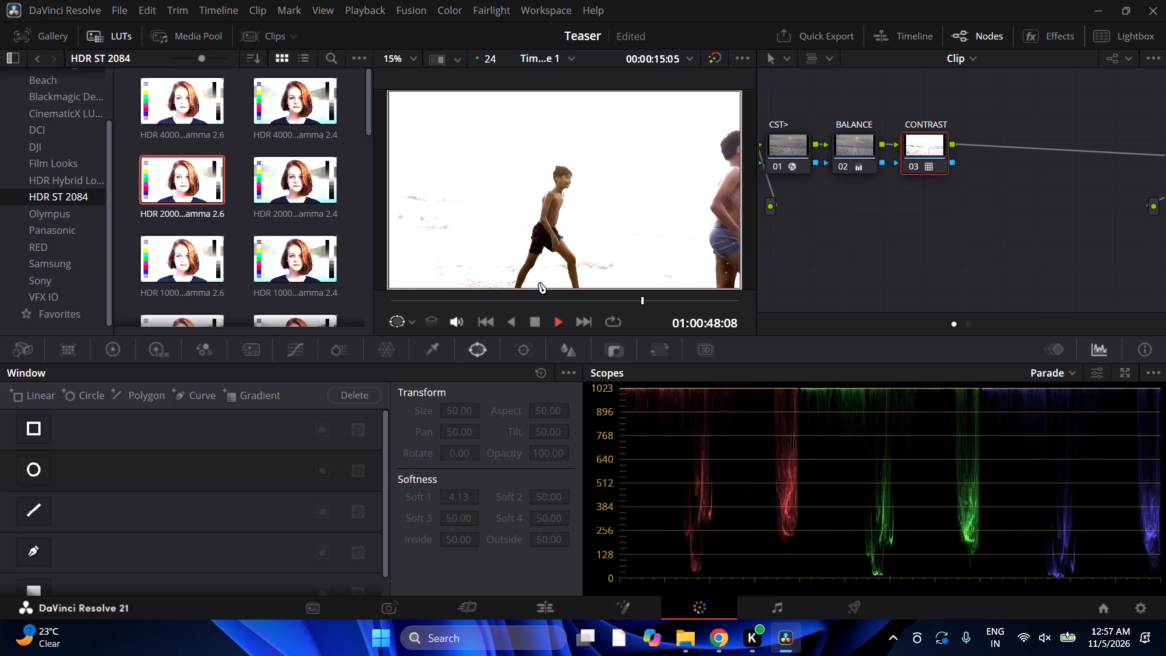
{"action": "key", "text": "space"}
{"action": "key", "text": "space"}
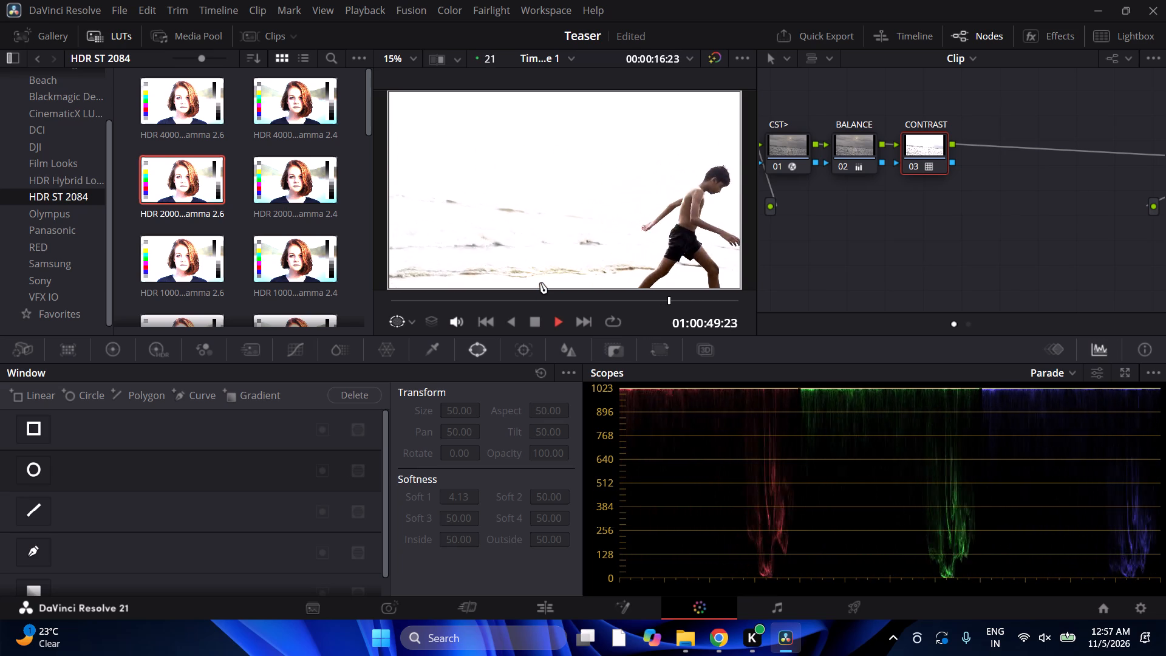
{"action": "key", "text": "space"}
Check the other HDR ST 2084 LUTs, then the Plata - Rec709 LUT in the CinematicX LUT folder.
{"action": "left_click", "coordinate": [308, 188]}
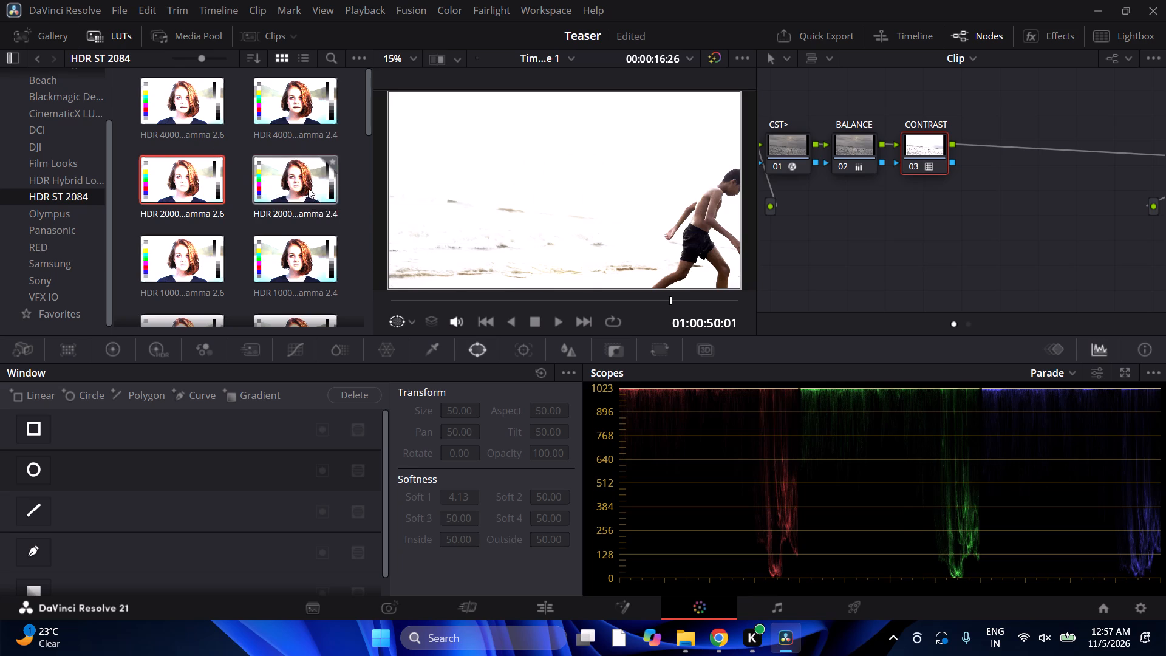
{"action": "left_click", "coordinate": [309, 251]}
{"action": "left_click", "coordinate": [290, 277]}
{"action": "scroll", "coordinate": [299, 245], "scroll_direction": "down", "scroll_amount": 4}
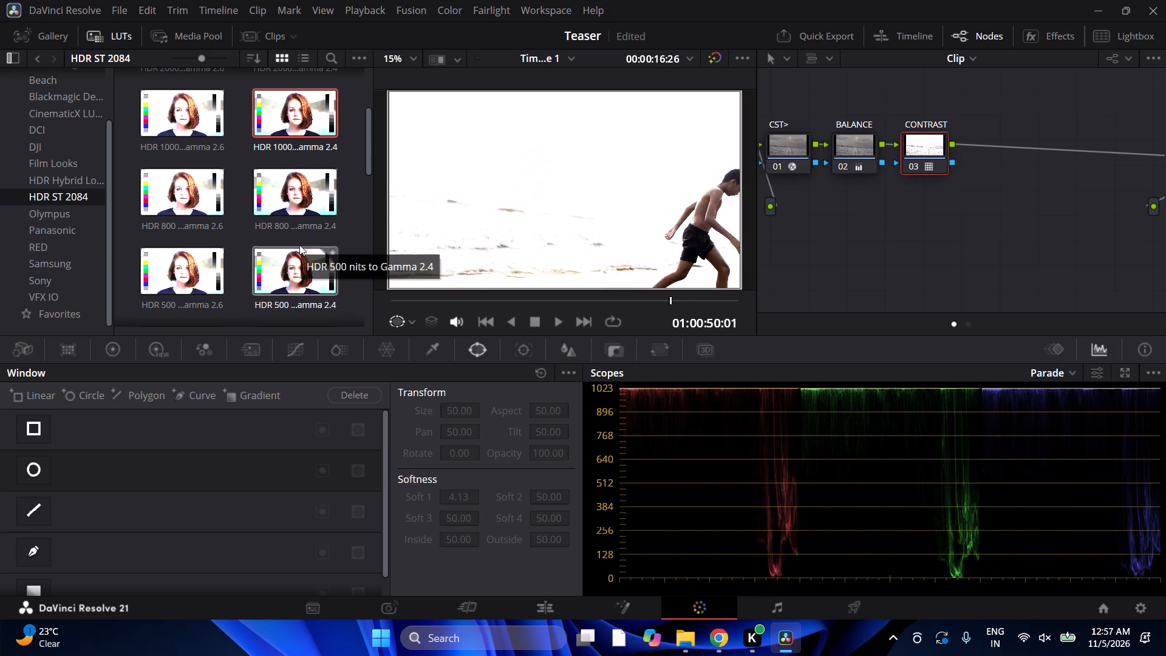
{"action": "left_click", "coordinate": [302, 260]}
{"action": "scroll", "coordinate": [67, 152], "scroll_direction": "up", "scroll_amount": 1}
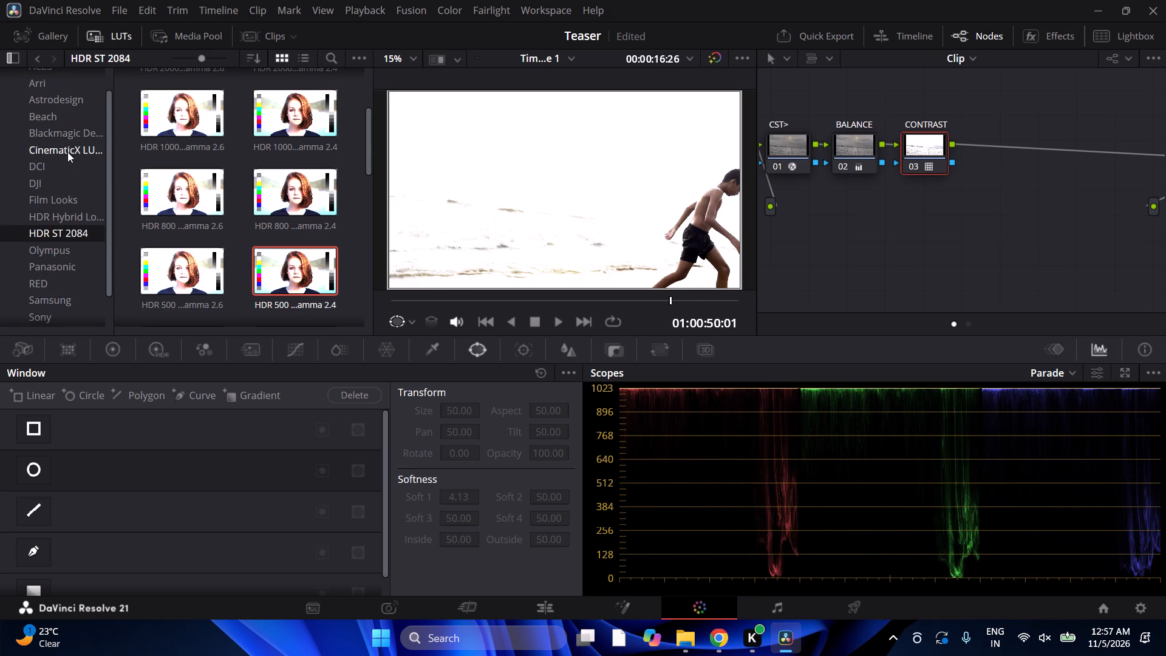
{"action": "left_click", "coordinate": [68, 152]}
{"action": "left_click", "coordinate": [290, 140]}
{"action": "left_click", "coordinate": [299, 137]}
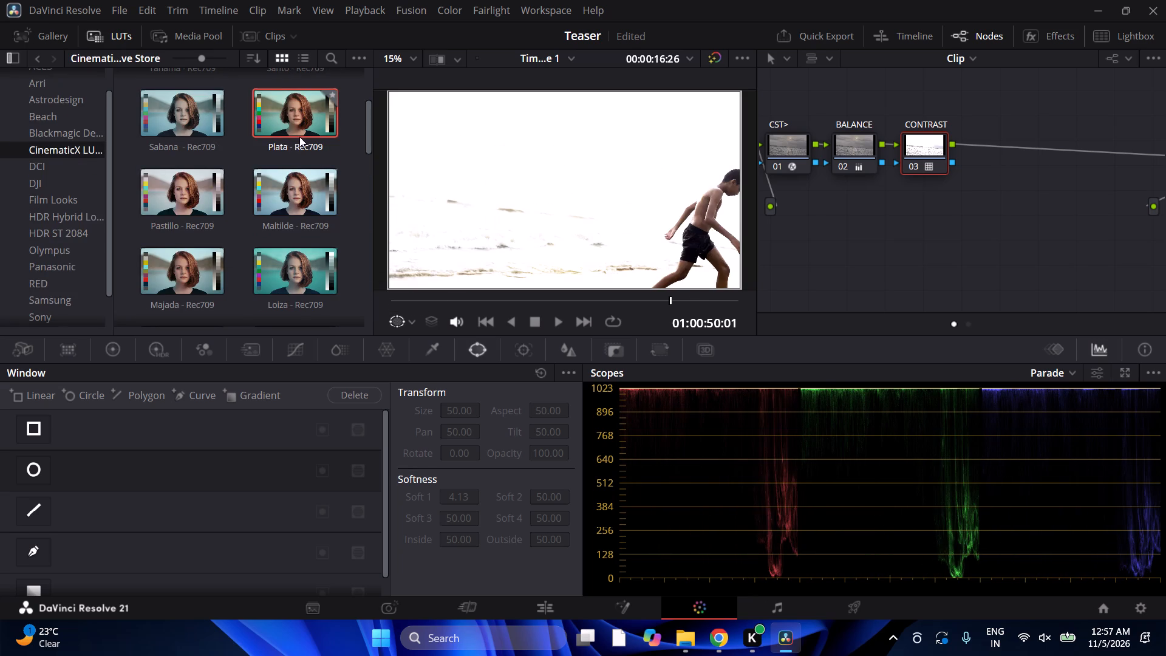
Undo the CONTRAST node's HDR LUT, its reset, and the earlier LUT and circle window reshaping edits.
{"action": "key", "text": "ctrl+z"}
{"action": "key", "text": "ctrl+z"}
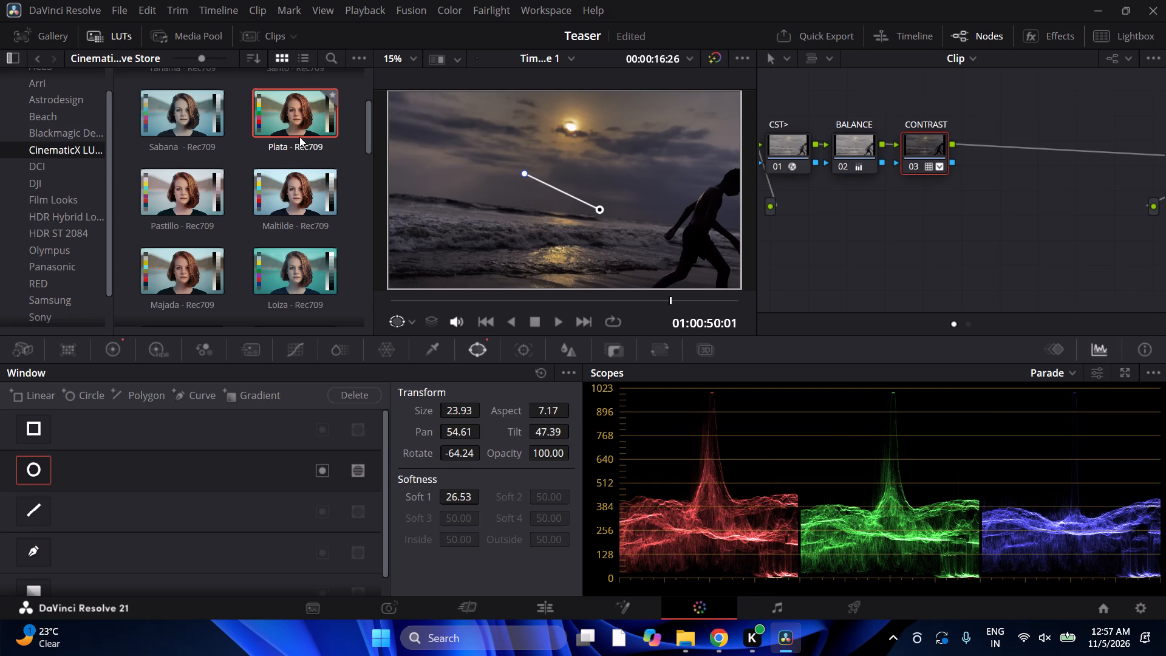
{"action": "key", "text": "ctrl+z"}
{"action": "key", "text": "ctrl+z"}
{"action": "key", "text": "ctrl+z"}
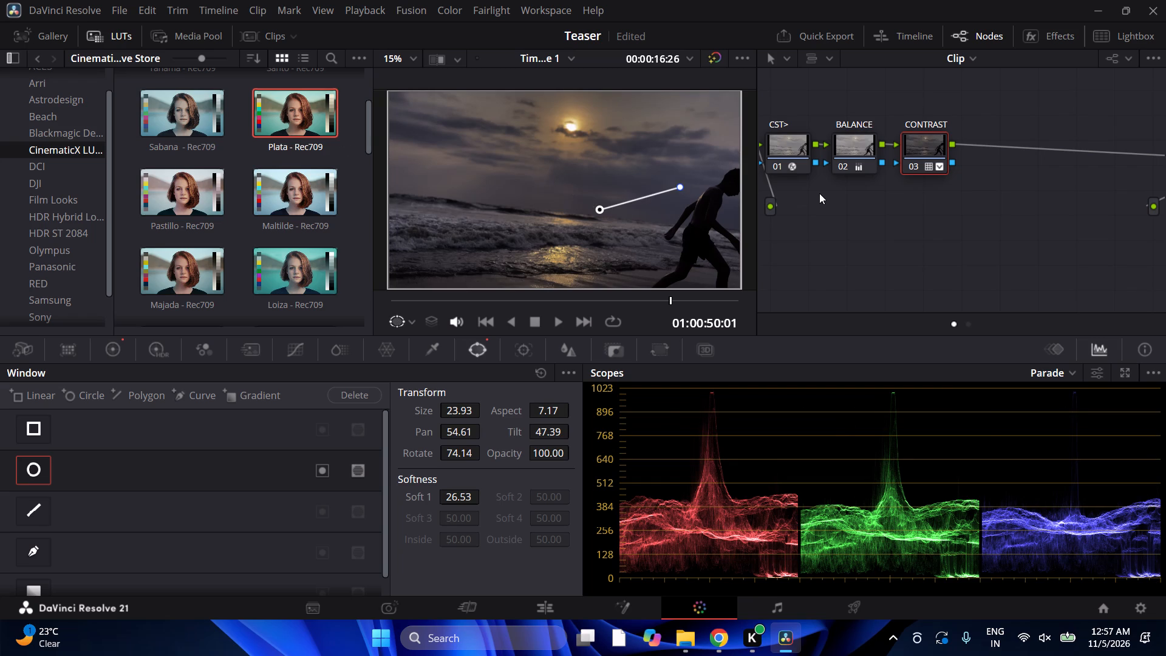
{"action": "key", "text": "ctrl+z"}
{"action": "key", "text": "ctrl+z"}
{"action": "key", "text": "ctrl+z"}
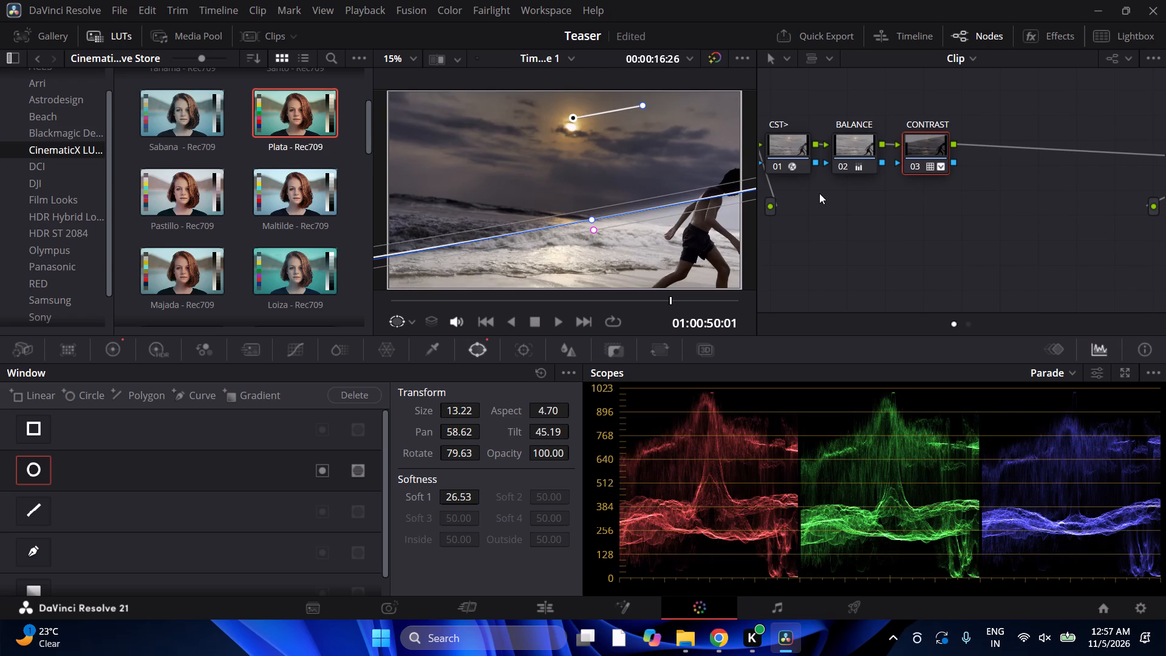
{"action": "key", "text": "ctrl+z"}
{"action": "key", "text": "ctrl+z"}
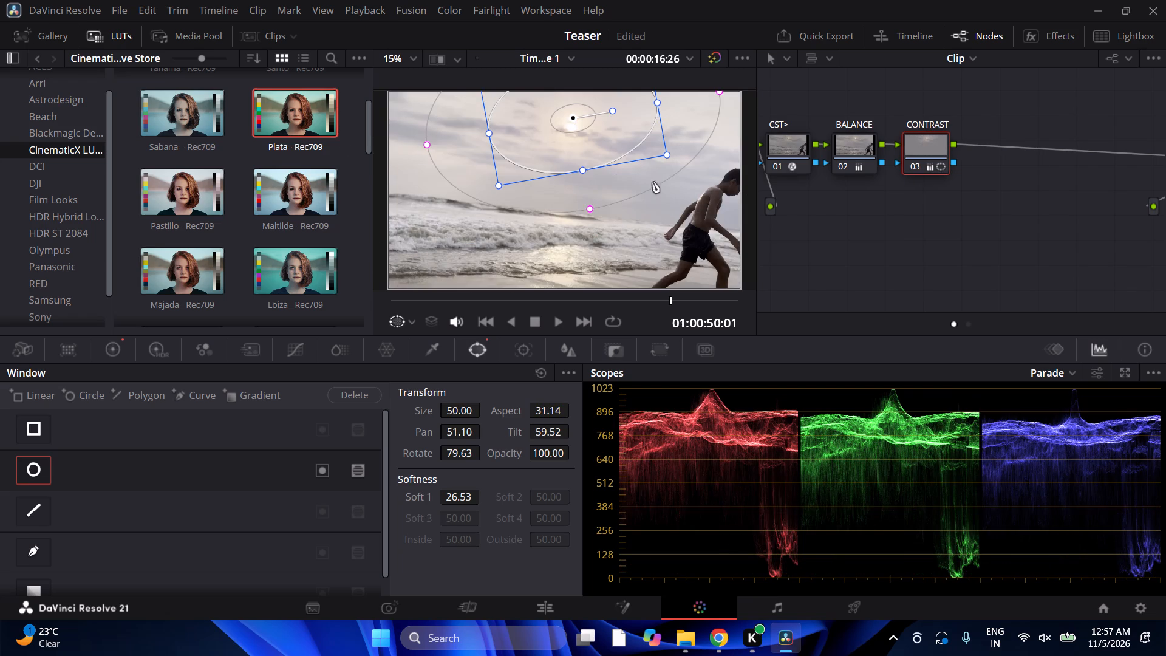
Undo the CONTRAST node's remaining circle window edits back to before the window was added.
{"action": "left_click", "coordinate": [295, 128]}
{"action": "key", "text": "ctrl+z"}
{"action": "key", "text": "ctrl+z"}
{"action": "key", "text": "ctrl+z"}
{"action": "key", "text": "ctrl+z"}
{"action": "key", "text": "ctrl+z"}
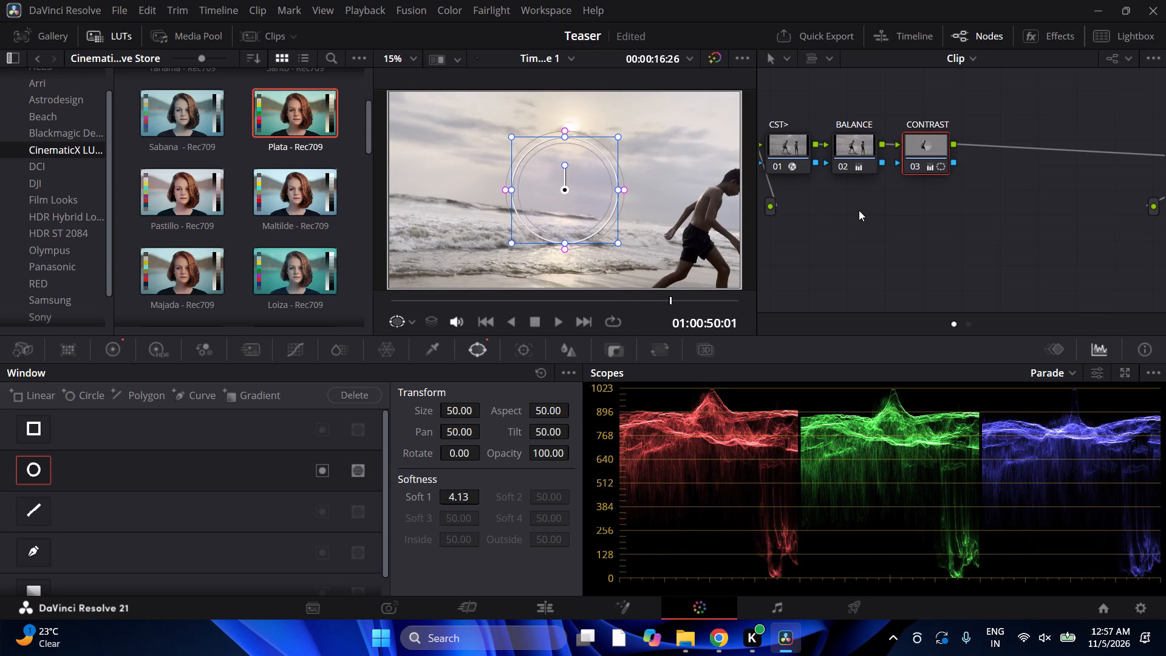
{"action": "key", "text": "ctrl+z"}
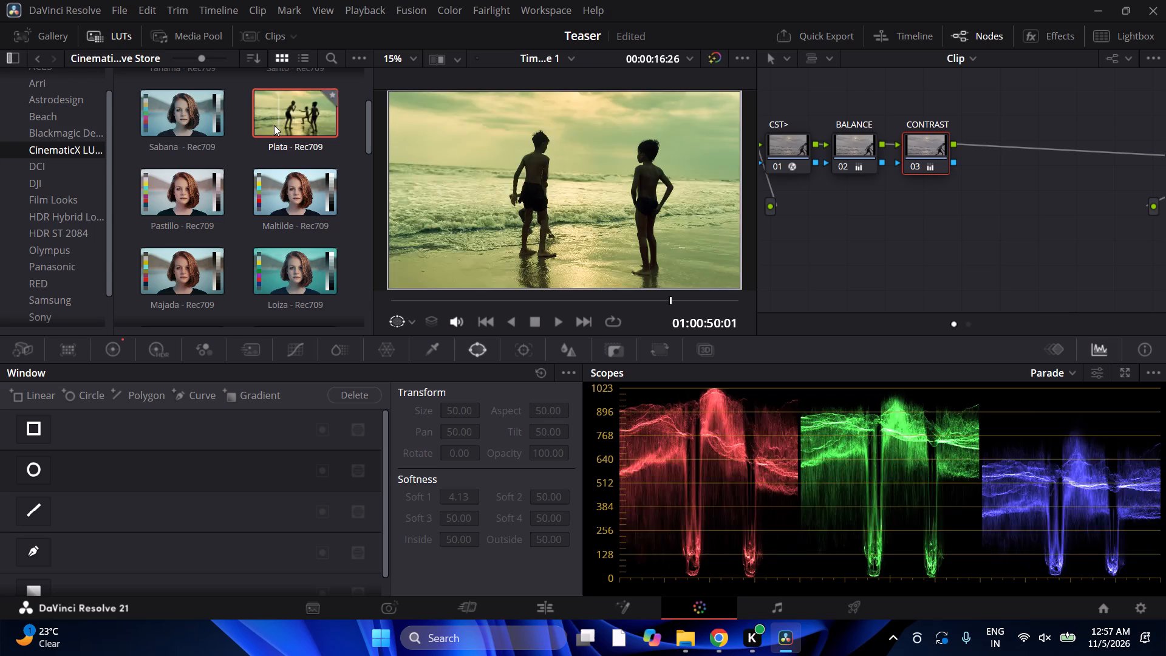
Preview the CinematicX LUTs from Plata - Rec709 down to Anon - Rec709 against the beach clip.
{"action": "scroll", "coordinate": [208, 183], "scroll_direction": "down", "scroll_amount": 3}
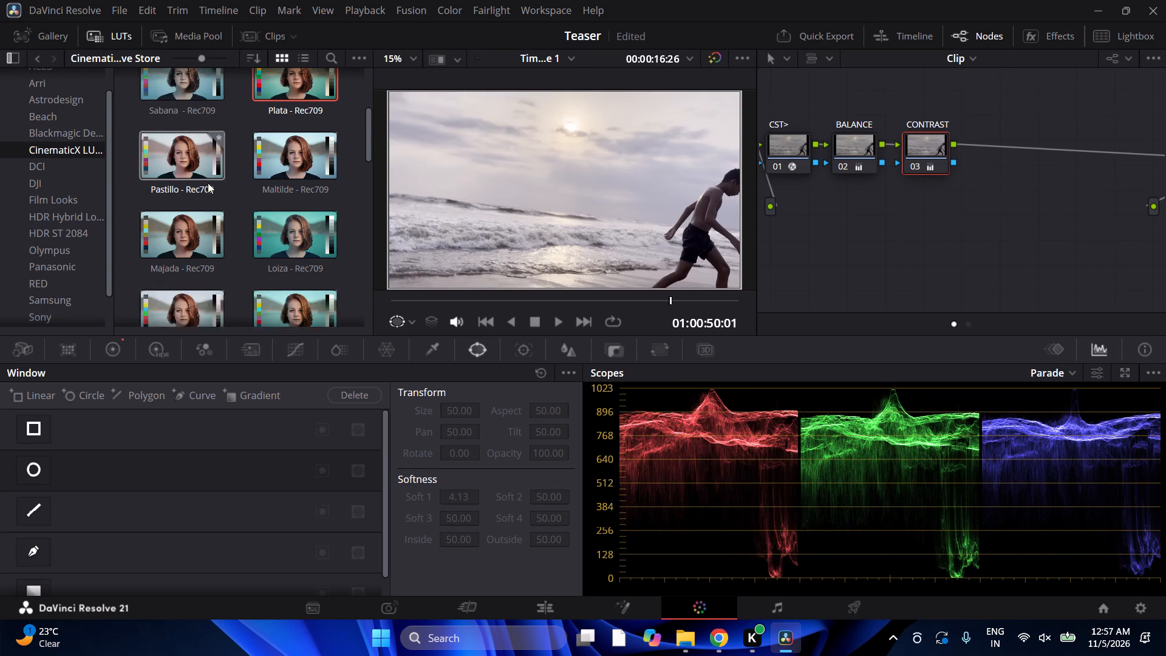
{"action": "scroll", "coordinate": [208, 183], "scroll_direction": "down", "scroll_amount": 3}
{"action": "scroll", "coordinate": [292, 193], "scroll_direction": "down", "scroll_amount": 5}
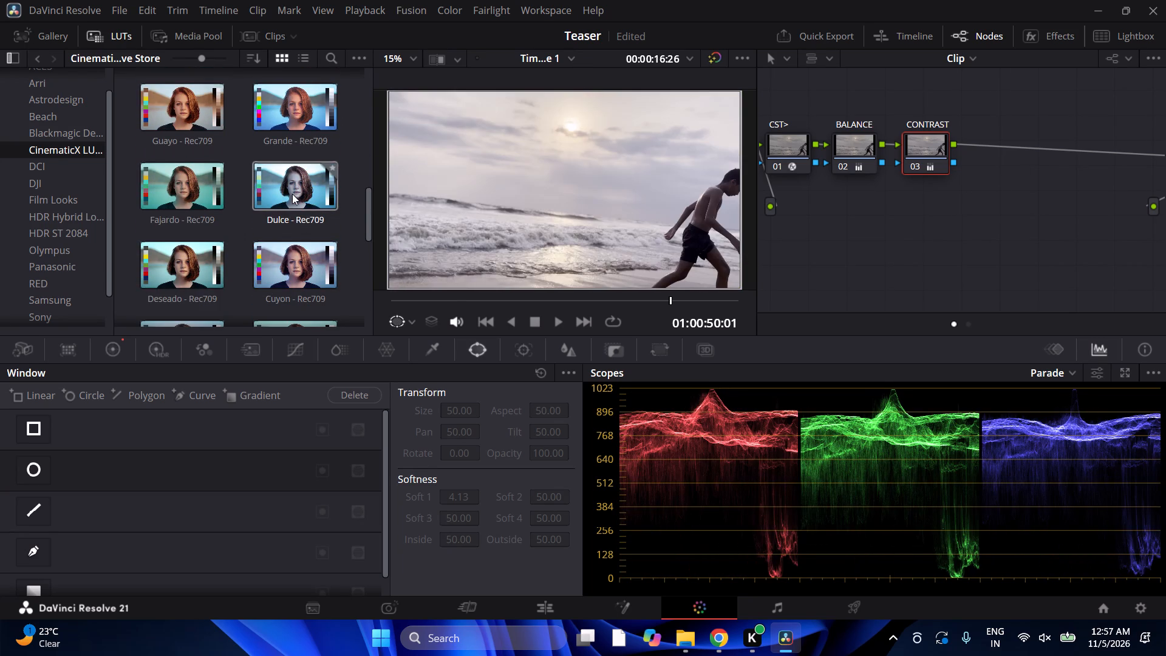
{"action": "scroll", "coordinate": [209, 188], "scroll_direction": "down", "scroll_amount": 5}
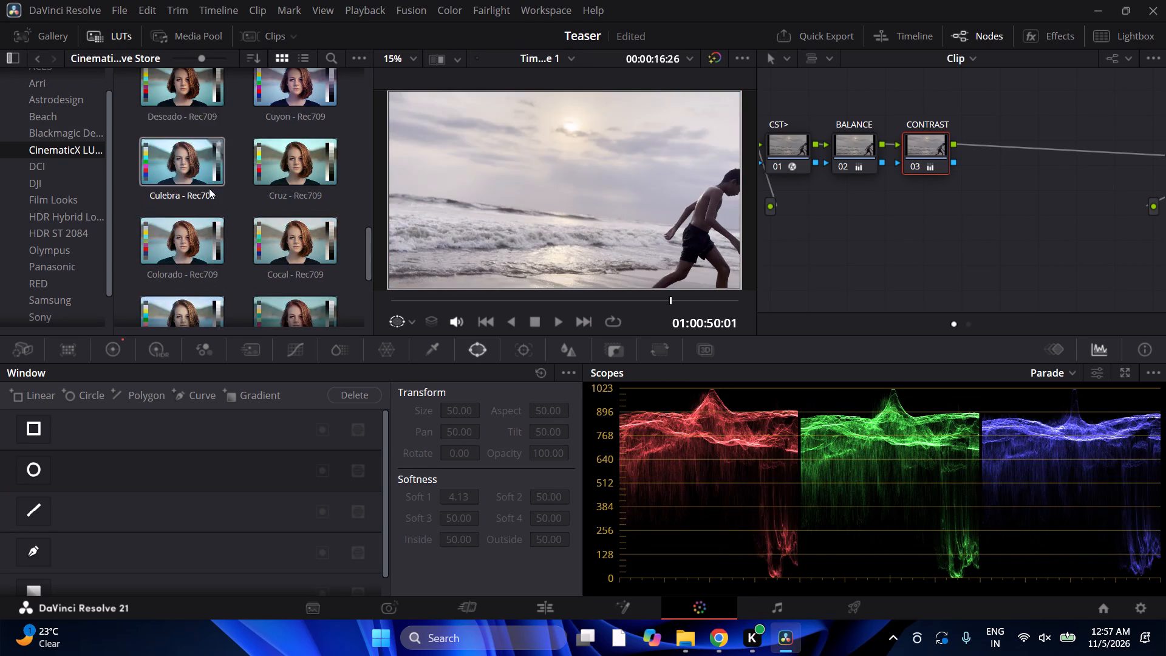
{"action": "scroll", "coordinate": [210, 188], "scroll_direction": "down", "scroll_amount": 4}
{"action": "scroll", "coordinate": [279, 186], "scroll_direction": "down", "scroll_amount": 11}
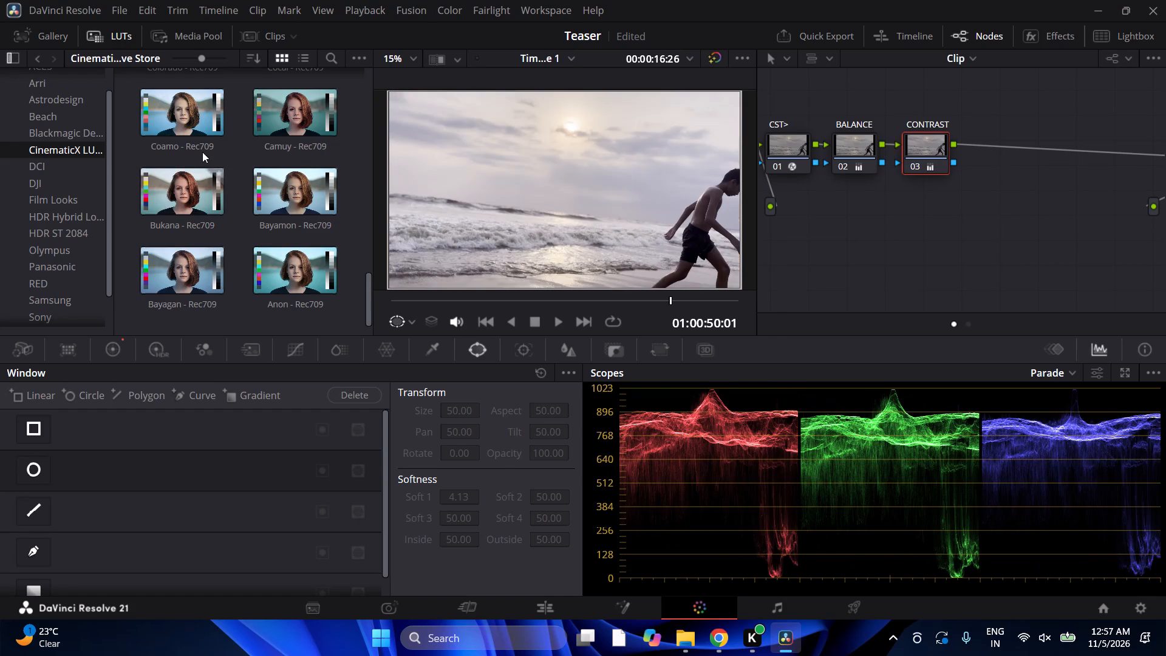
{"action": "scroll", "coordinate": [217, 122], "scroll_direction": "up", "scroll_amount": 12}
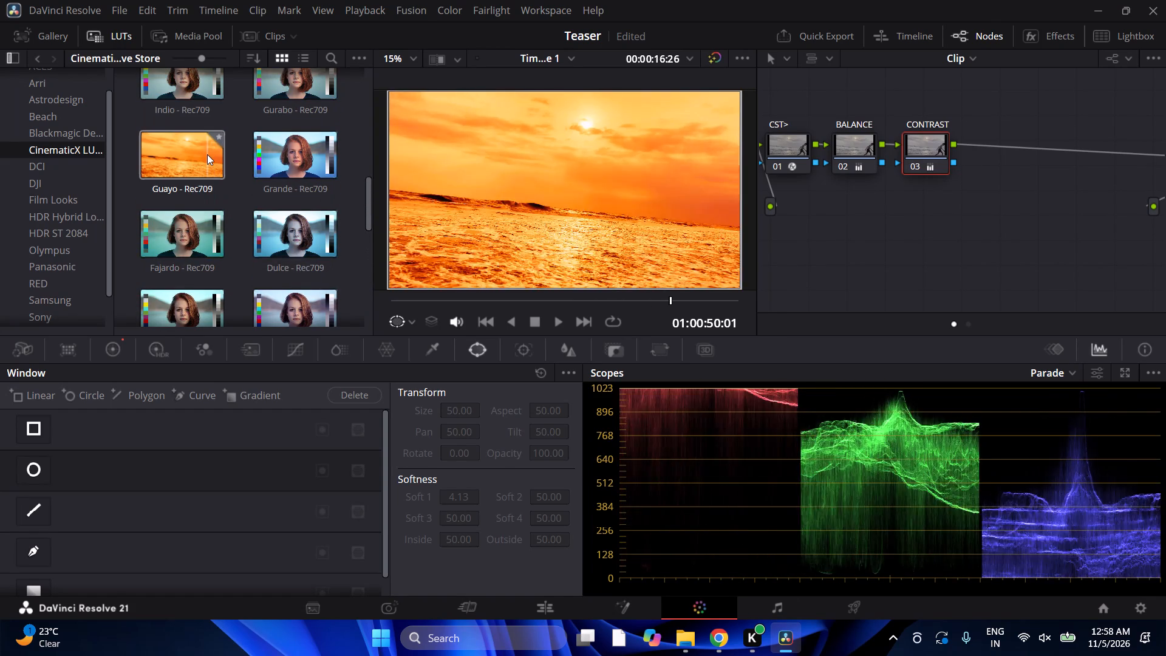
{"action": "scroll", "coordinate": [207, 154], "scroll_direction": "up", "scroll_amount": 8}
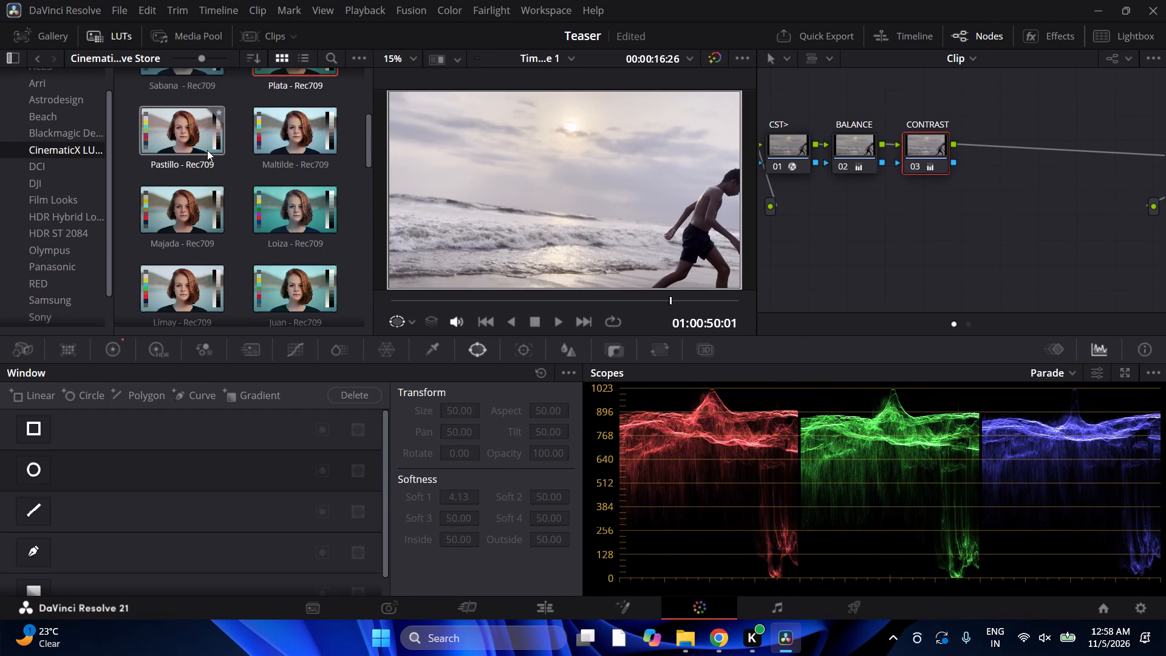
{"action": "scroll", "coordinate": [202, 132], "scroll_direction": "up", "scroll_amount": 4}
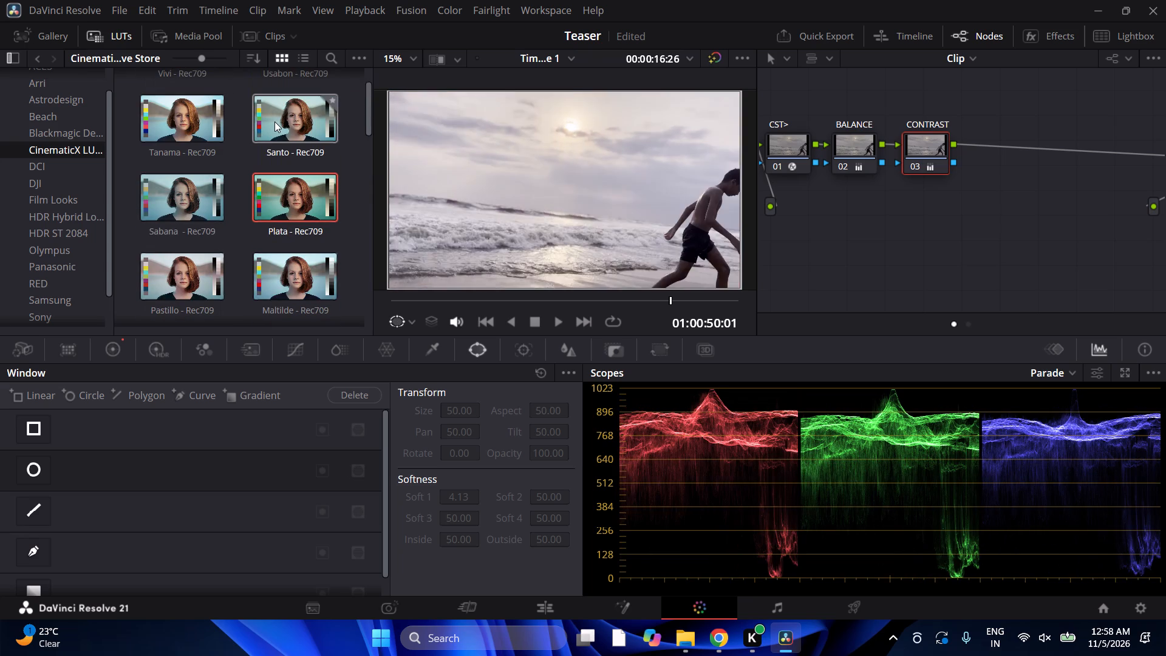
{"action": "scroll", "coordinate": [194, 255], "scroll_direction": "down", "scroll_amount": 2}
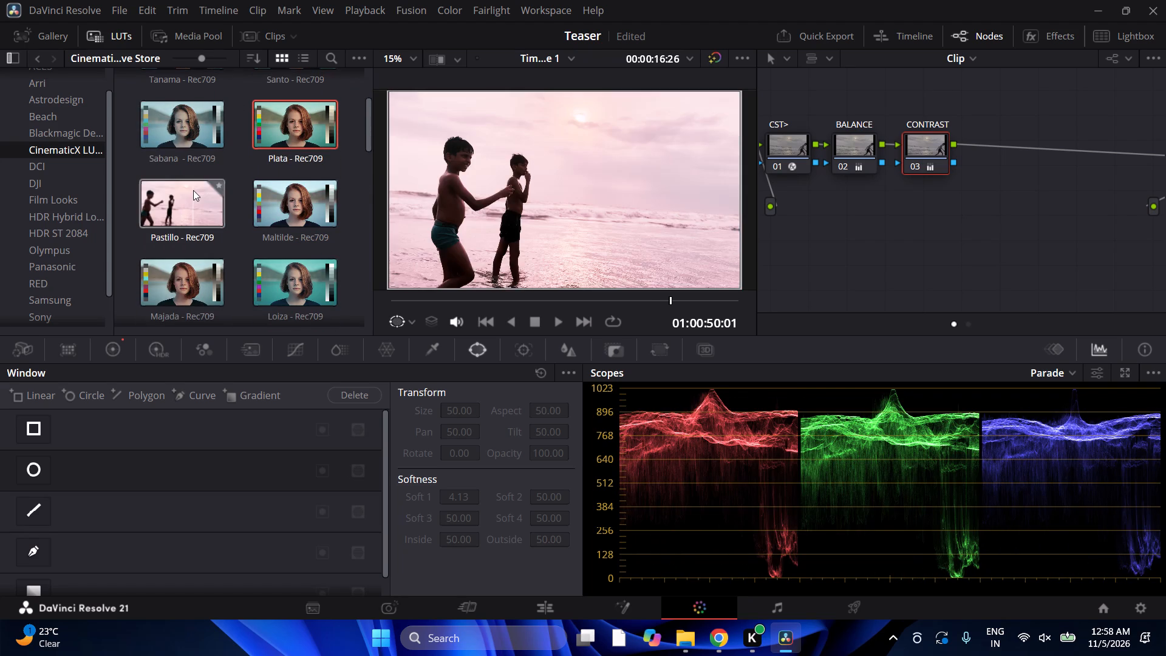
{"action": "scroll", "coordinate": [193, 190], "scroll_direction": "down", "scroll_amount": 4}
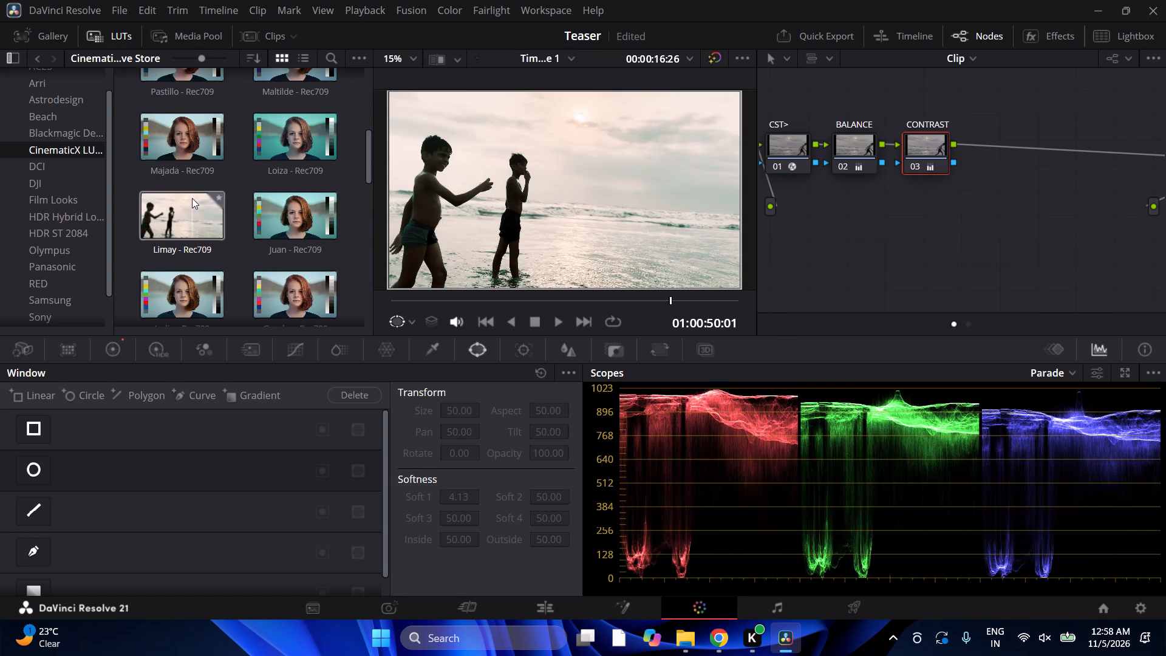
{"action": "scroll", "coordinate": [271, 154], "scroll_direction": "down", "scroll_amount": 1}
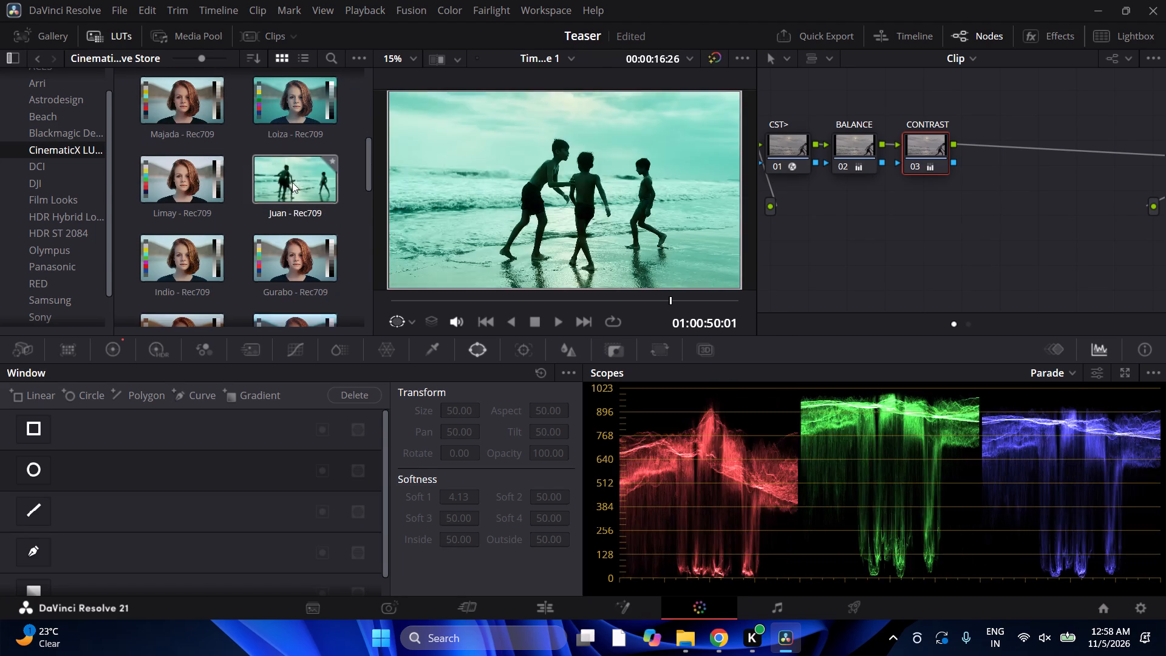
{"action": "scroll", "coordinate": [293, 190], "scroll_direction": "down", "scroll_amount": 9}
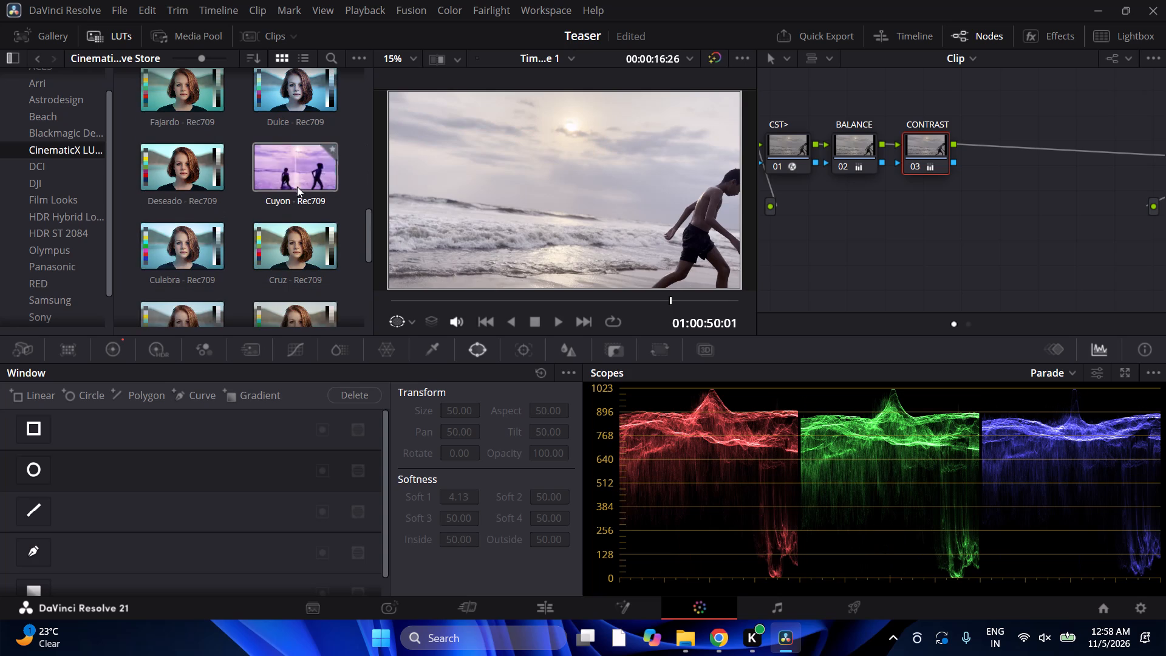
{"action": "scroll", "coordinate": [290, 194], "scroll_direction": "down", "scroll_amount": 5}
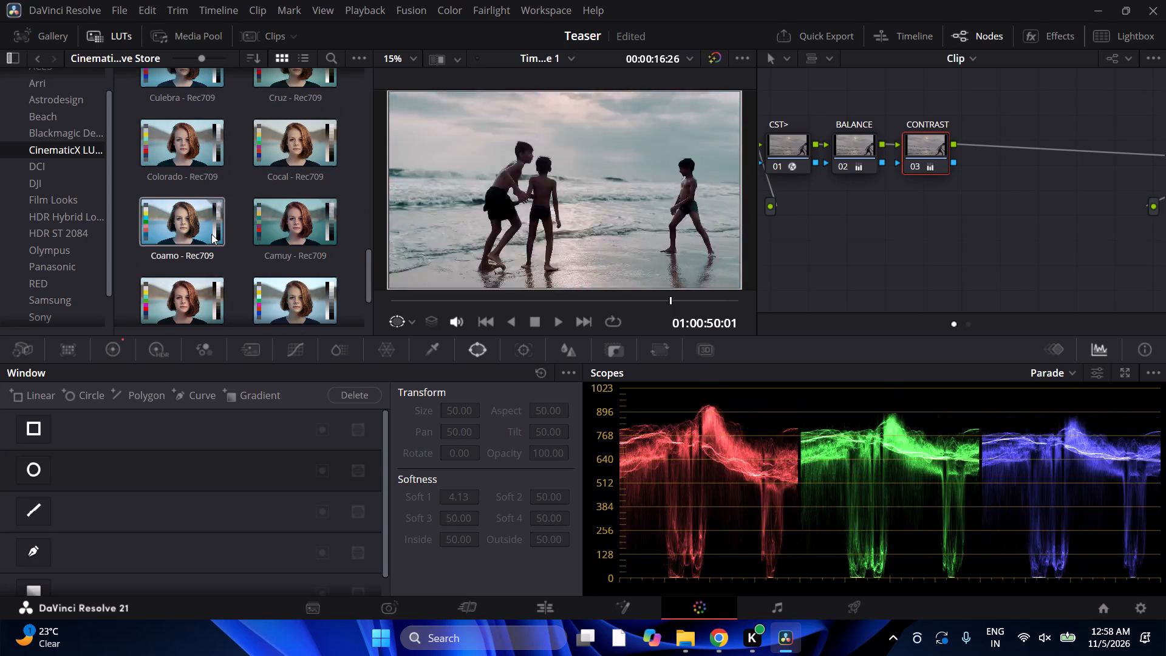
Check the HDR Hybrid Log-Gamma LUTs, including HLG to Gamma 2.2 and Gamma 2.4 to HLG, while replaying the beach clip.
{"action": "left_click", "coordinate": [69, 216]}
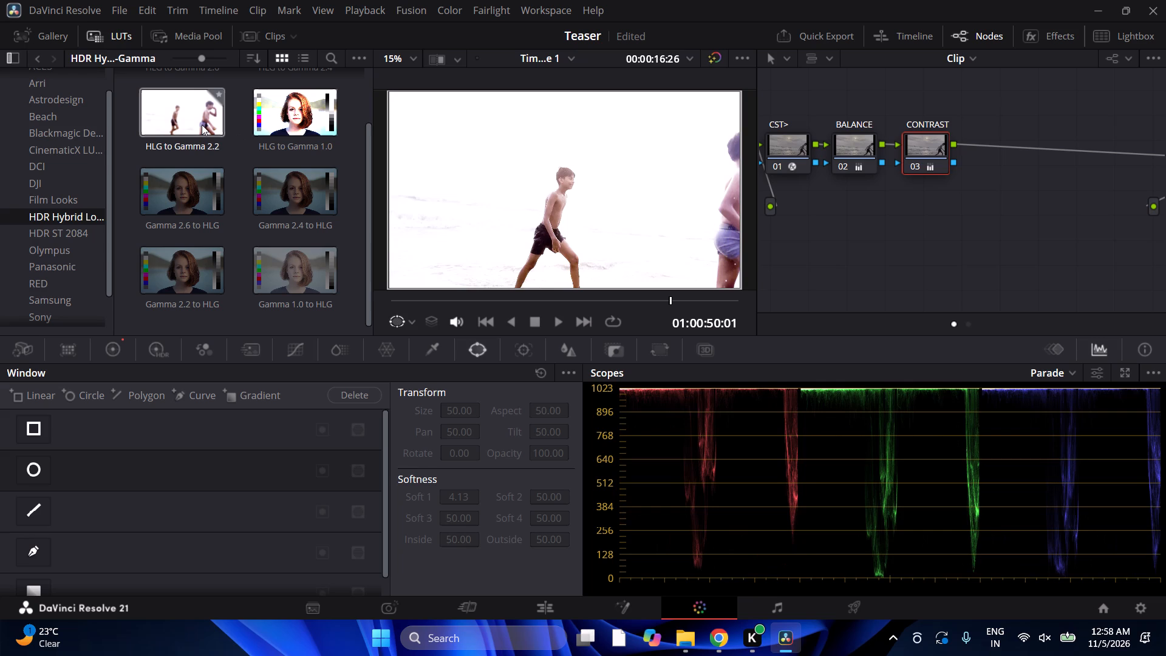
{"action": "left_click", "coordinate": [202, 125]}
{"action": "key", "text": "space"}
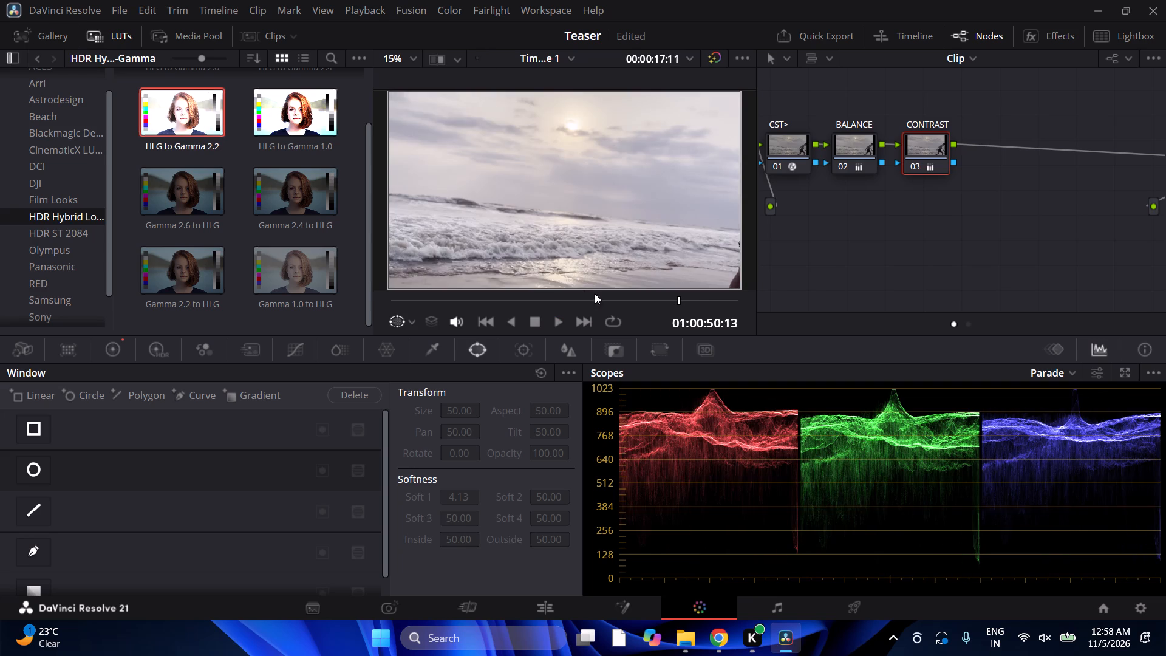
{"action": "left_click_drag", "start_coordinate": [675, 302], "coordinate": [559, 306]}
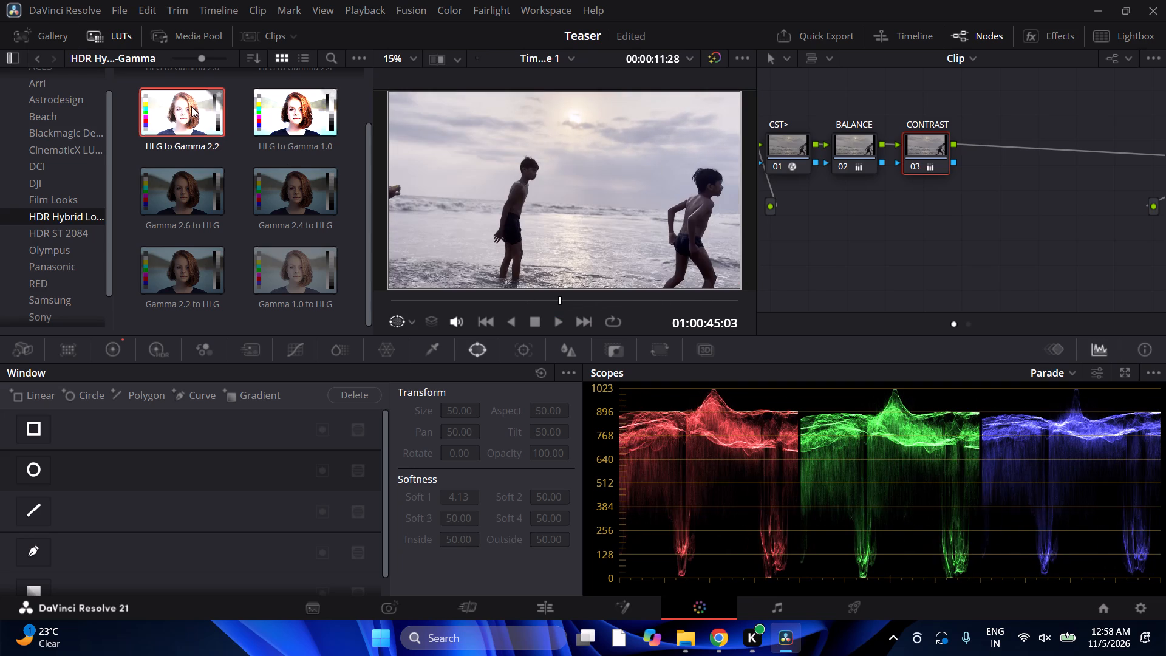
{"action": "key", "text": "space"}
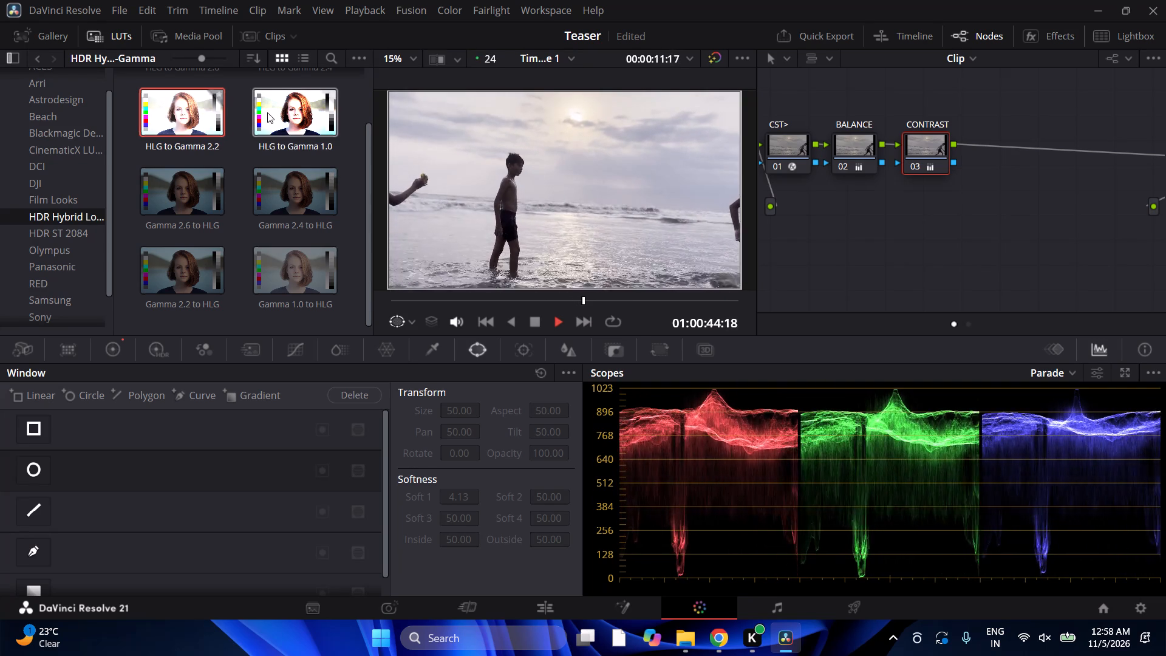
{"action": "left_click", "coordinate": [267, 112]}
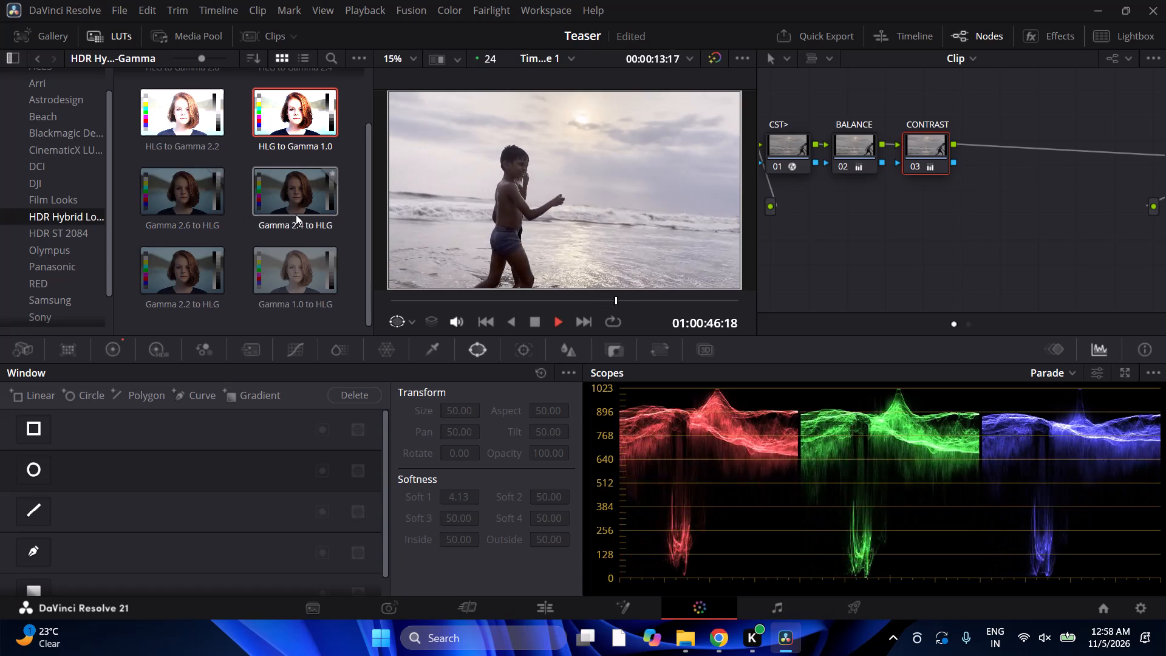
{"action": "scroll", "coordinate": [246, 203], "scroll_direction": "down", "scroll_amount": 2}
{"action": "left_click", "coordinate": [219, 189]}
{"action": "left_click", "coordinate": [307, 207]}
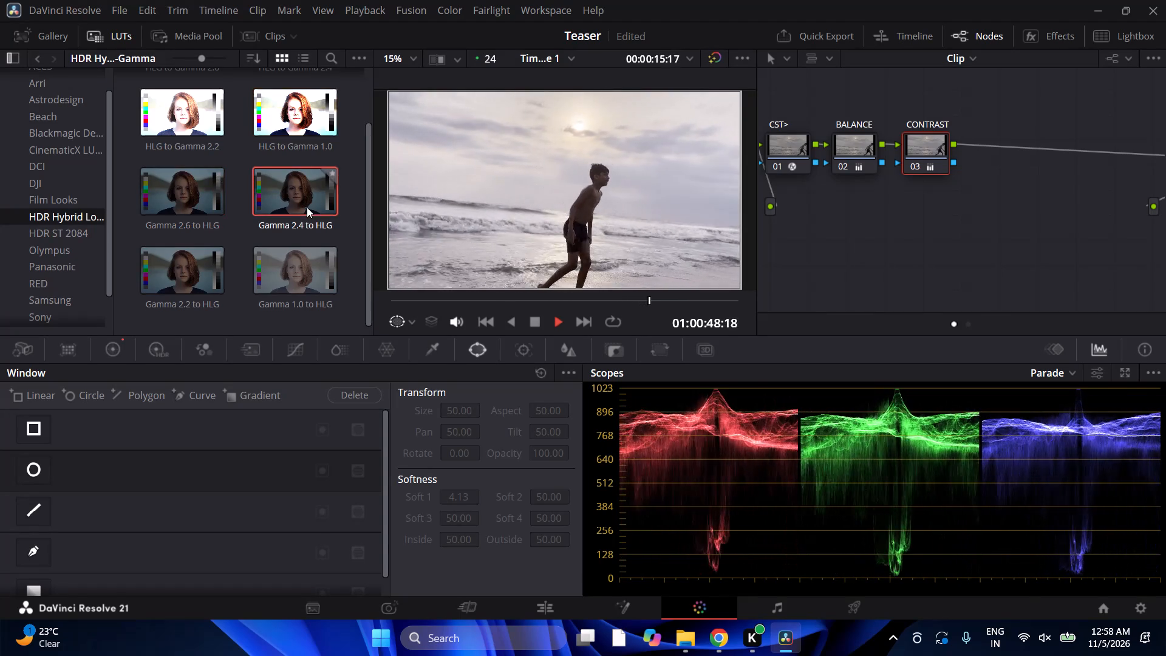
{"action": "left_click", "coordinate": [303, 255]}
{"action": "scroll", "coordinate": [274, 262], "scroll_direction": "down", "scroll_amount": 4}
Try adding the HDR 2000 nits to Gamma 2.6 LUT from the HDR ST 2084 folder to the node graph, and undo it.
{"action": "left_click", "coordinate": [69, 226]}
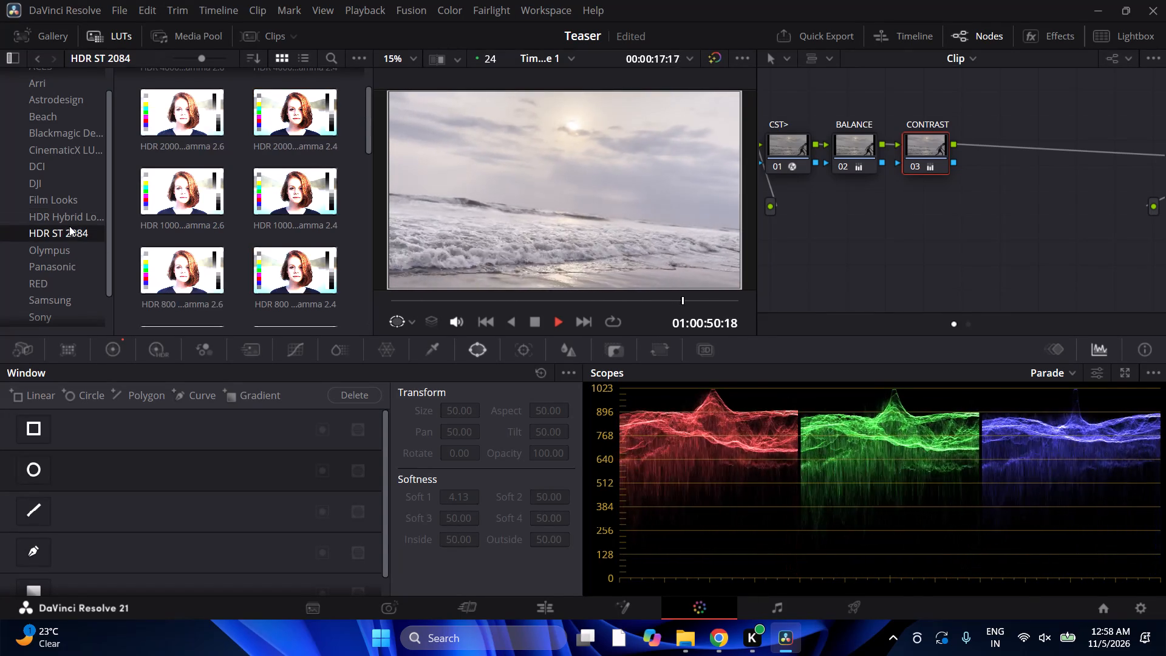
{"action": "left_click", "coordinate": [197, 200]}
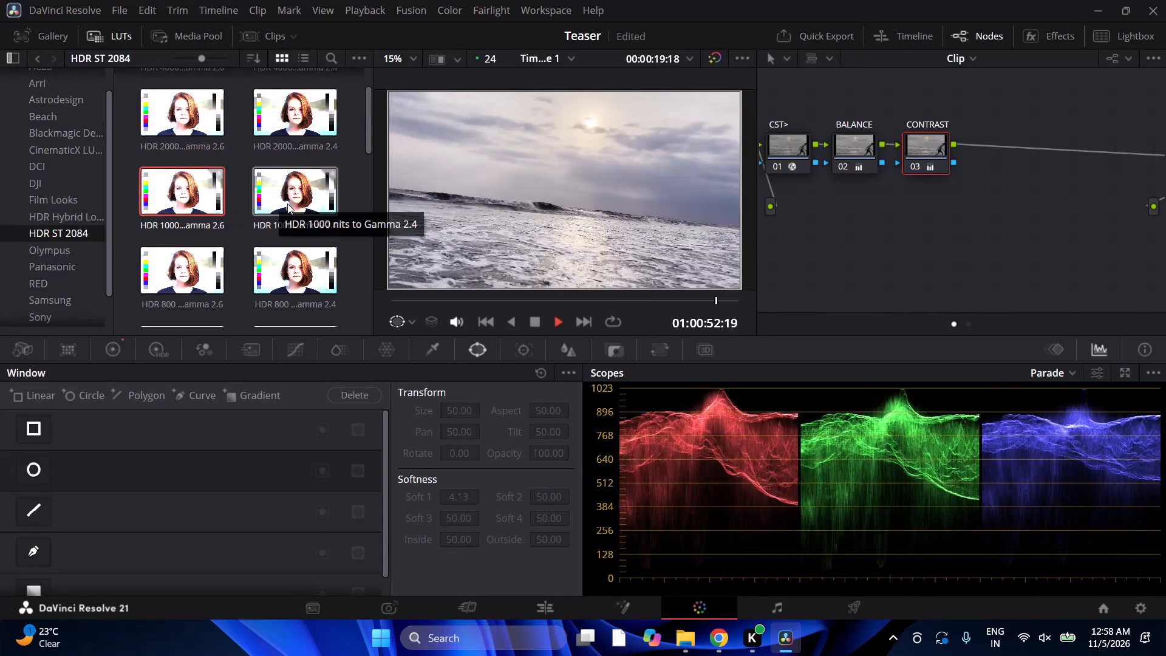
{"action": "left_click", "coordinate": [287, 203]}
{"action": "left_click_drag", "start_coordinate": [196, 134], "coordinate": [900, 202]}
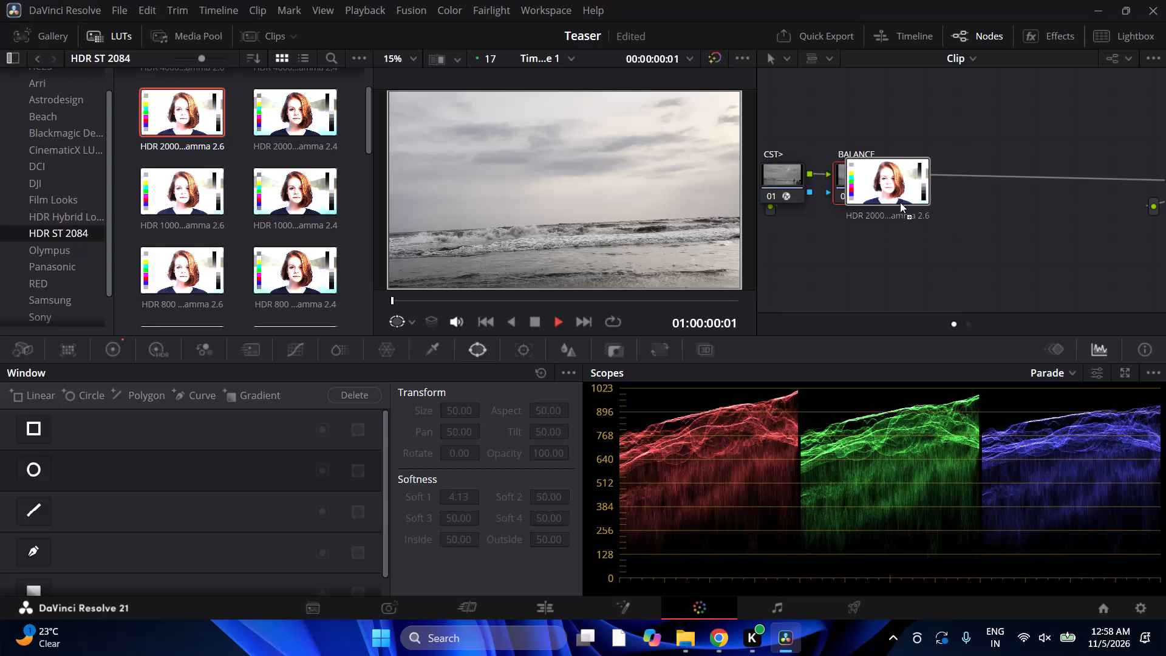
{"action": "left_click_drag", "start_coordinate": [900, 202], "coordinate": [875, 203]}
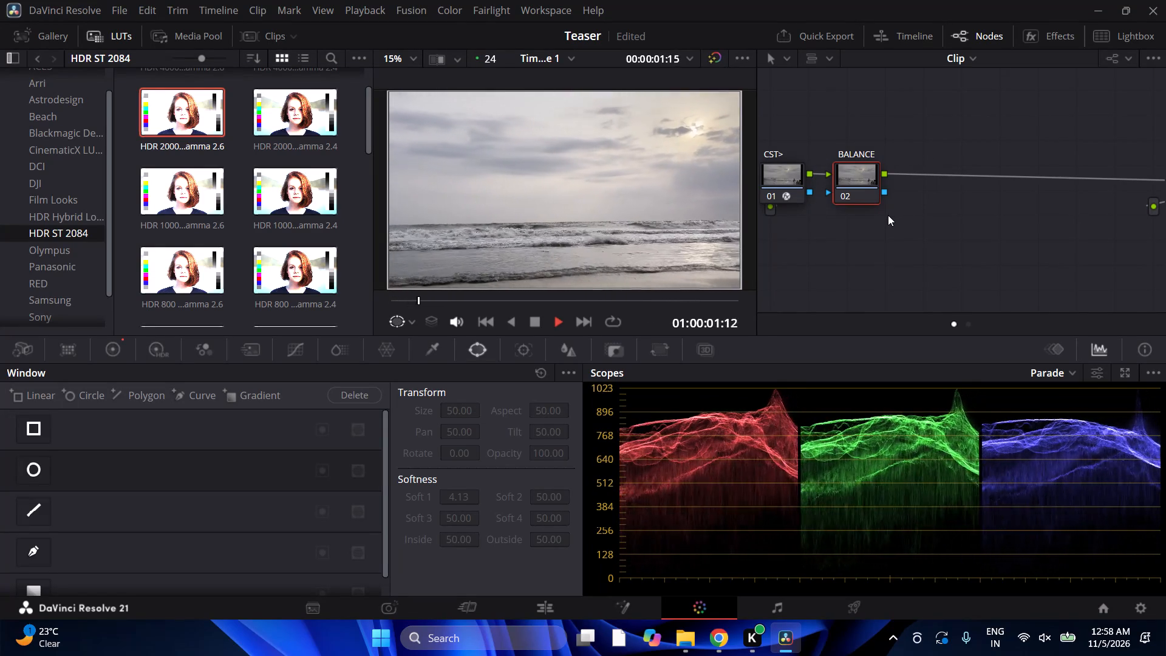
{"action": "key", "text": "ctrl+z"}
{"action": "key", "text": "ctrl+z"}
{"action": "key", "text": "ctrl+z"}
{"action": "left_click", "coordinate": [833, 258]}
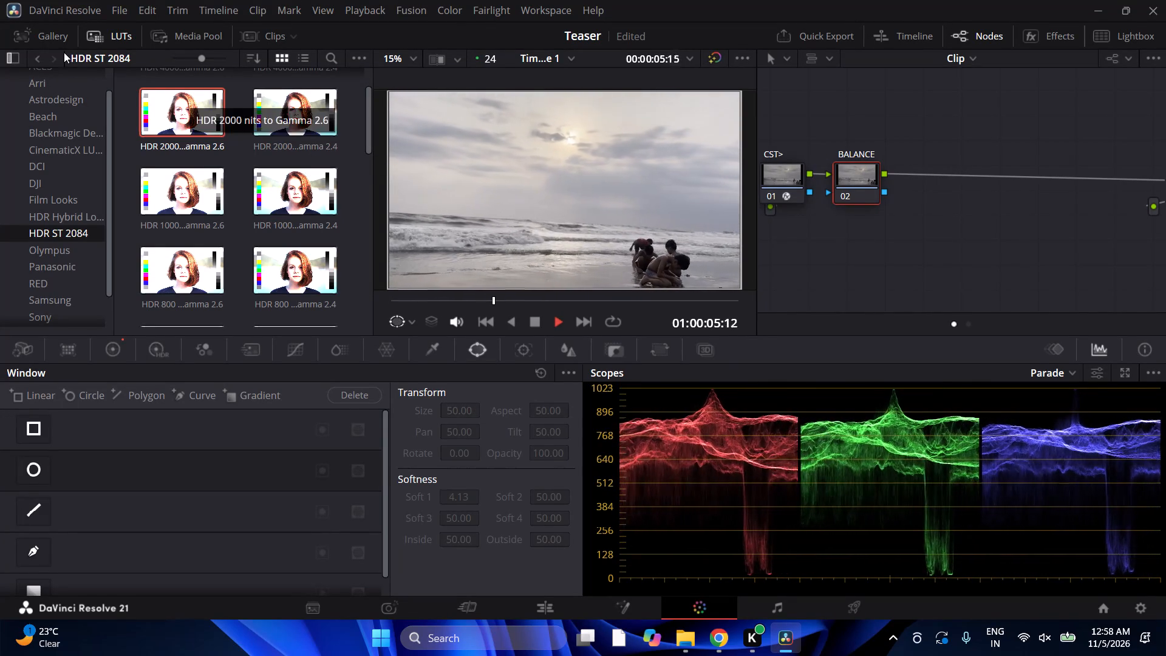
Close the LUT browser, show the Primaries color bars for the BALANCE node, and pause playback at 01:00:15:06.
{"action": "left_click", "coordinate": [53, 34]}
{"action": "left_click", "coordinate": [53, 34]}
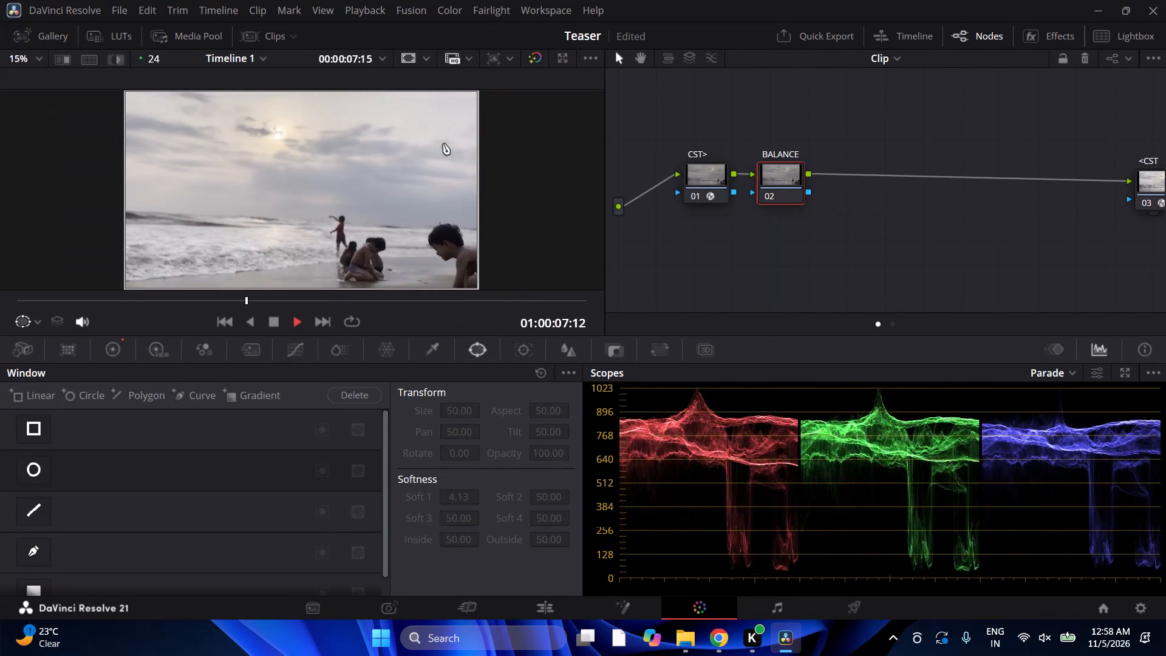
{"action": "left_click", "coordinate": [118, 358]}
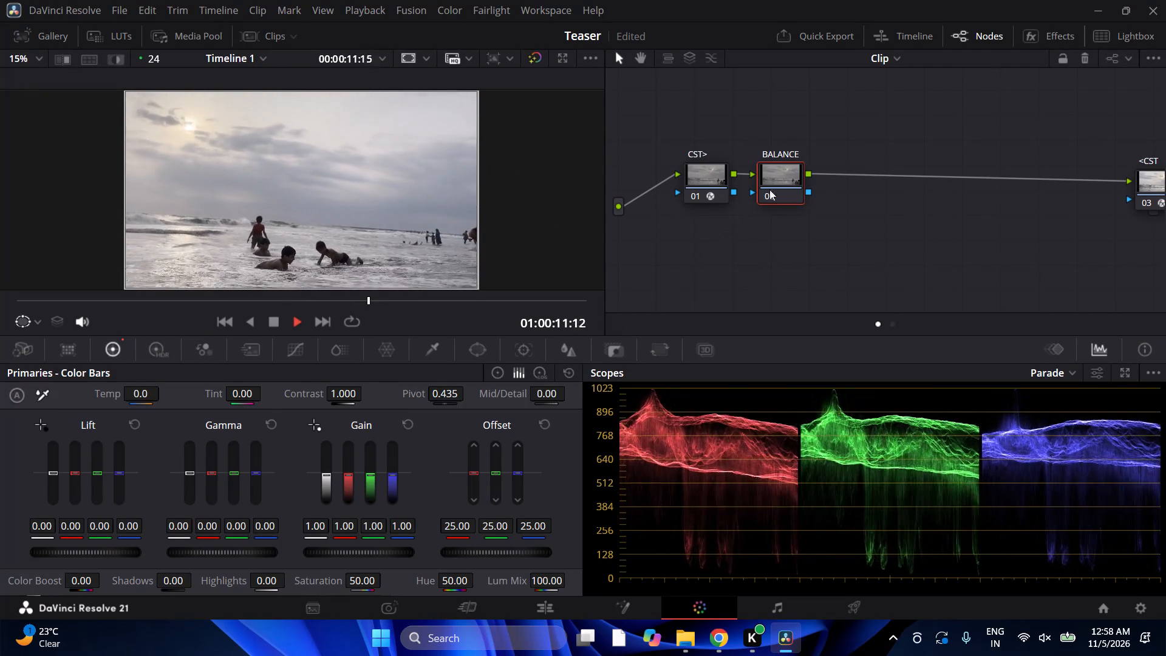
{"action": "left_click", "coordinate": [776, 186]}
{"action": "left_click_drag", "start_coordinate": [786, 174], "coordinate": [787, 190]}
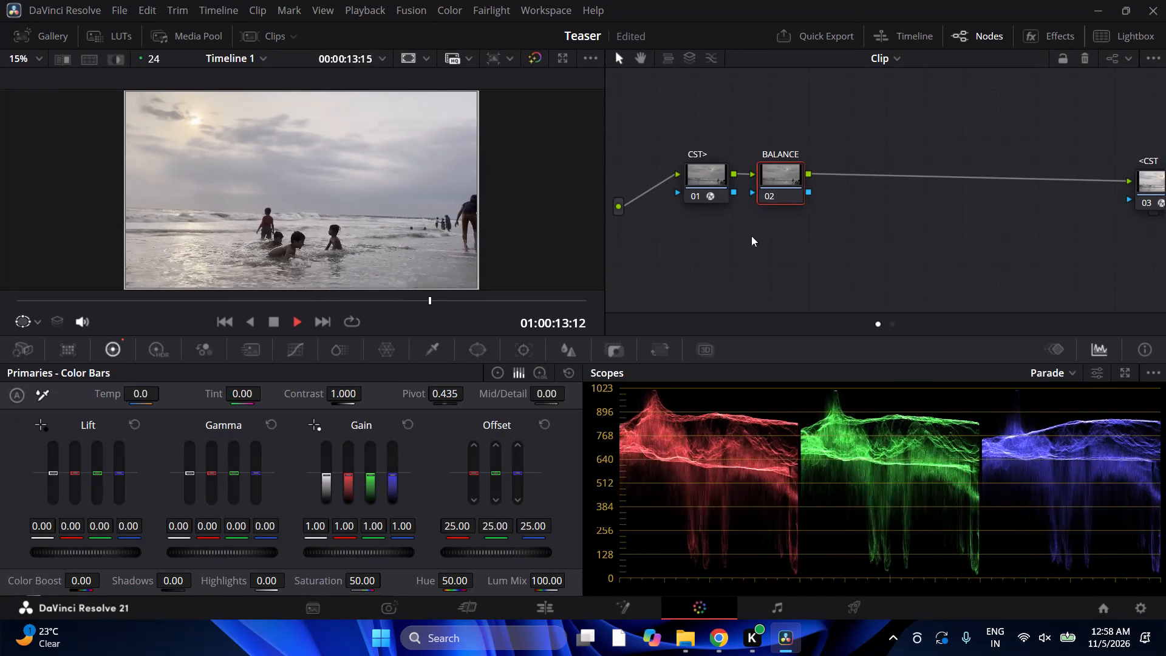
{"action": "key", "text": "space"}
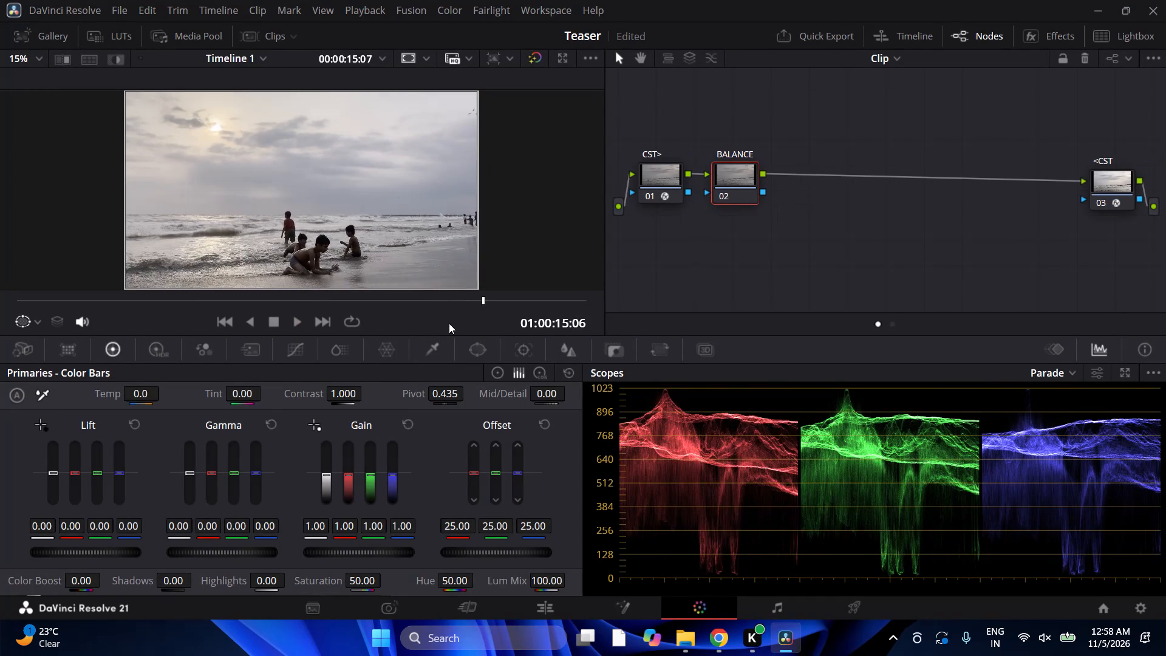
Shift the BALANCE node slightly away from CST> and raise its green Gain to 1.02.
{"action": "left_click", "coordinate": [365, 553]}
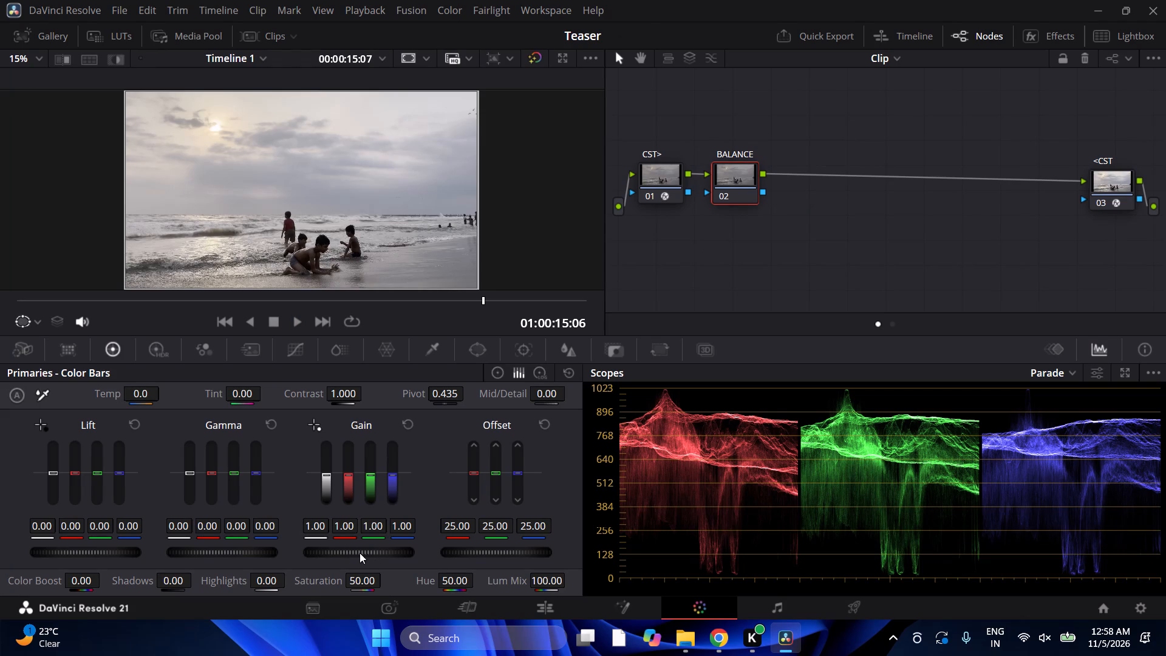
{"action": "left_click_drag", "start_coordinate": [746, 180], "coordinate": [766, 177]}
{"action": "left_click", "coordinate": [346, 555]}
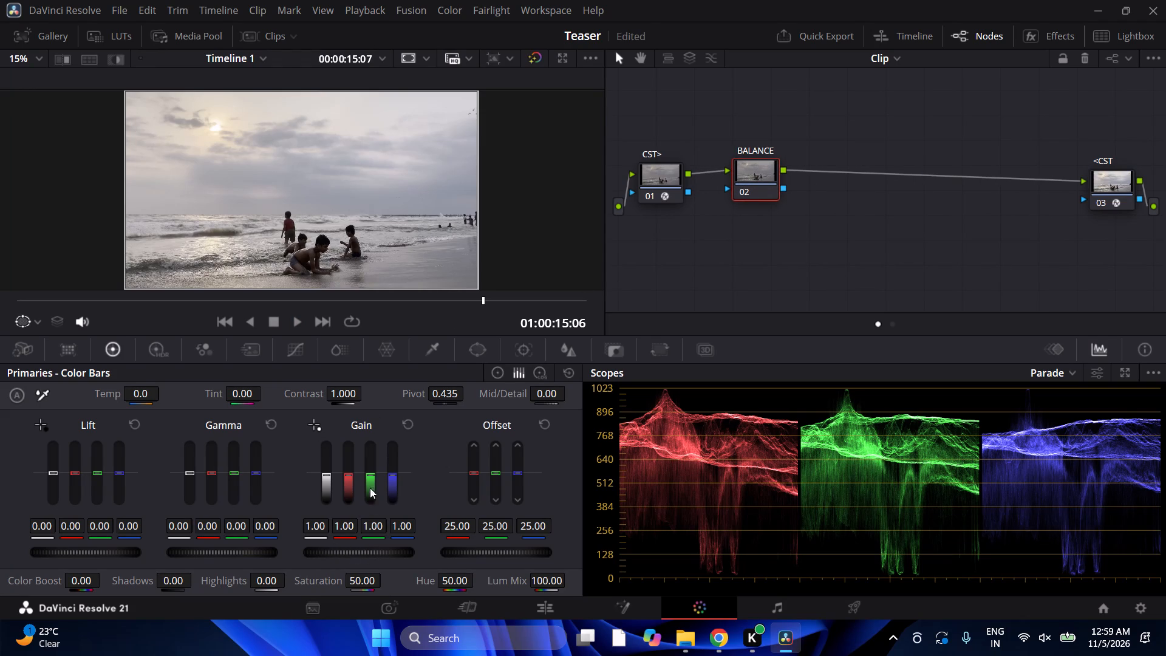
{"action": "left_click", "coordinate": [371, 474]}
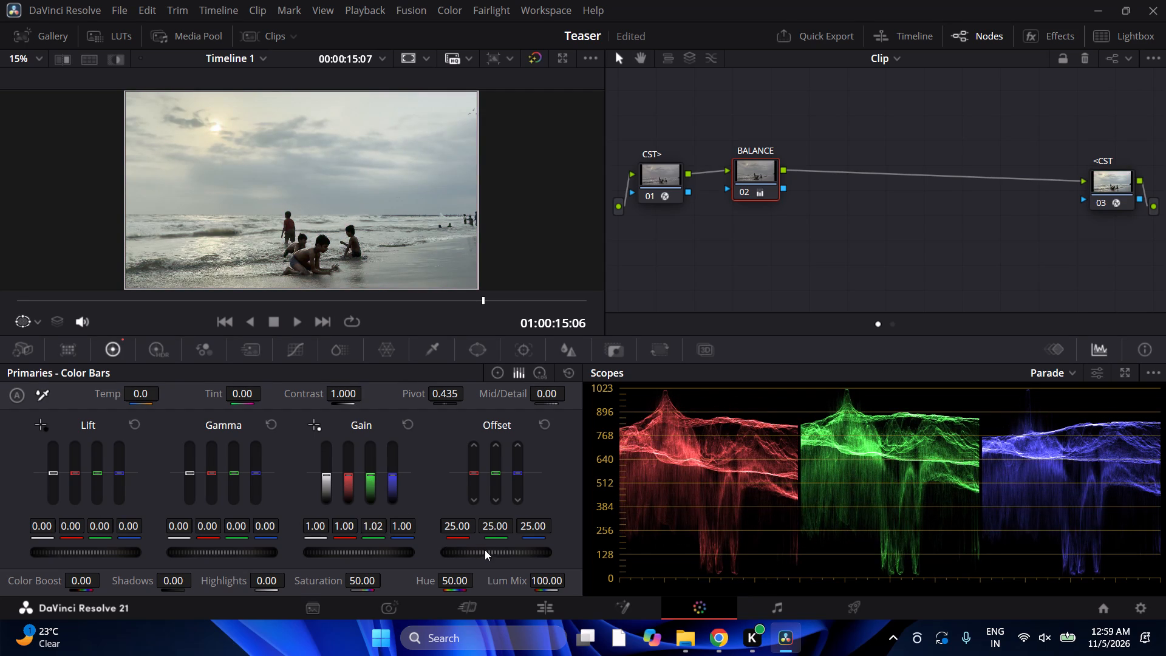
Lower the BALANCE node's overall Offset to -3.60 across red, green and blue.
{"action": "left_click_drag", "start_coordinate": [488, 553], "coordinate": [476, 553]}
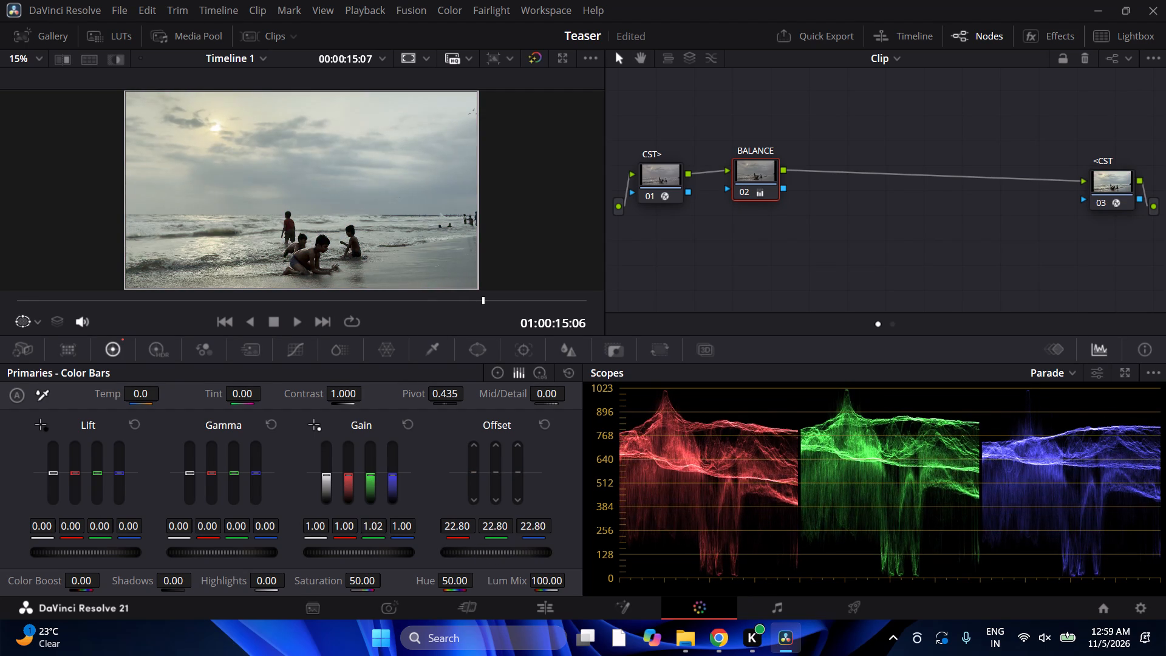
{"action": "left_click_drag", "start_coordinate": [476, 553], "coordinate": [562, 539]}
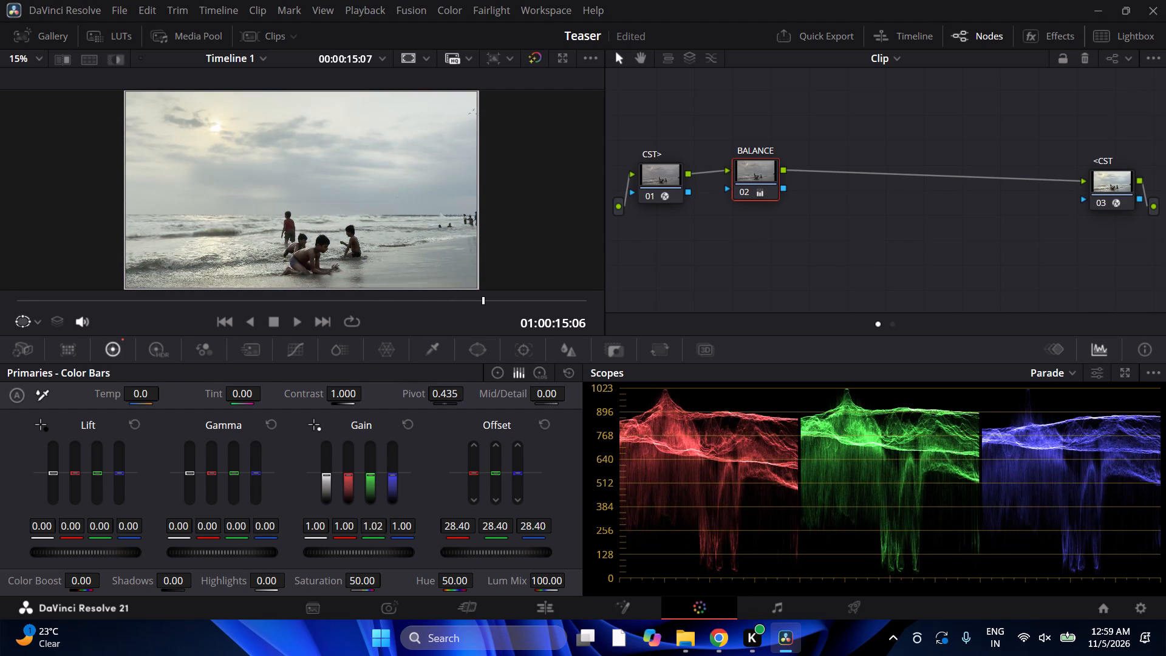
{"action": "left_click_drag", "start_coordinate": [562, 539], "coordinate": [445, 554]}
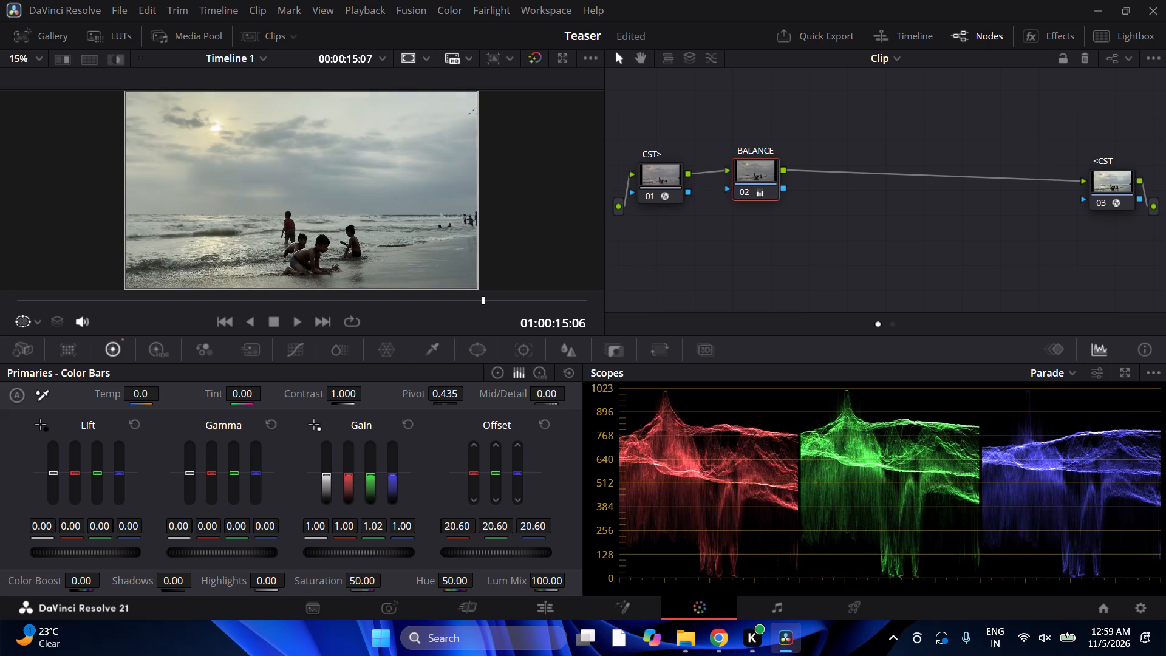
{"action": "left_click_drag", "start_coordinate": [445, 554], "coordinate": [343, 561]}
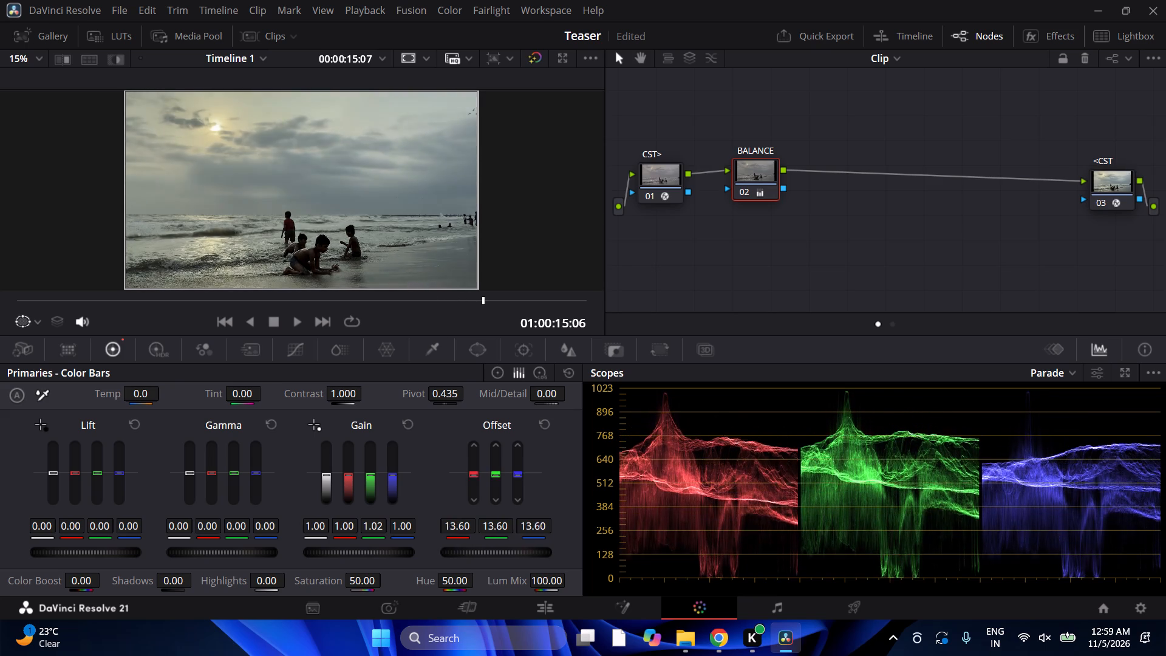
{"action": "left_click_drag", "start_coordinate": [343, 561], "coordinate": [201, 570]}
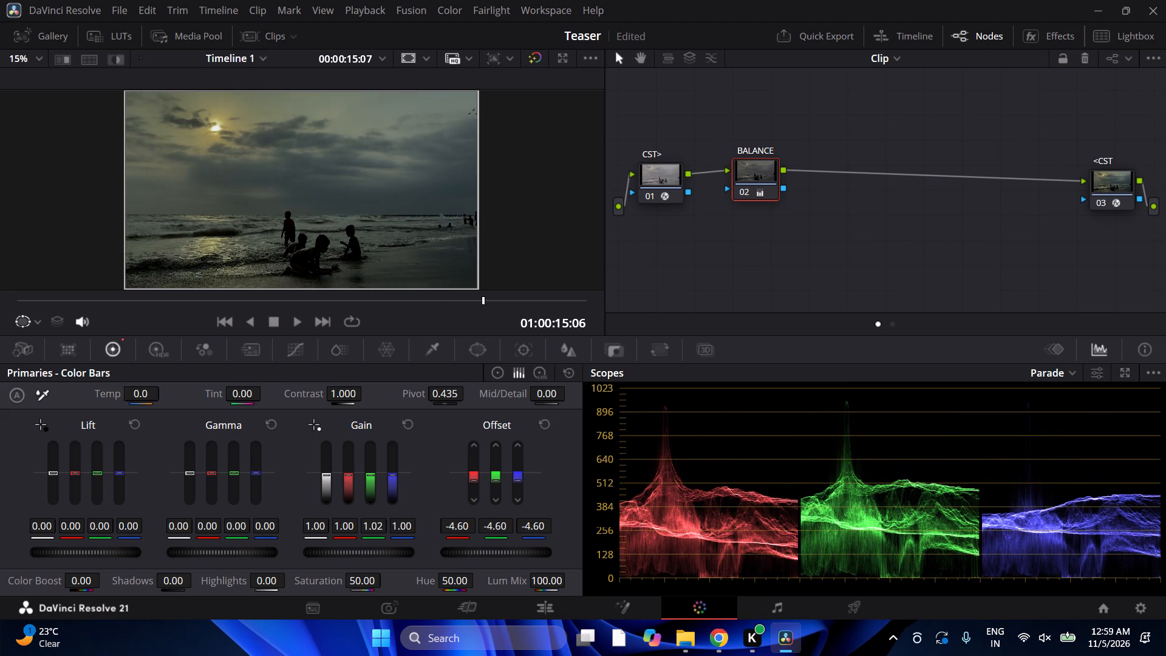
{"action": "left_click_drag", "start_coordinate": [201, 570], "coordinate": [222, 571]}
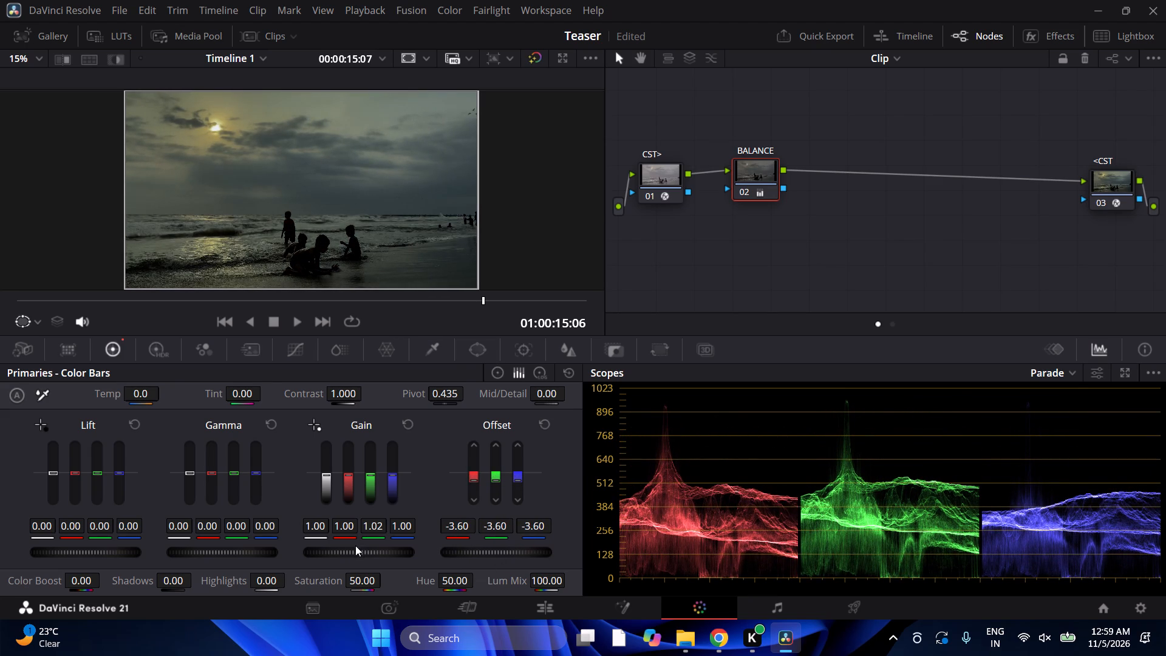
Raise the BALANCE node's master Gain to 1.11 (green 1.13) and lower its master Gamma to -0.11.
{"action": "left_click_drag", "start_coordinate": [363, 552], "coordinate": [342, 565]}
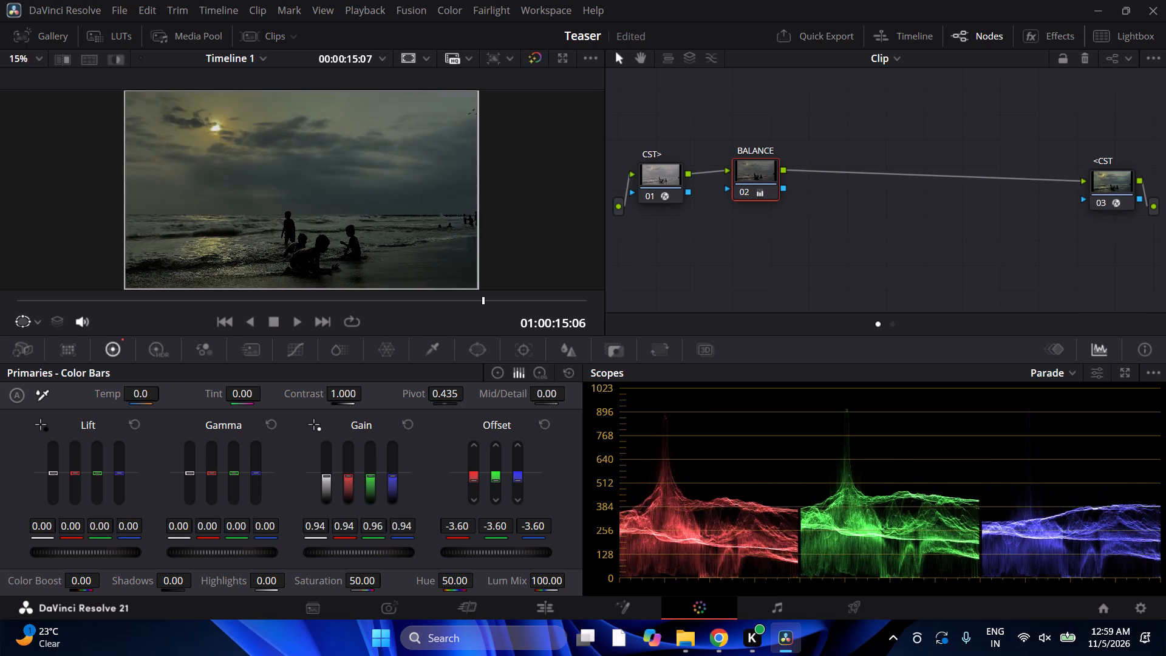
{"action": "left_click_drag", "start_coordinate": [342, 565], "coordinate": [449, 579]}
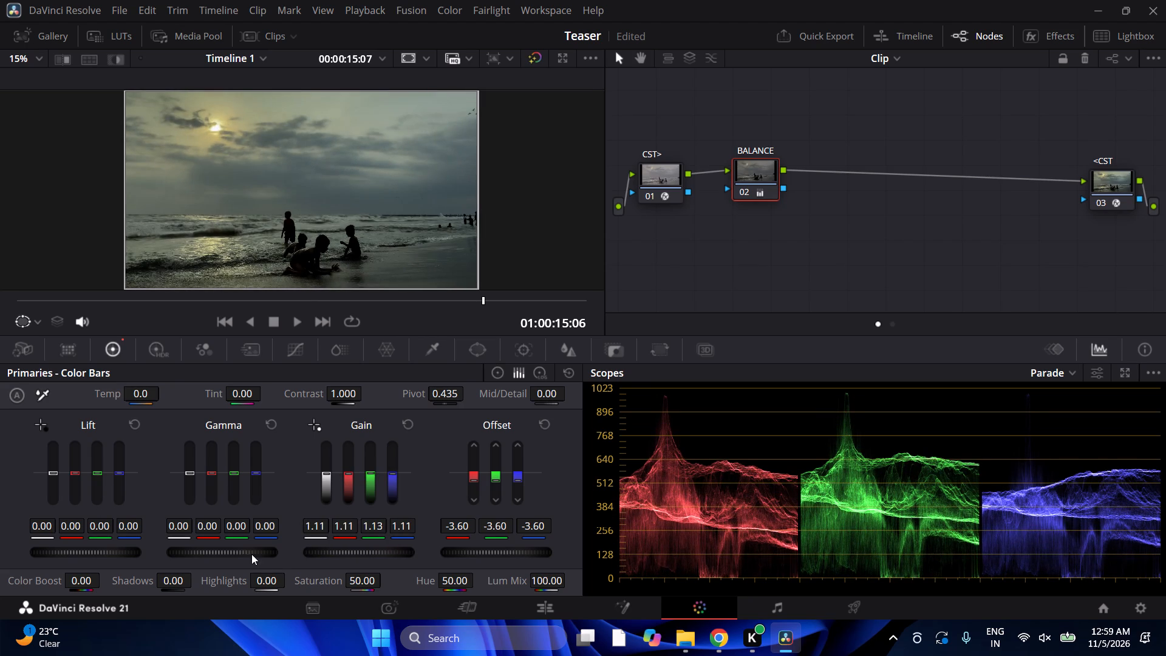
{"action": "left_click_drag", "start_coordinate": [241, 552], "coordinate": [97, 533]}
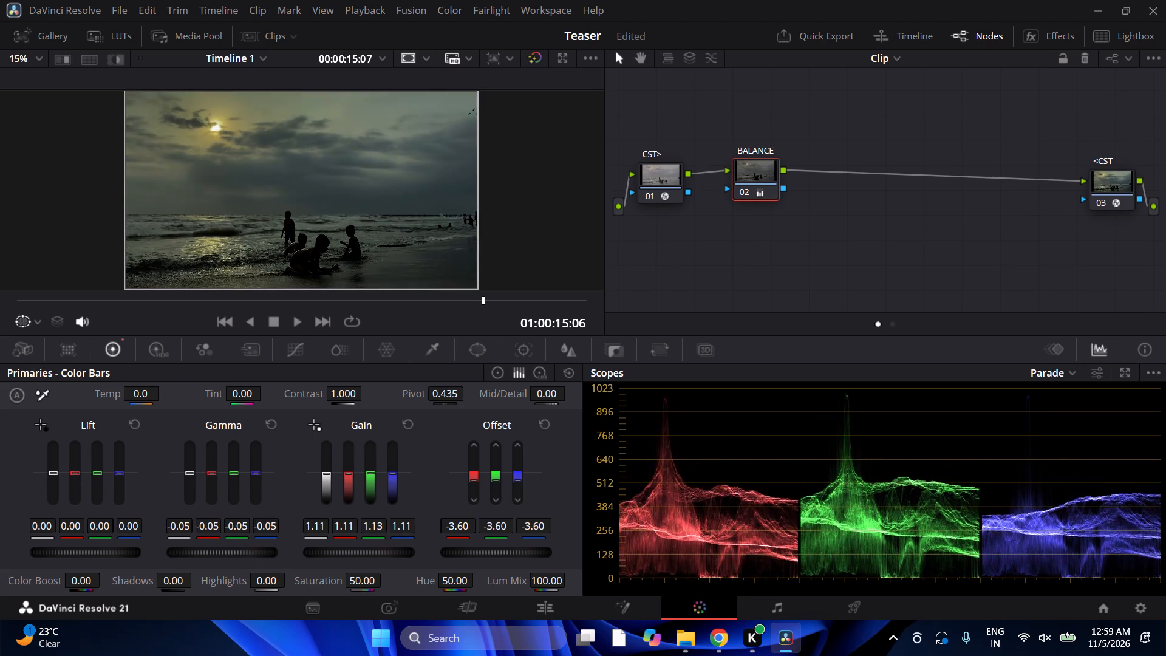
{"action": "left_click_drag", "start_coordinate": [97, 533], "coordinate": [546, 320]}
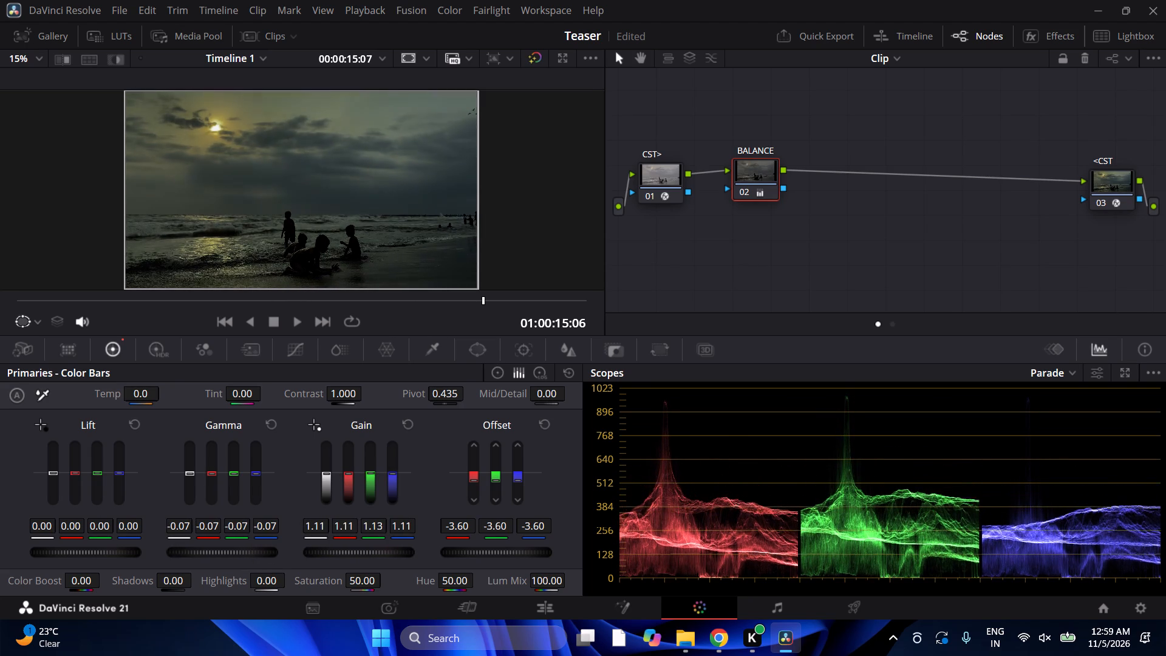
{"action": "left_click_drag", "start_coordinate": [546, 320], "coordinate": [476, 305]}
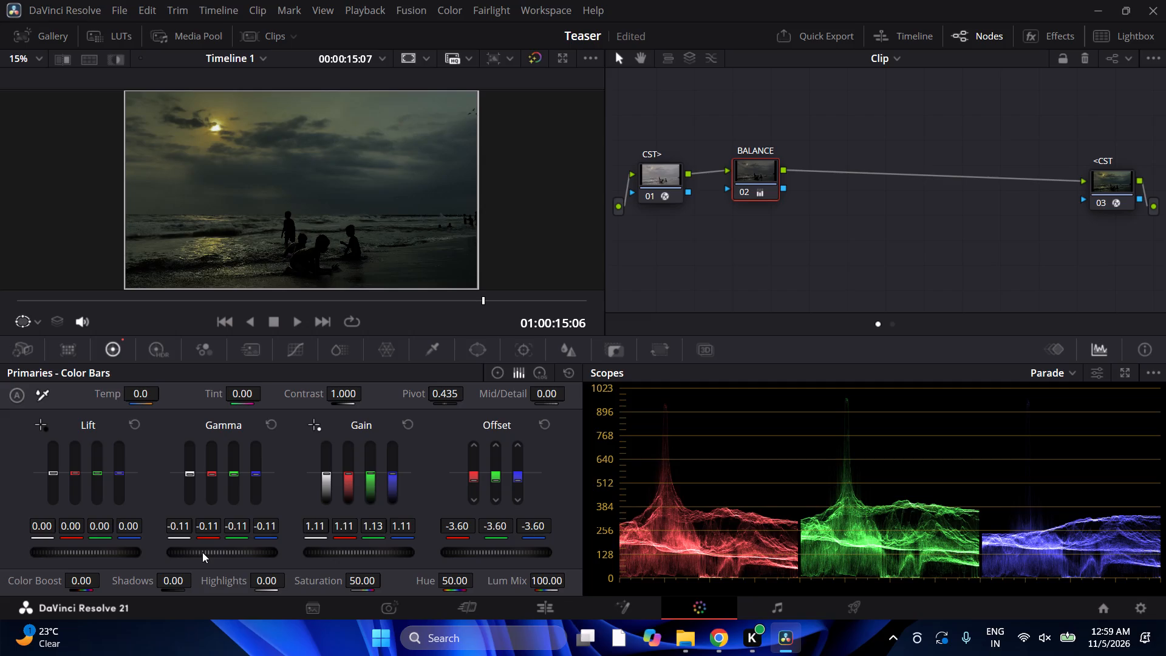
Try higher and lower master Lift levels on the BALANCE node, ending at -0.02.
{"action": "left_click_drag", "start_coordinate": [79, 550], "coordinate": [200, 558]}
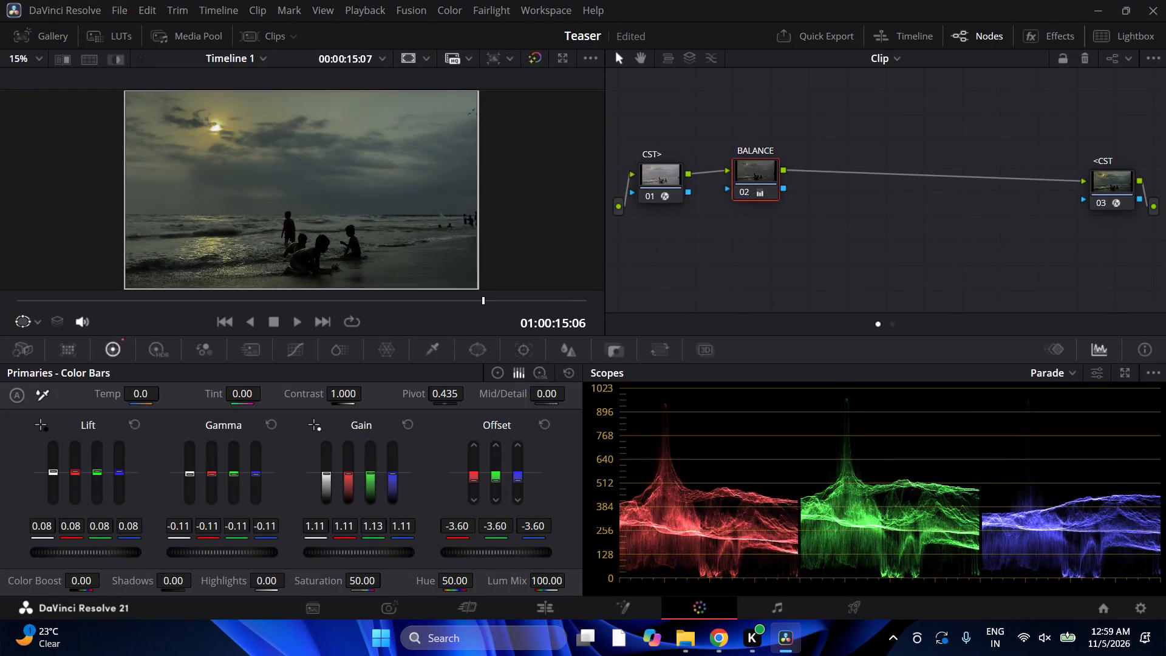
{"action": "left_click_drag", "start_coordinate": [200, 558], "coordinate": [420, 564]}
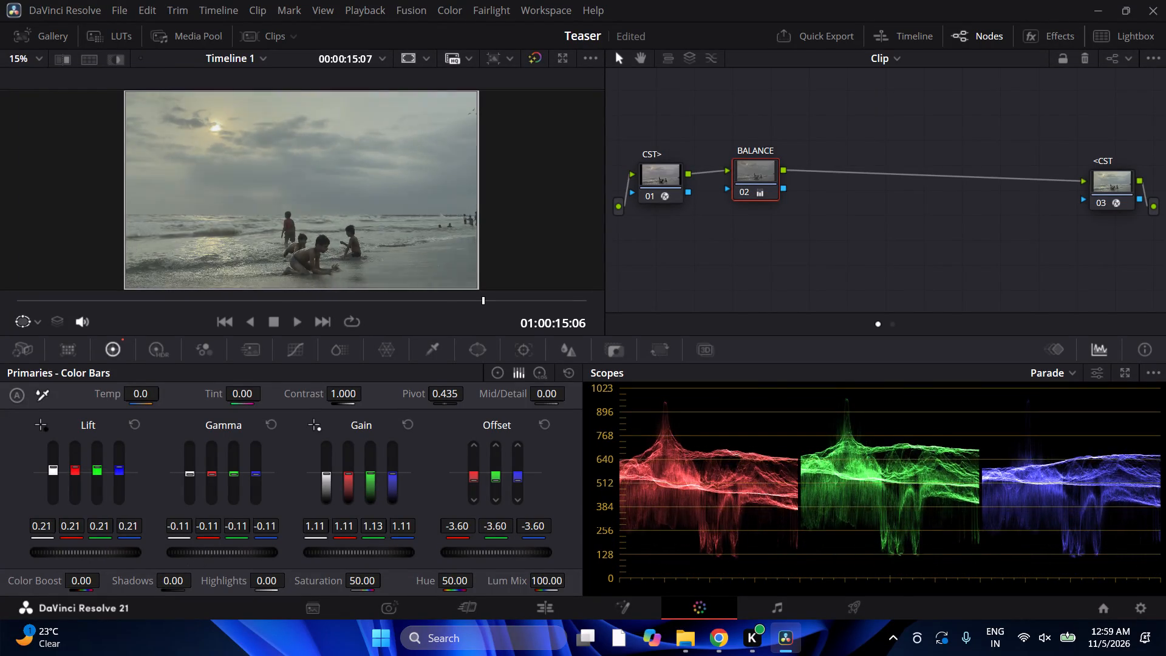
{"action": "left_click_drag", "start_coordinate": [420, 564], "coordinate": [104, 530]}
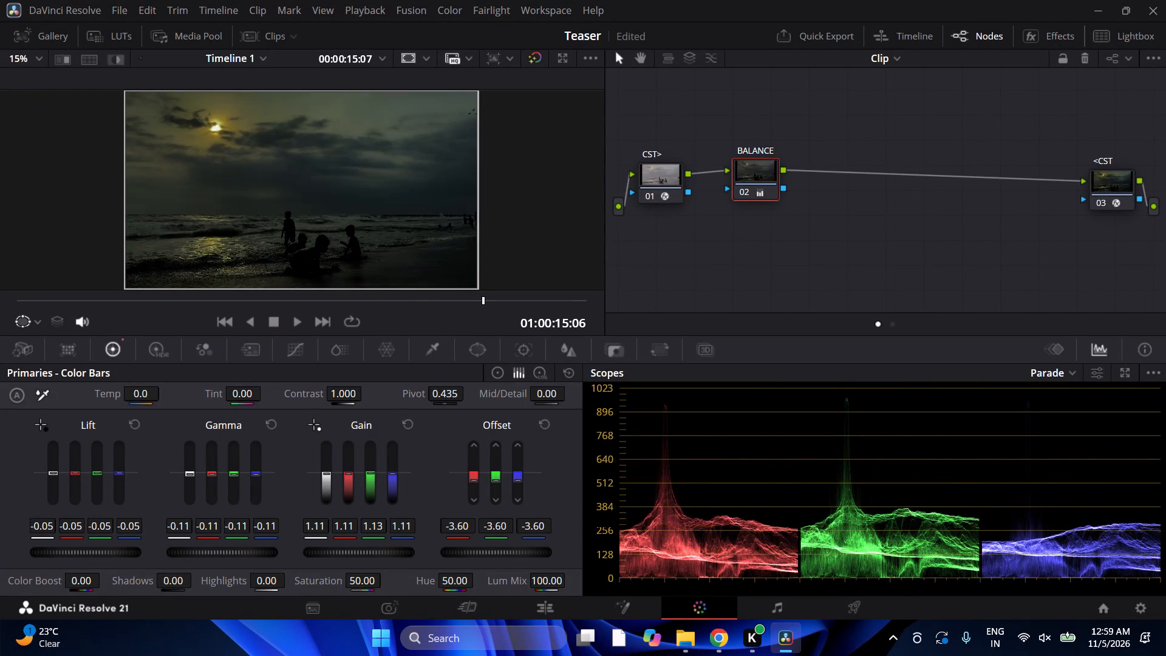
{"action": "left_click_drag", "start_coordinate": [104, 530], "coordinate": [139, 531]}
Replay the beach clip from near its start, pausing at intervals up to 01:00:12:08, to check the darkened grade.
{"action": "key", "text": "space"}
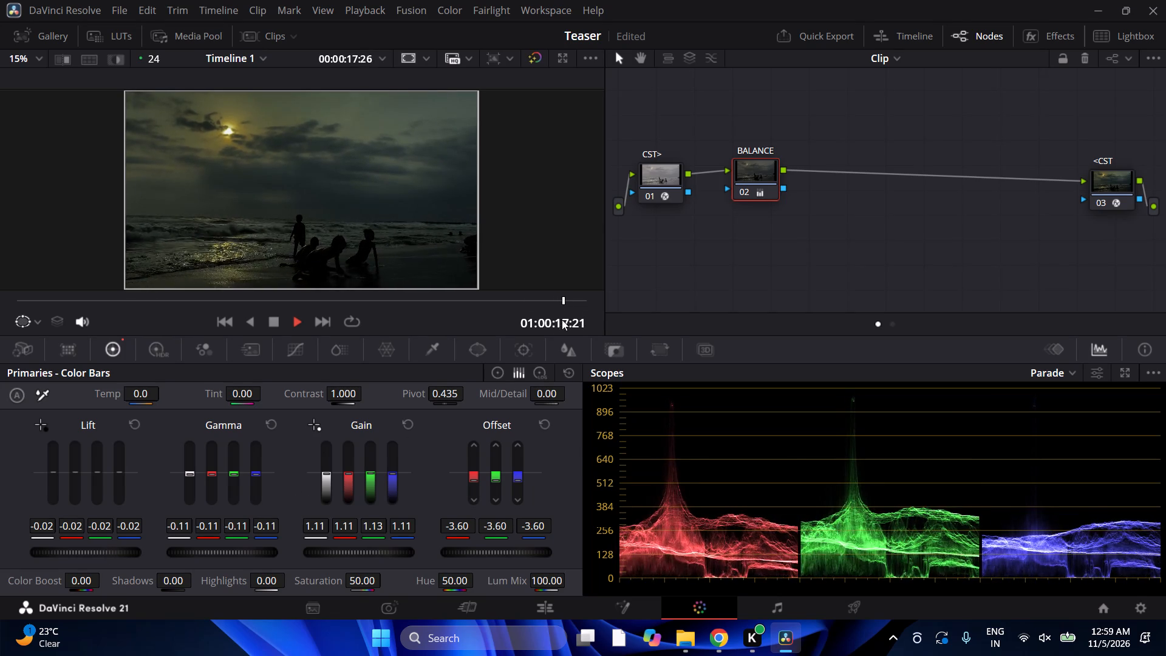
{"action": "left_click_drag", "start_coordinate": [568, 303], "coordinate": [118, 273]}
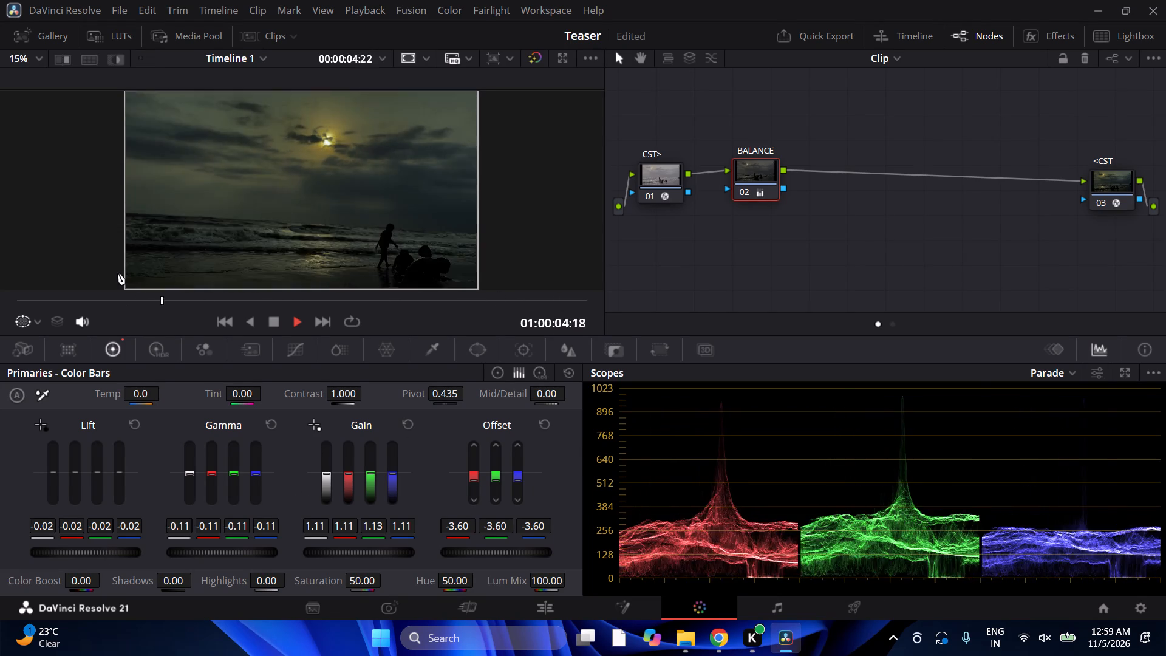
{"action": "key", "text": "space"}
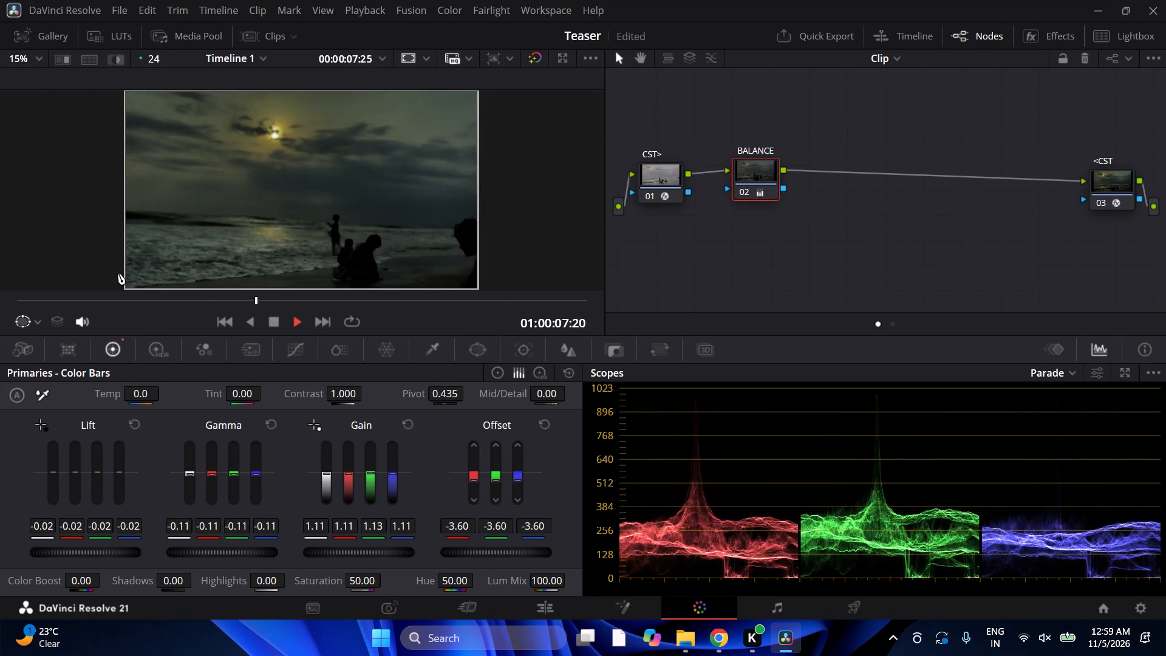
{"action": "key", "text": "space"}
{"action": "key", "text": "space"}
{"action": "key", "text": "space"}
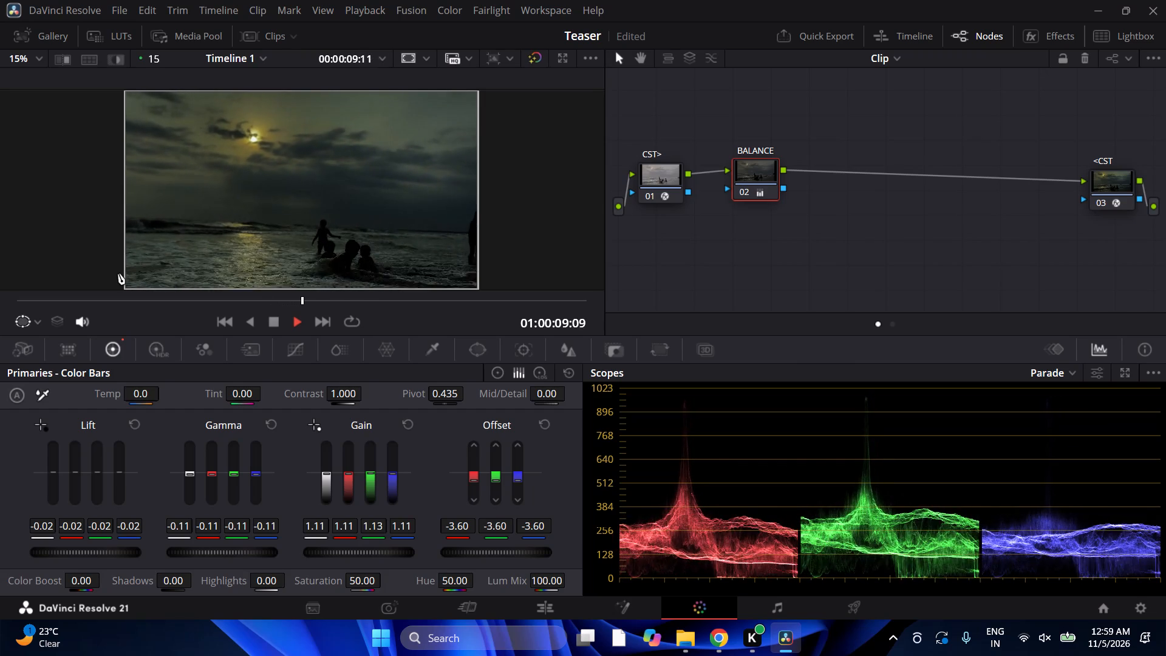
{"action": "key", "text": "space"}
{"action": "key", "text": "space"}
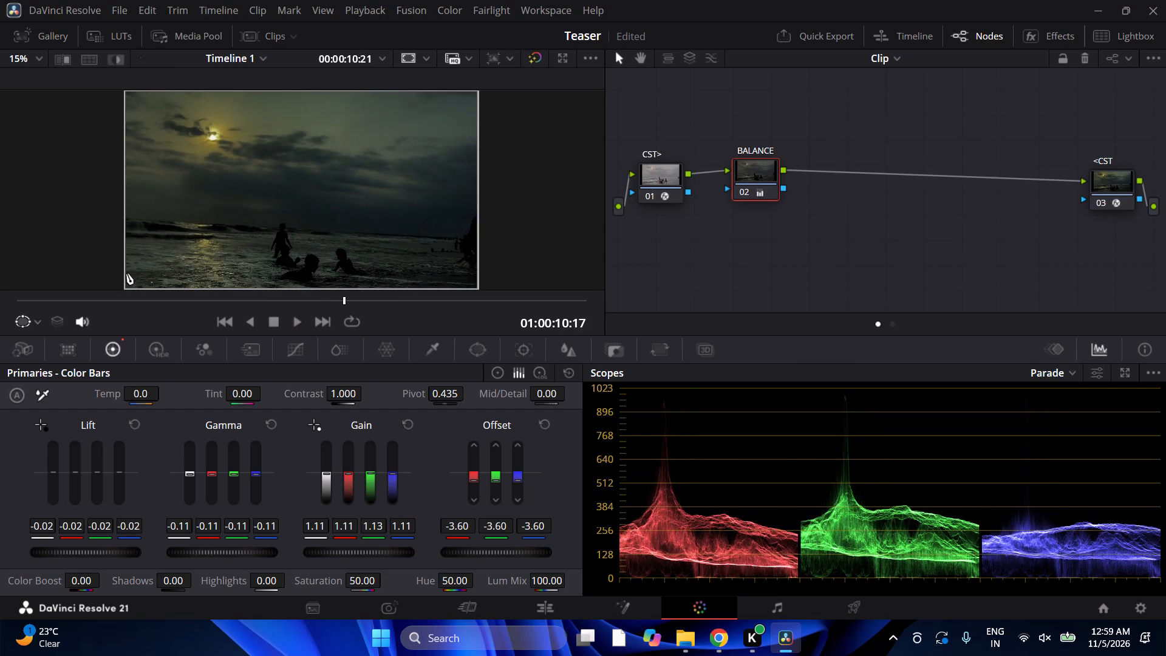
{"action": "key", "text": "space"}
{"action": "key", "text": "space"}
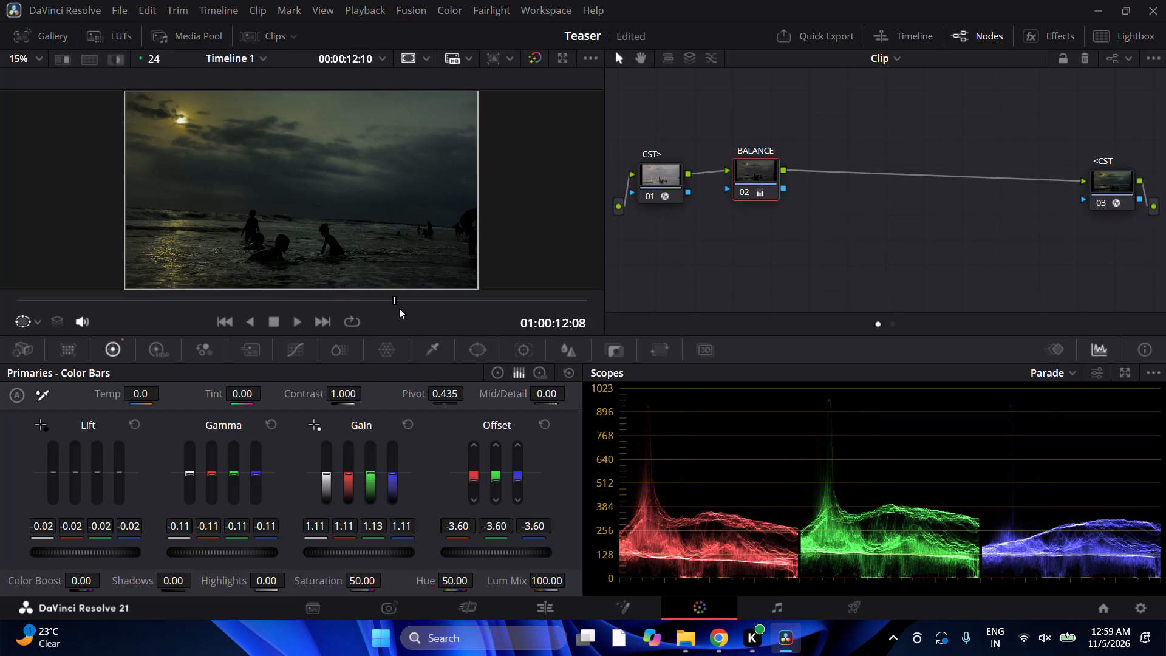
Scrub back and forth through the beach clip and replay a short stretch to 01:00:07:08 to review the grade.
{"action": "left_click_drag", "start_coordinate": [397, 300], "coordinate": [349, 305]}
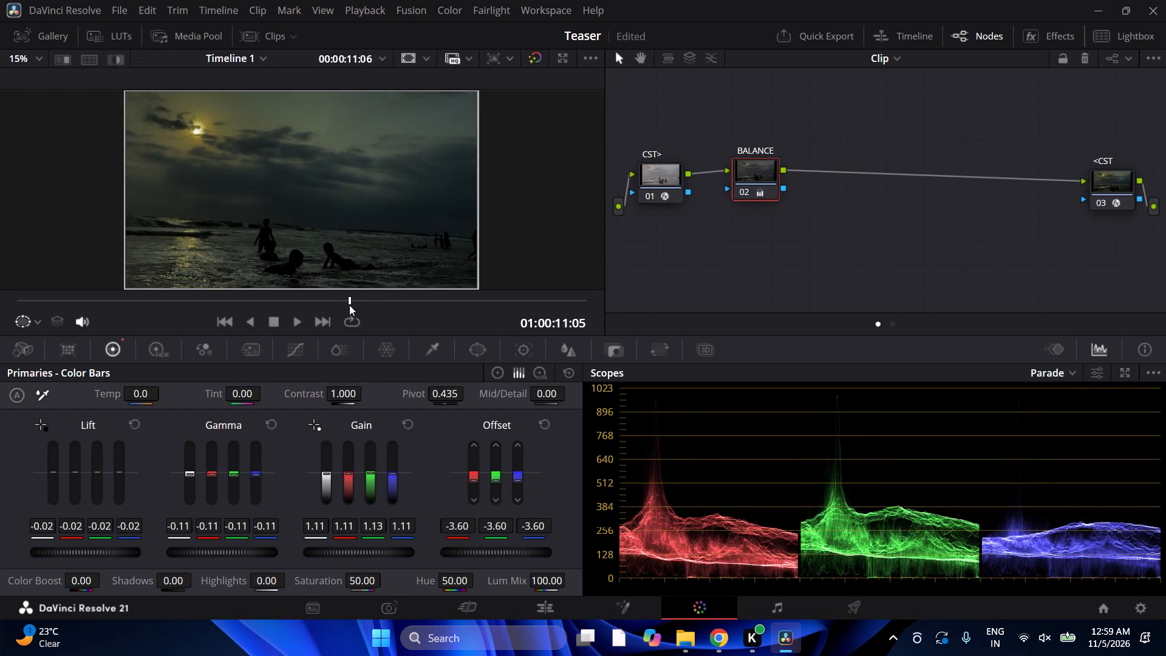
{"action": "left_click_drag", "start_coordinate": [349, 305], "coordinate": [188, 296]}
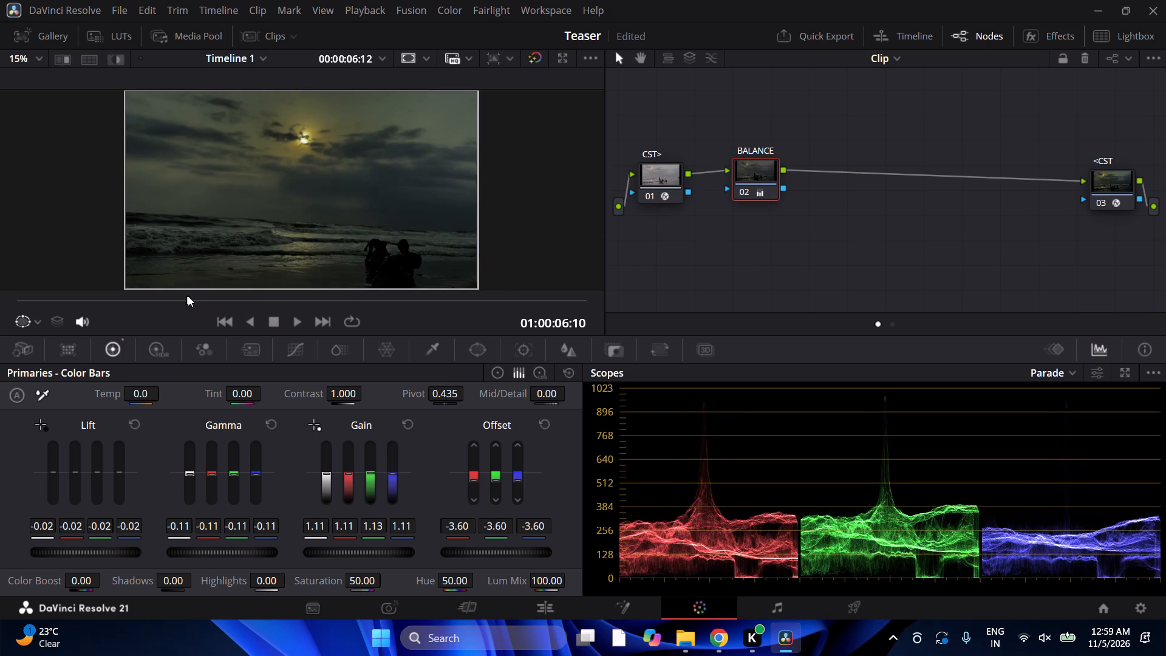
{"action": "left_click_drag", "start_coordinate": [188, 296], "coordinate": [411, 302]}
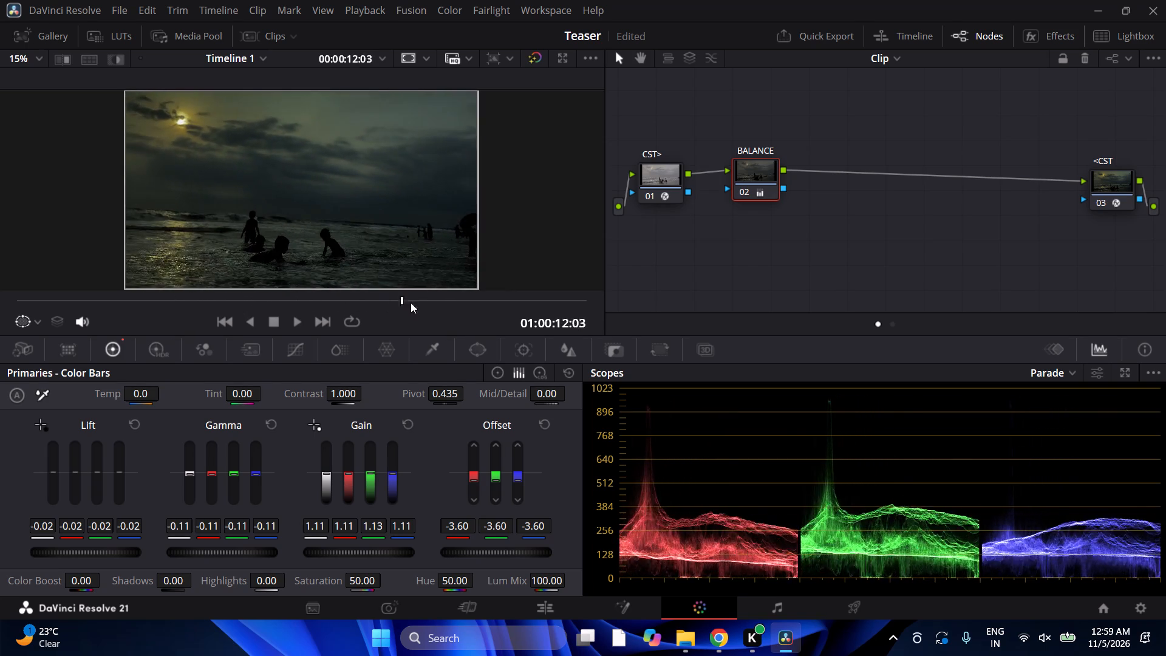
{"action": "left_click_drag", "start_coordinate": [411, 302], "coordinate": [394, 309]}
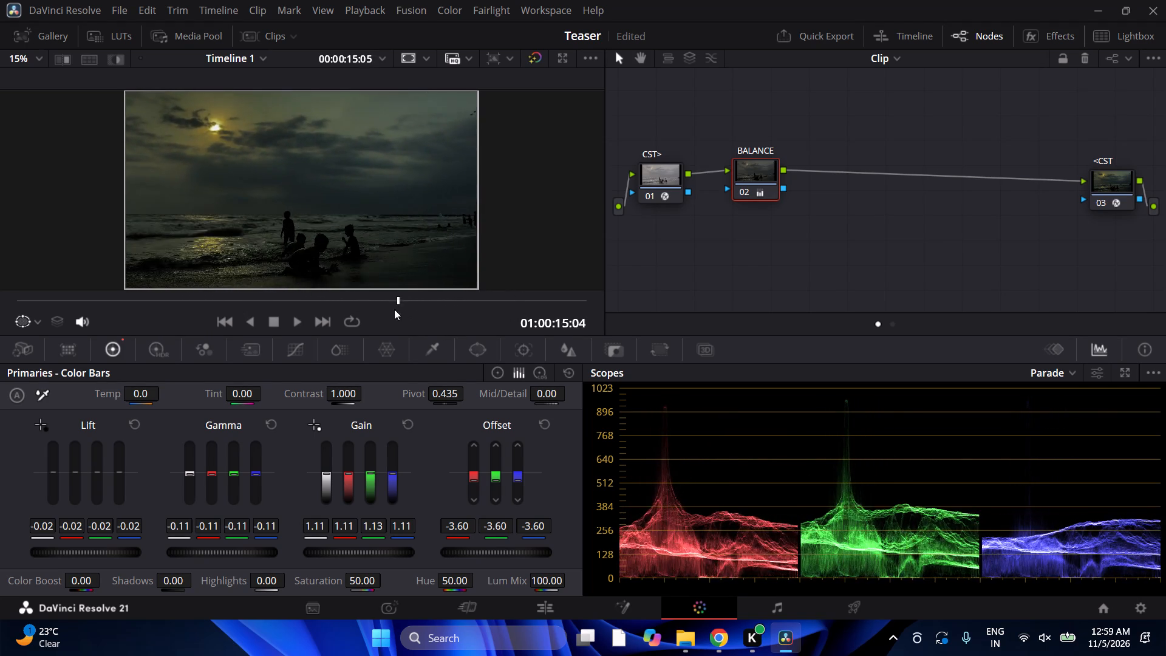
{"action": "left_click_drag", "start_coordinate": [394, 309], "coordinate": [121, 315]}
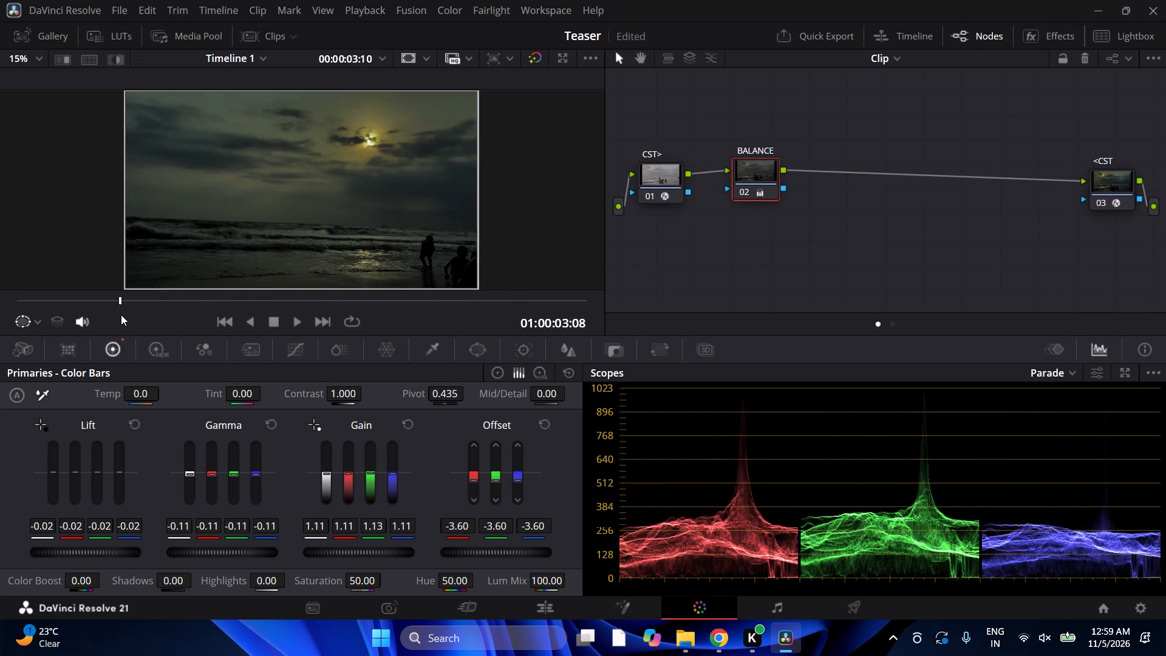
{"action": "left_click_drag", "start_coordinate": [121, 315], "coordinate": [237, 318]}
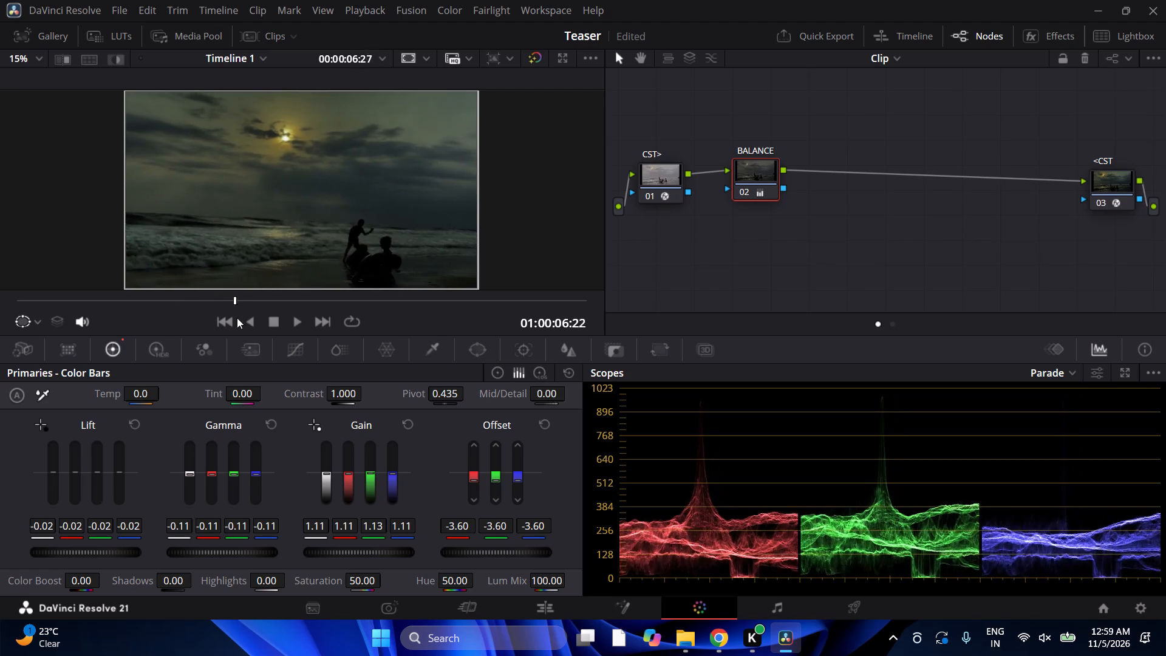
{"action": "left_click_drag", "start_coordinate": [237, 318], "coordinate": [348, 307]}
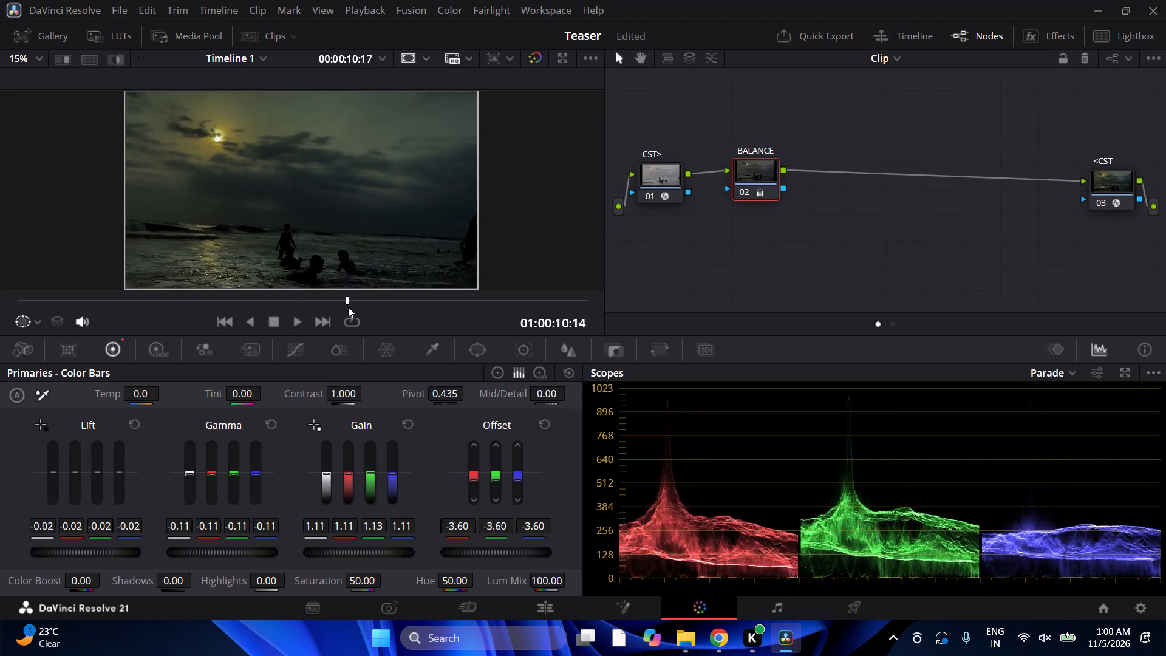
{"action": "left_click_drag", "start_coordinate": [348, 307], "coordinate": [137, 312]}
{"action": "key", "text": "space"}
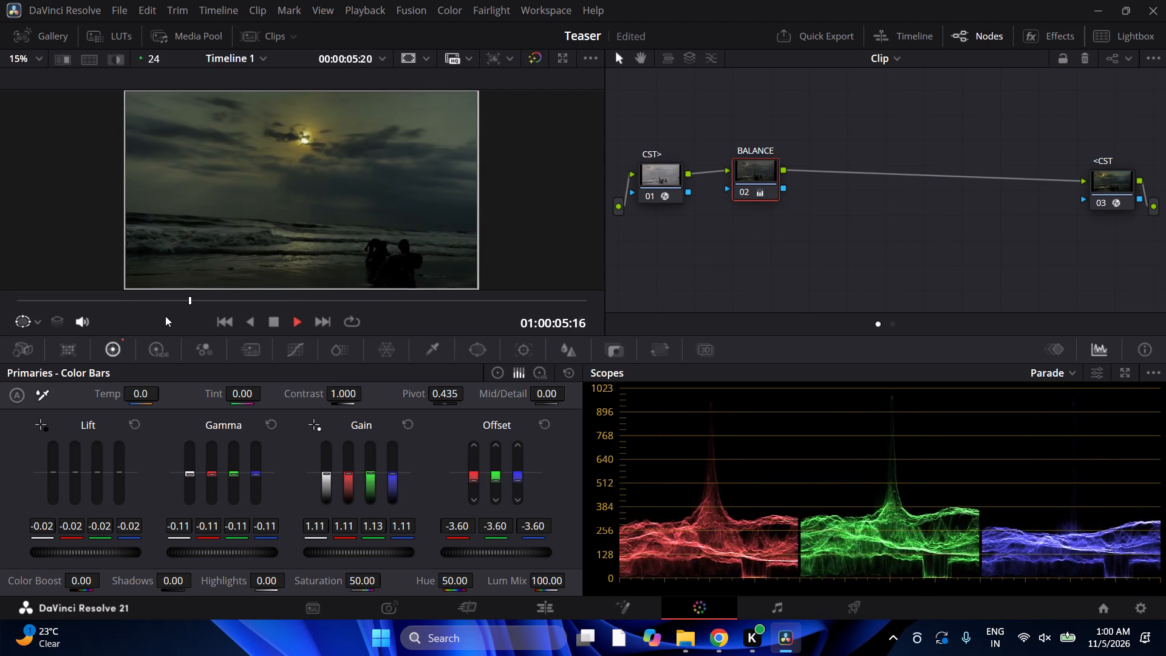
{"action": "key", "text": "space"}
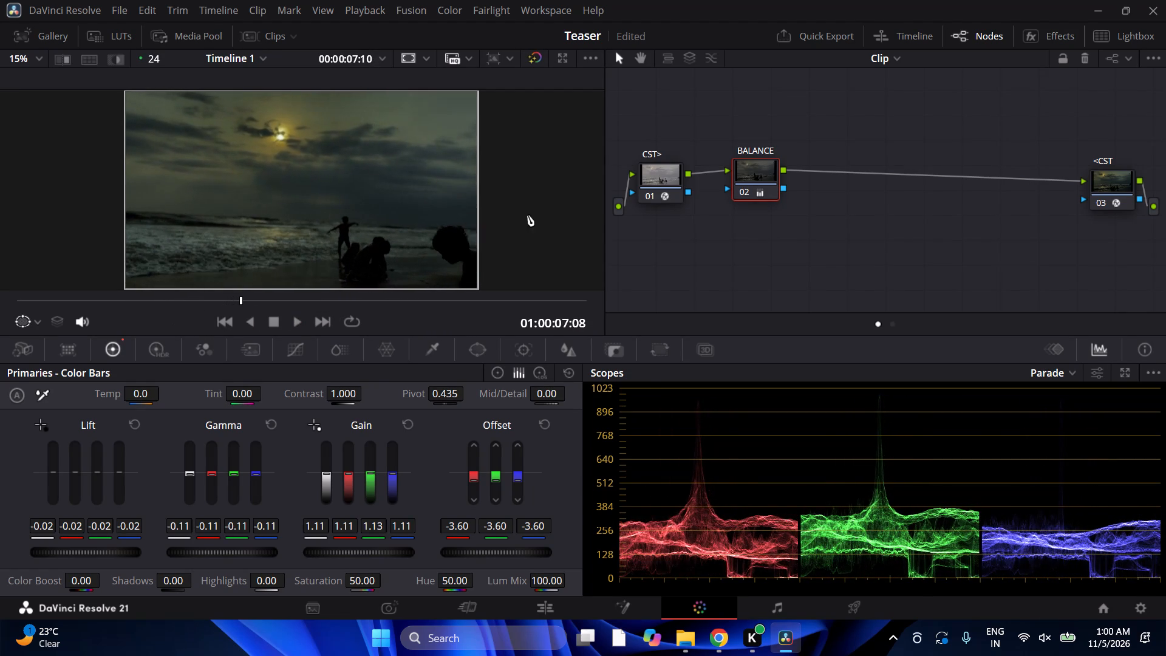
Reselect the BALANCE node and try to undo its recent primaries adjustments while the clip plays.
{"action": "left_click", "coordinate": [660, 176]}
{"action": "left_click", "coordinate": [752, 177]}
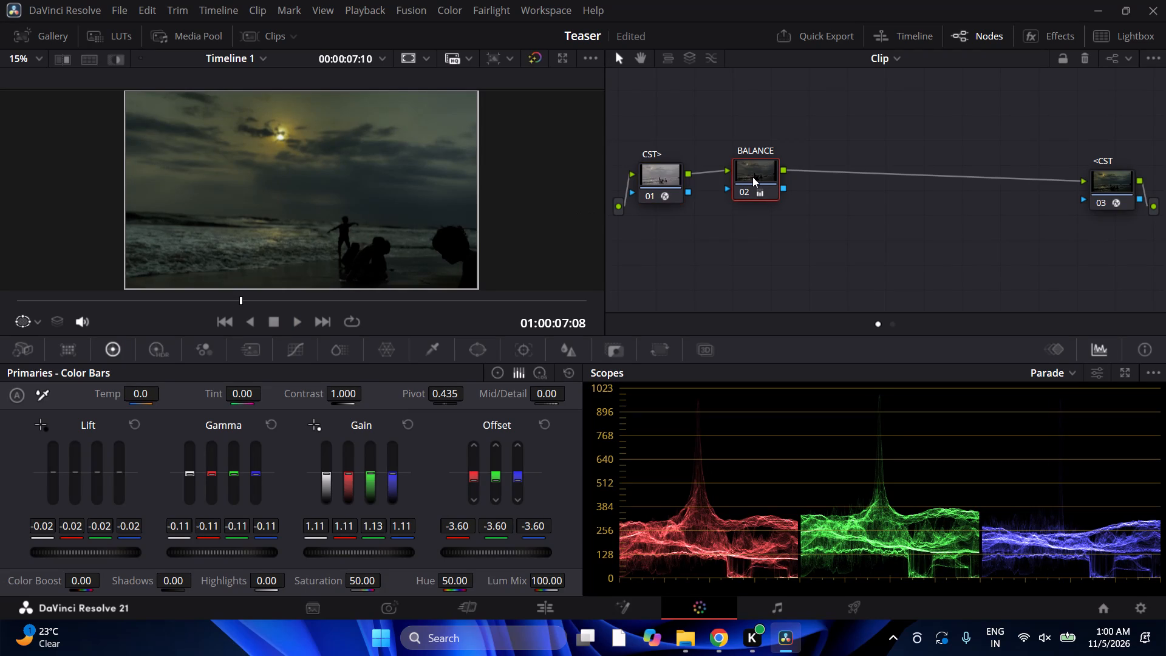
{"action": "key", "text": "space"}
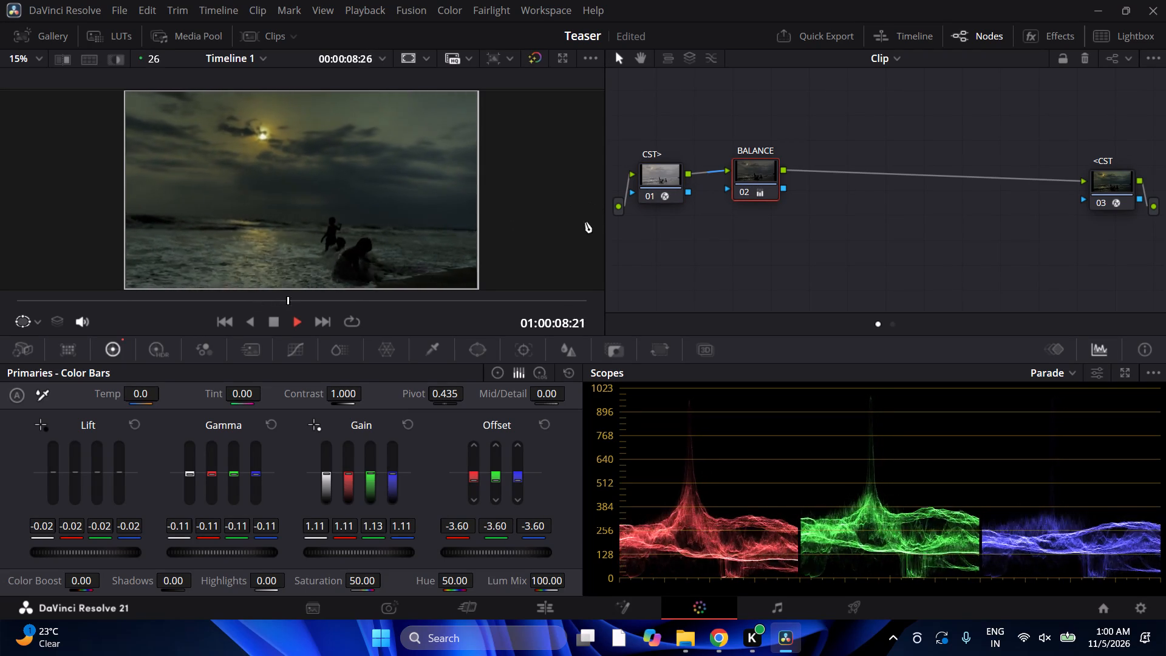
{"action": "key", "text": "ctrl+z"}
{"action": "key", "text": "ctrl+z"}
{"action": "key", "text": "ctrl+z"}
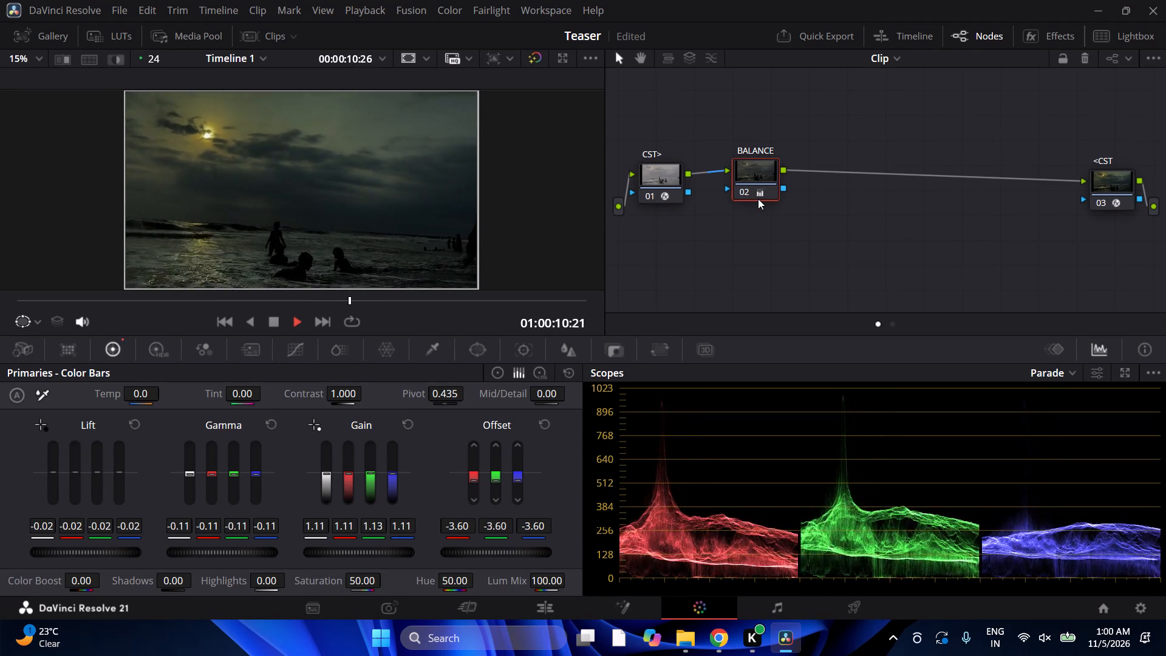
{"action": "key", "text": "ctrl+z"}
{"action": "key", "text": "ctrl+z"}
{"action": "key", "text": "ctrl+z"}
Pause playback at 01:00:15:07 and reset the BALANCE node's grade, keeping the node and its label.
{"action": "left_click", "coordinate": [763, 192]}
{"action": "right_click", "coordinate": [763, 192]}
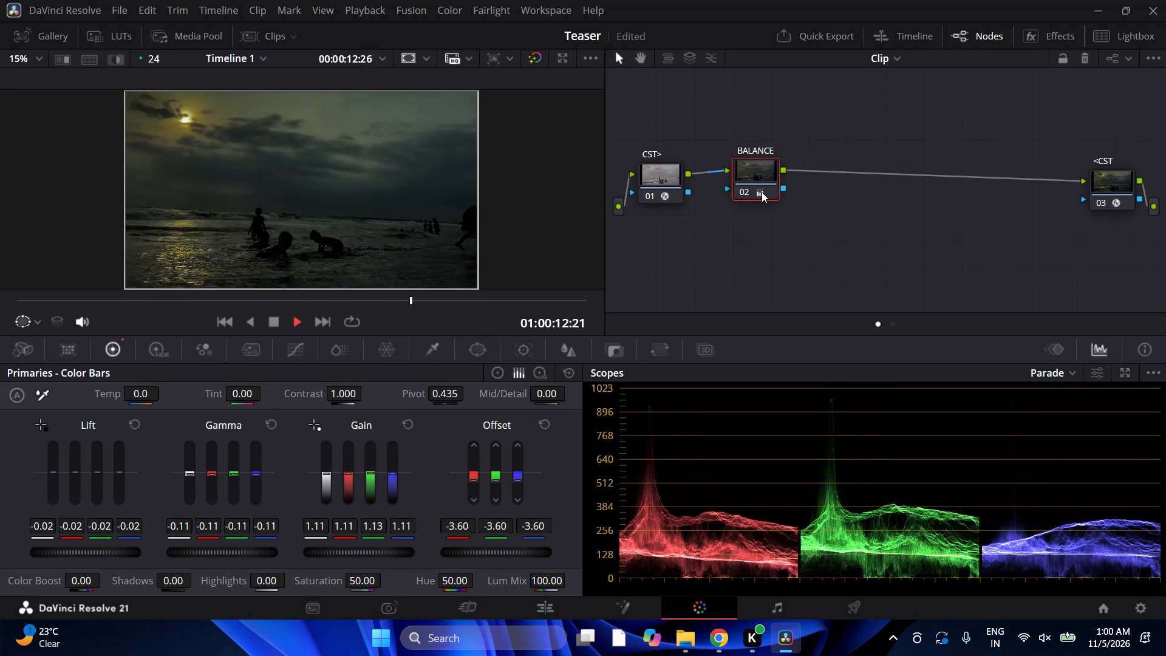
{"action": "right_click", "coordinate": [745, 169]}
{"action": "right_click", "coordinate": [747, 169]}
{"action": "key", "text": "v"}
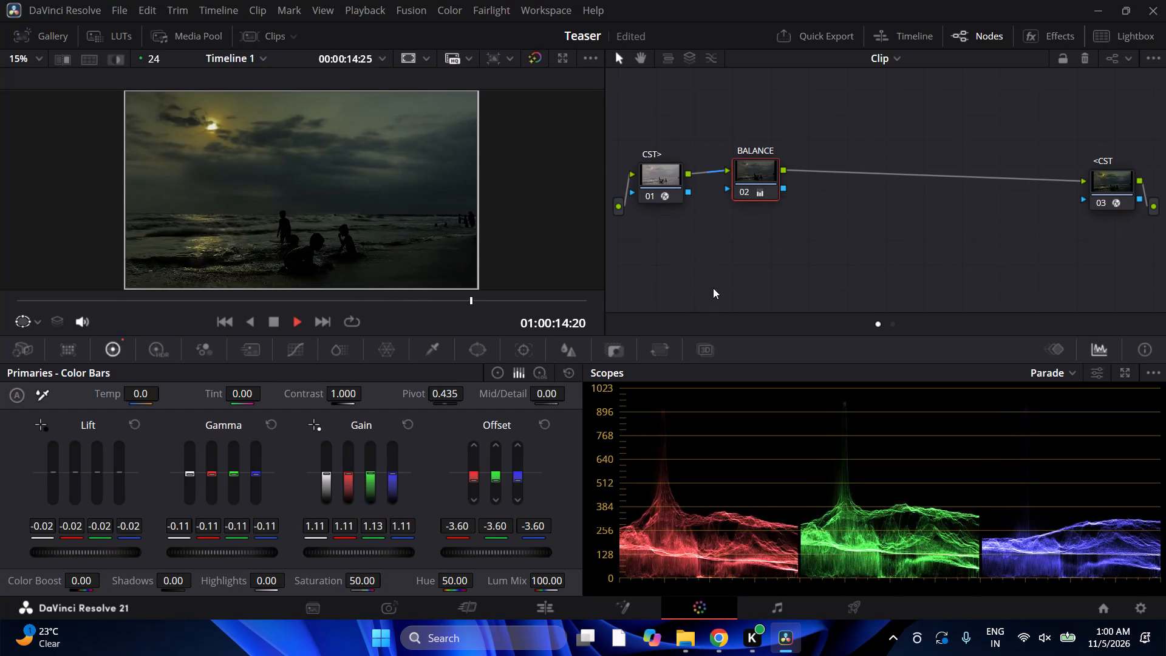
{"action": "key", "text": "space"}
{"action": "right_click", "coordinate": [759, 191]}
{"action": "left_click", "coordinate": [788, 203]}
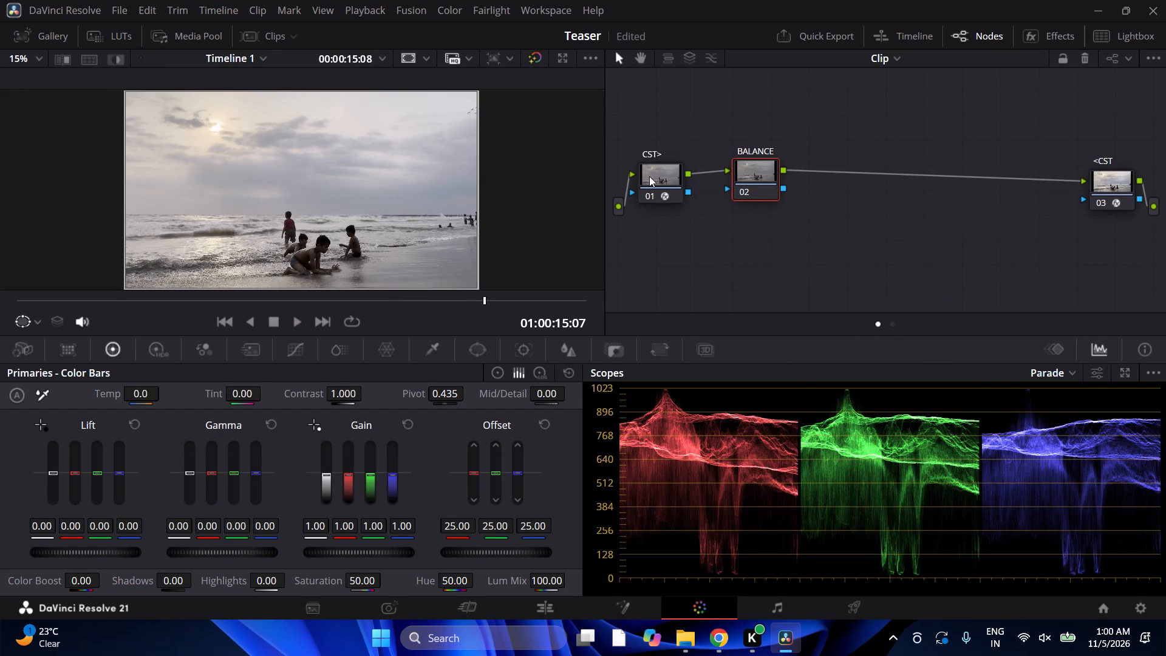
Adjust the BALANCE node's Offset equally on all channels, trying darker and brighter levels and ending at 70.60.
{"action": "left_click", "coordinate": [213, 129]}
{"action": "left_click_drag", "start_coordinate": [497, 549], "coordinate": [220, 528]}
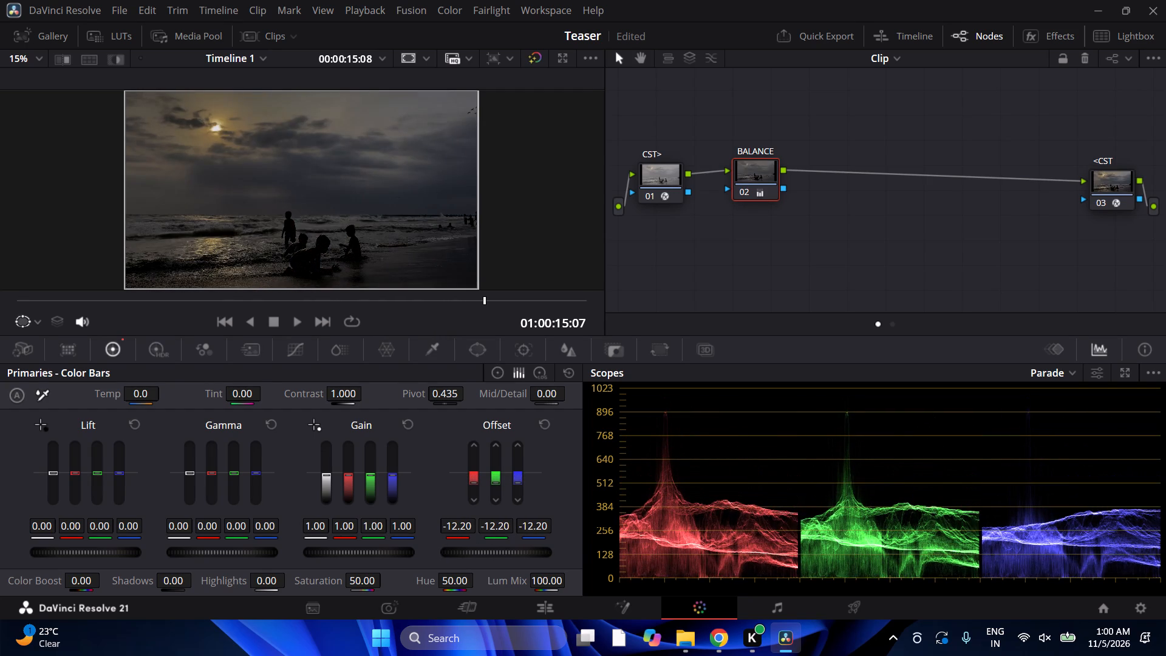
{"action": "left_click_drag", "start_coordinate": [220, 528], "coordinate": [303, 514]}
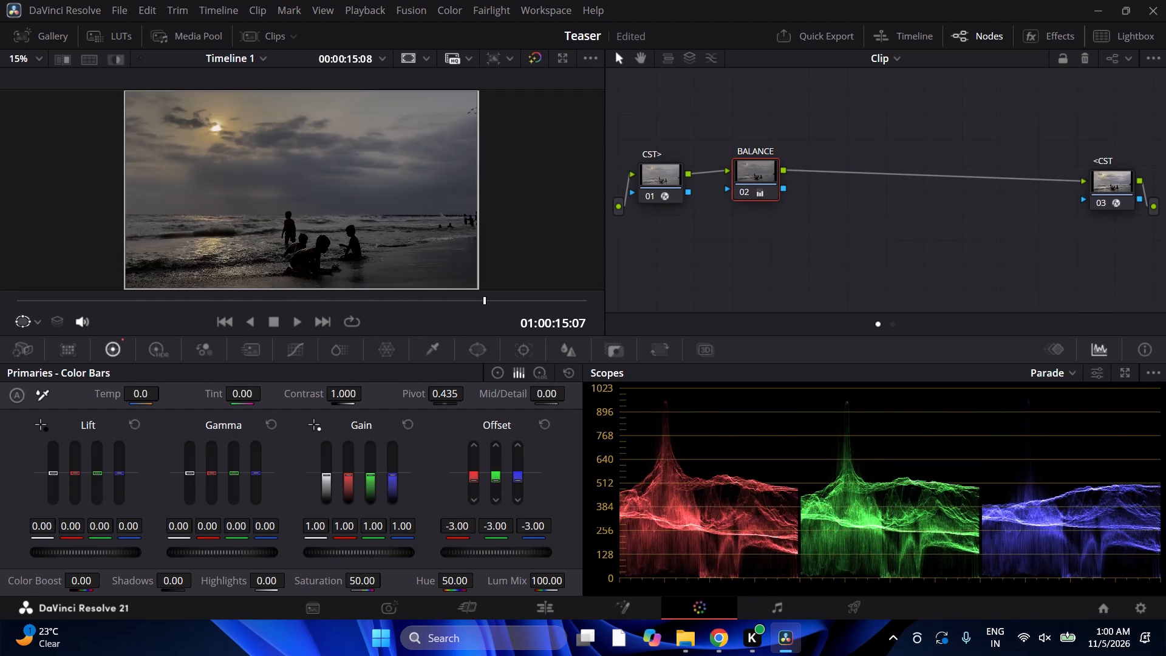
{"action": "left_click_drag", "start_coordinate": [303, 514], "coordinate": [241, 515]}
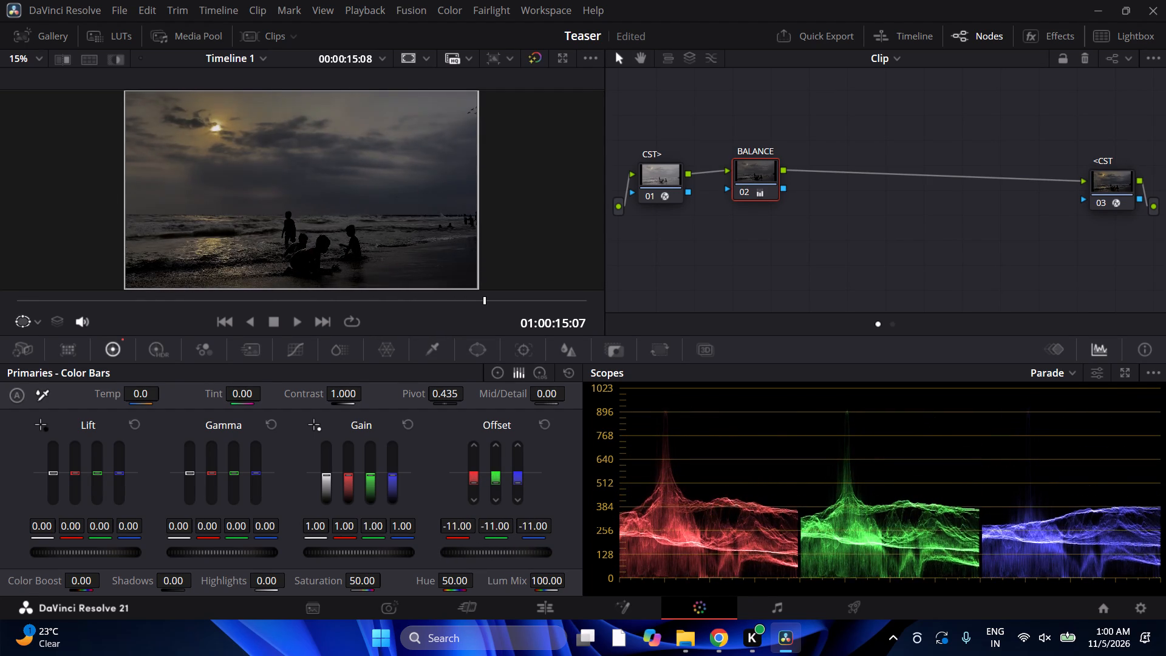
{"action": "left_click_drag", "start_coordinate": [241, 515], "coordinate": [706, 499]}
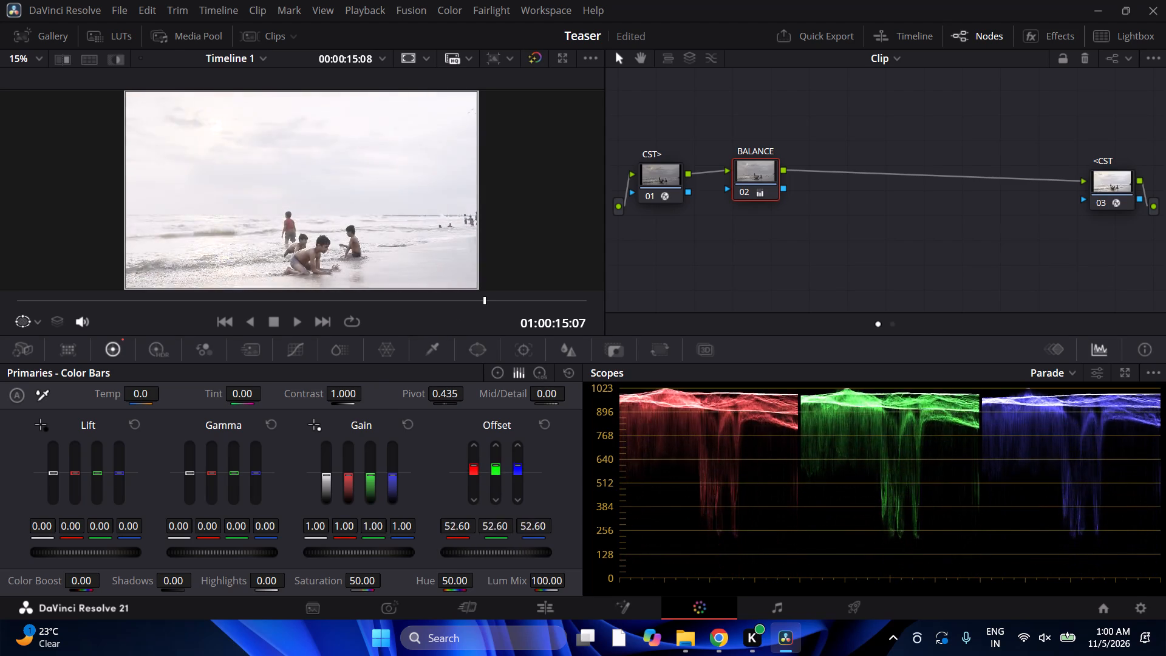
{"action": "left_click_drag", "start_coordinate": [706, 499], "coordinate": [940, 505]}
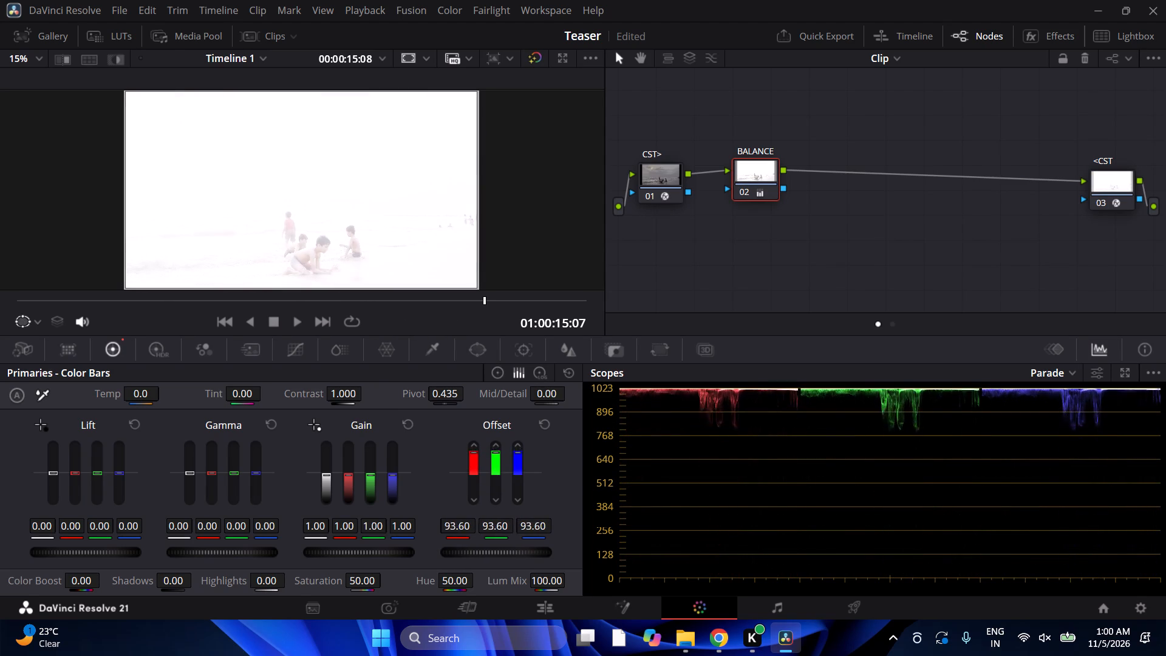
{"action": "left_click_drag", "start_coordinate": [940, 505], "coordinate": [761, 515]}
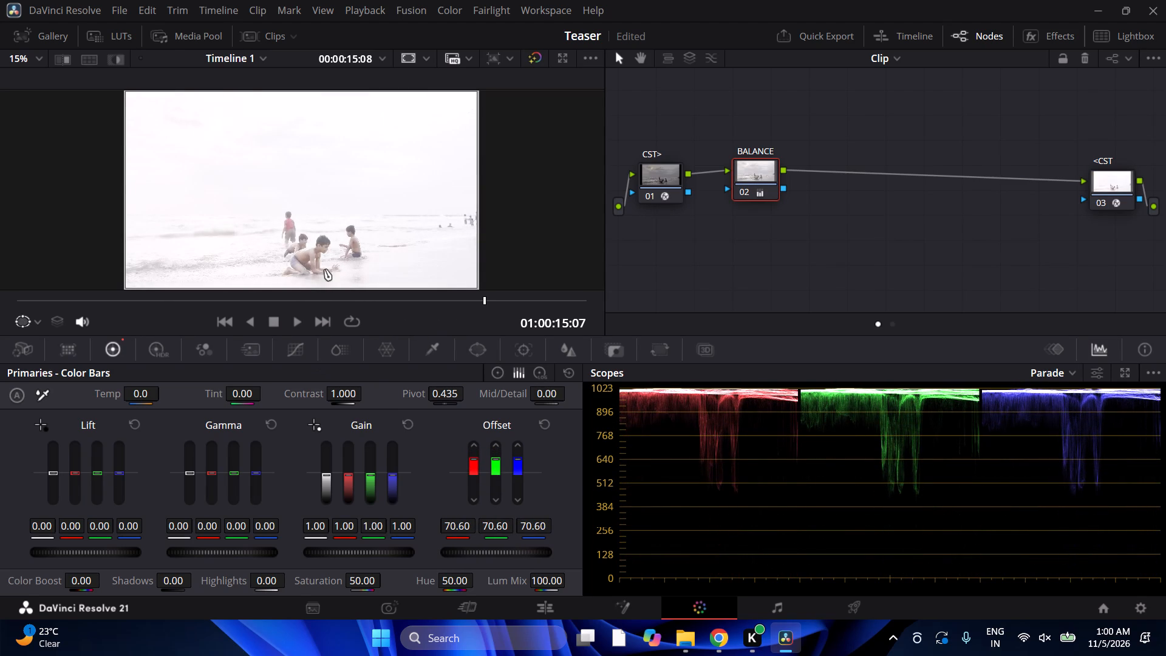
{"action": "left_click", "coordinate": [312, 250]}
{"action": "left_click", "coordinate": [301, 256]}
{"action": "left_click", "coordinate": [301, 256]}
Lower the BALANCE node's Gain to 0.83 and its Gamma to -0.05 on all channels.
{"action": "left_click_drag", "start_coordinate": [370, 553], "coordinate": [313, 539]}
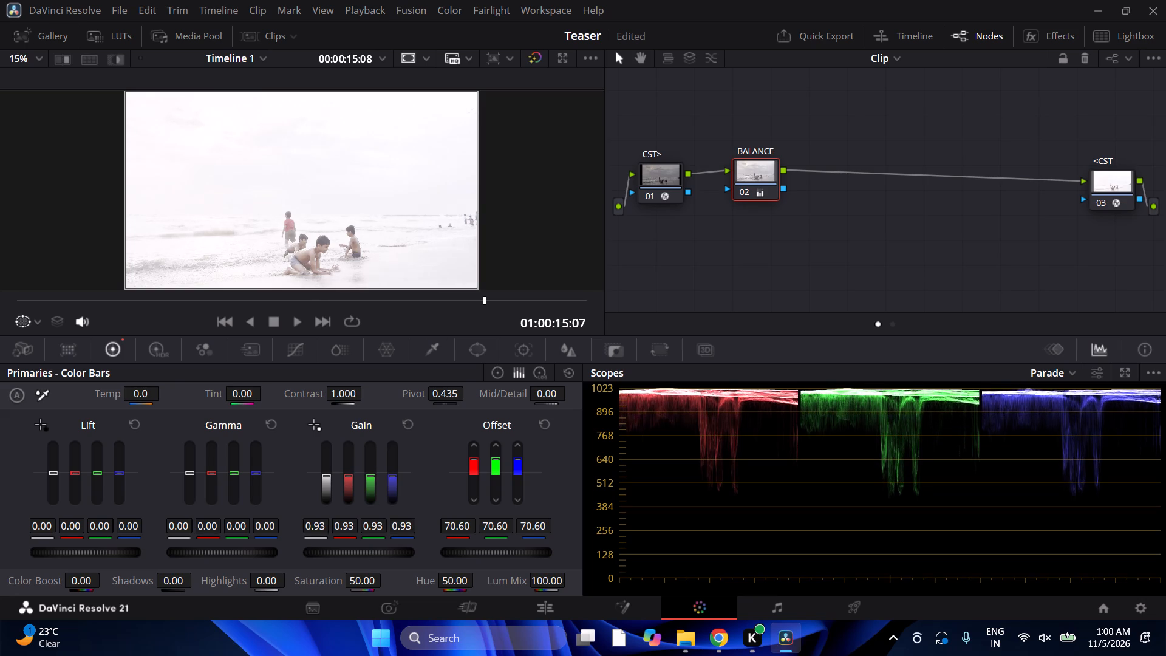
{"action": "left_click_drag", "start_coordinate": [313, 539], "coordinate": [233, 540]}
{"action": "left_click_drag", "start_coordinate": [249, 553], "coordinate": [131, 553]}
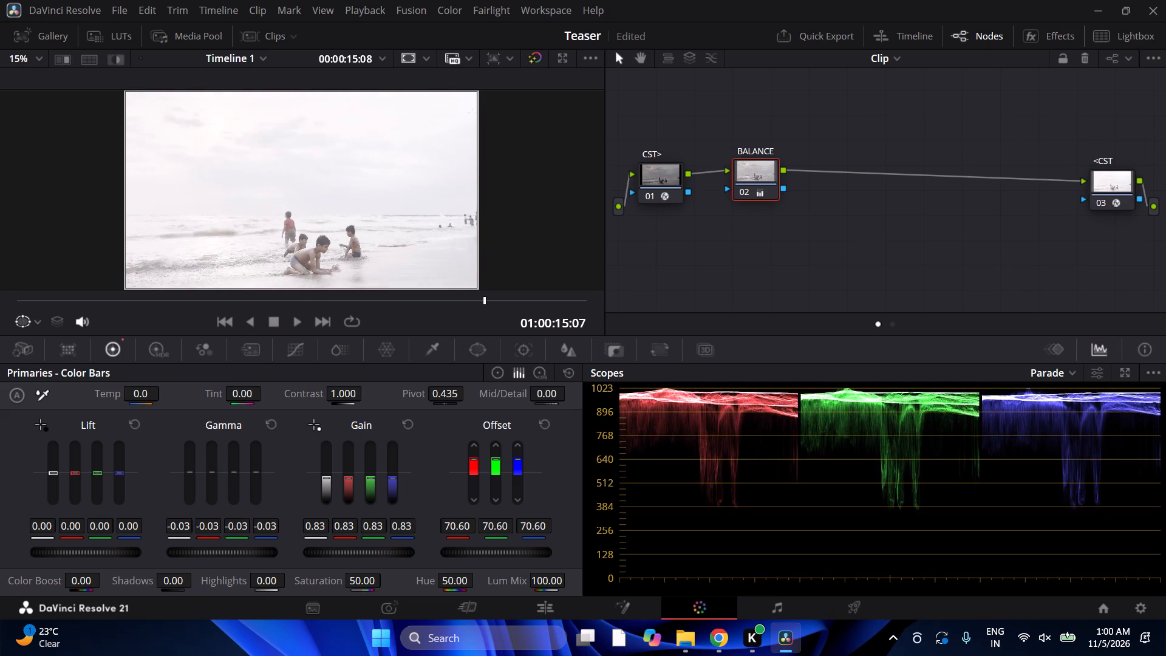
{"action": "left_click_drag", "start_coordinate": [131, 553], "coordinate": [42, 553]}
Lower the BALANCE node's Lift on all channels to -0.12, comparing darker and lighter shadow levels.
{"action": "left_click_drag", "start_coordinate": [106, 550], "coordinate": [41, 548]}
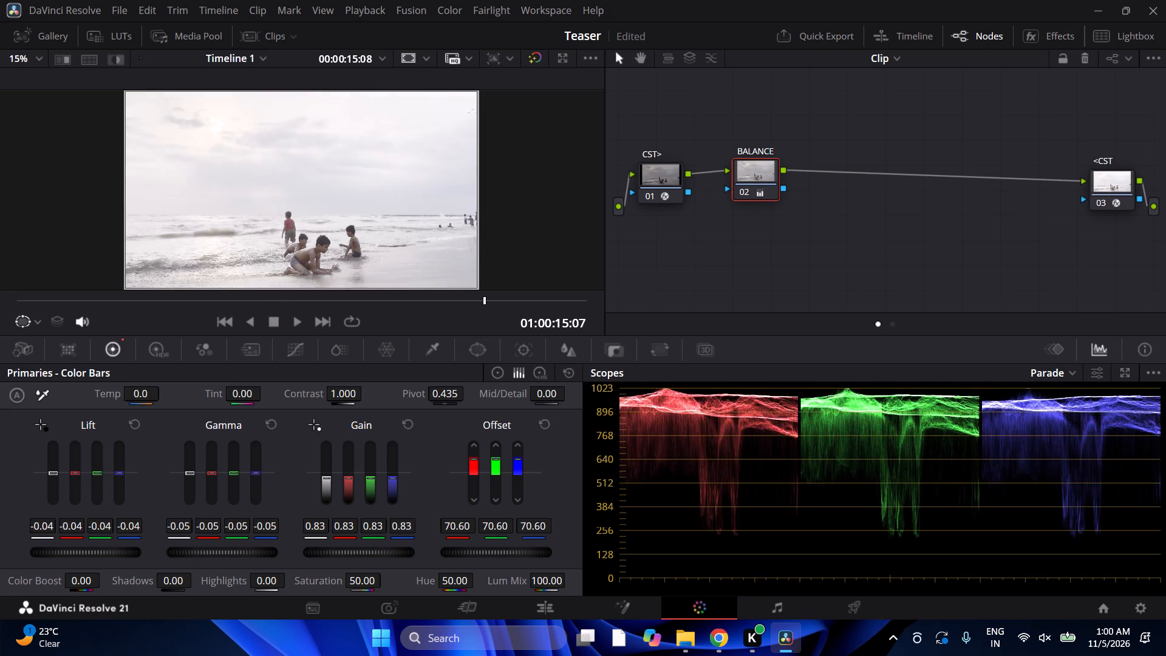
{"action": "left_click_drag", "start_coordinate": [41, 548], "coordinate": [383, 295]}
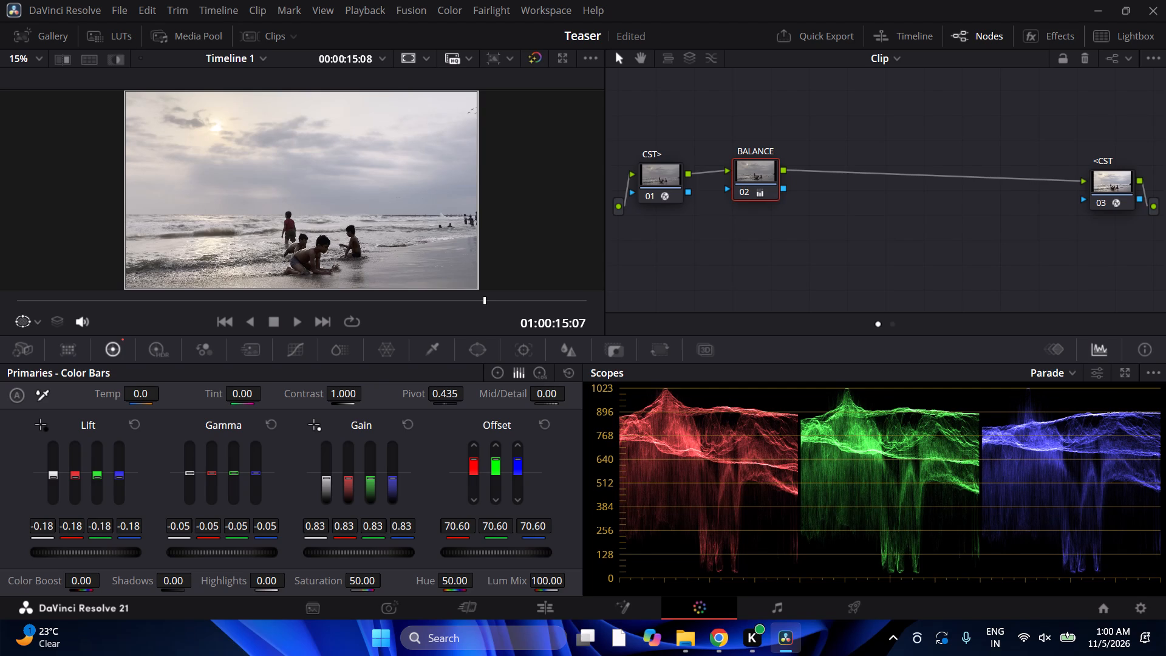
{"action": "left_click_drag", "start_coordinate": [383, 295], "coordinate": [498, 305]}
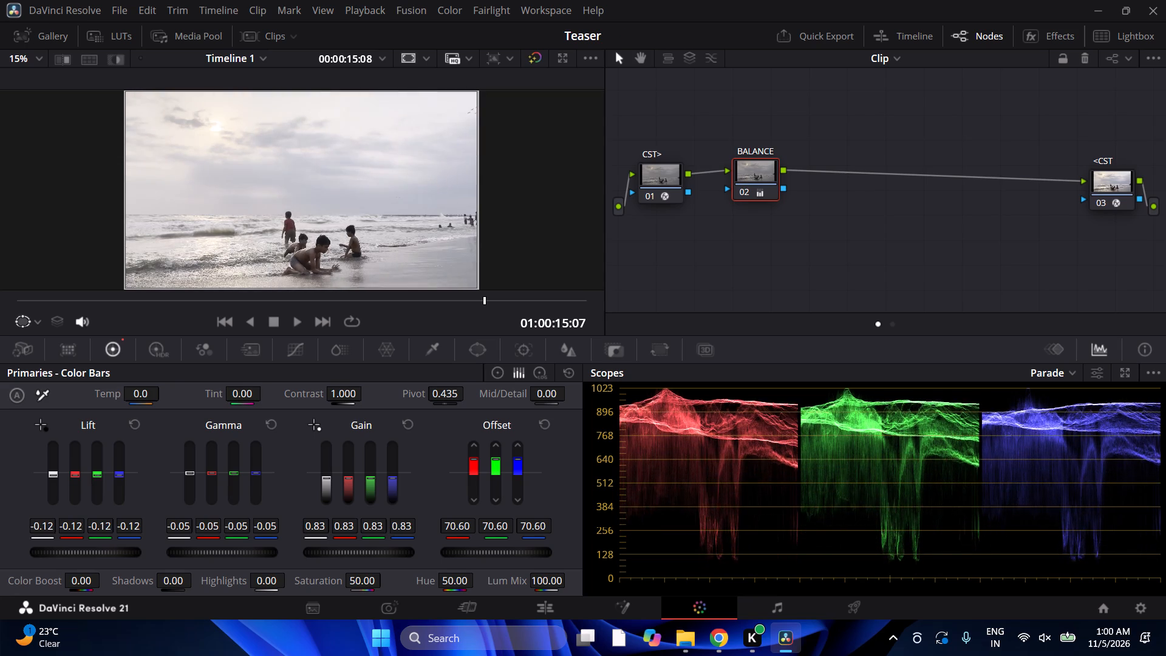
{"action": "left_click_drag", "start_coordinate": [498, 305], "coordinate": [474, 304]}
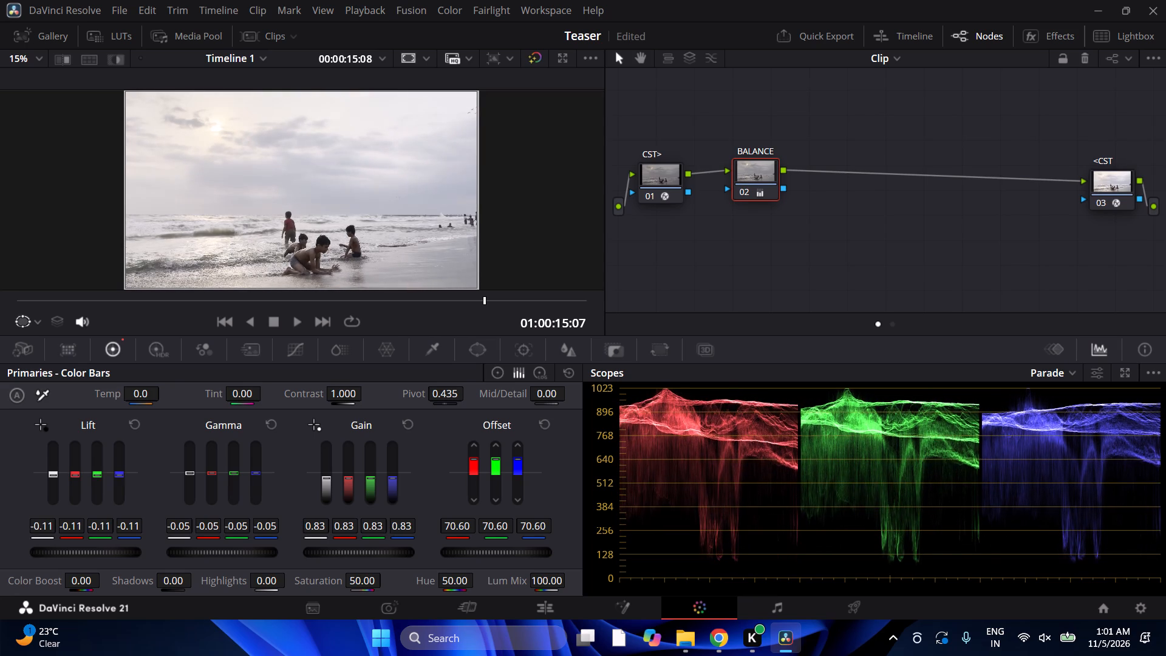
{"action": "left_click_drag", "start_coordinate": [474, 304], "coordinate": [471, 304]}
Darken the shot by setting the BALANCE node's Gamma to -0.43 and its Offset to 64.00 on all channels.
{"action": "left_click_drag", "start_coordinate": [199, 553], "coordinate": [267, 550]}
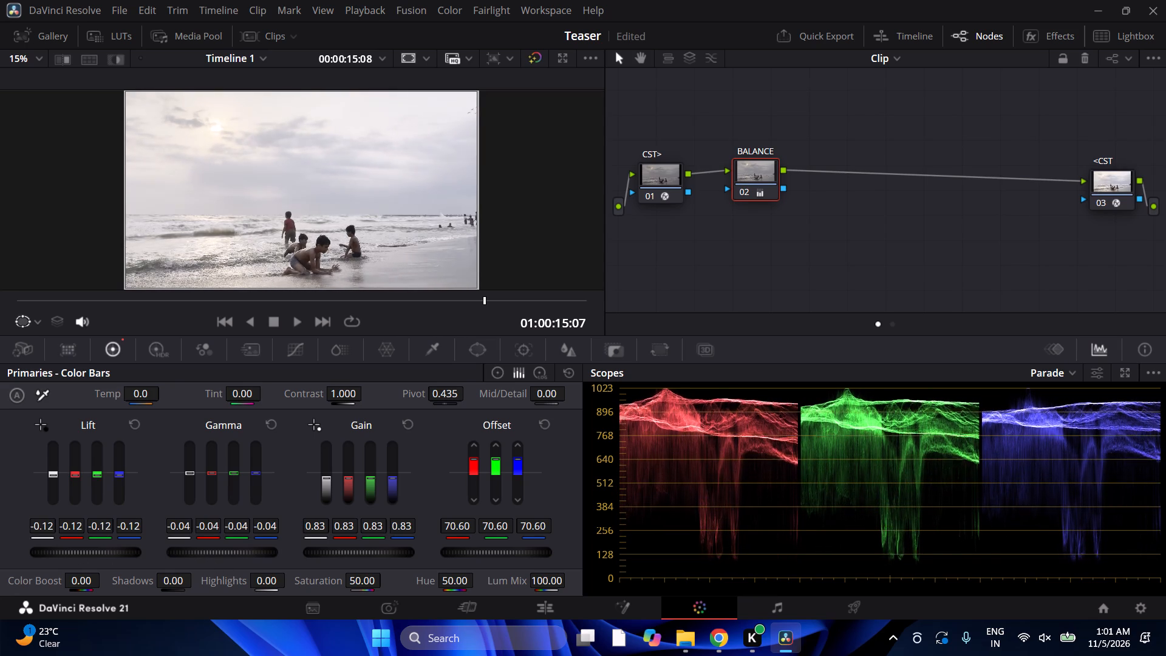
{"action": "left_click_drag", "start_coordinate": [267, 550], "coordinate": [497, 327]}
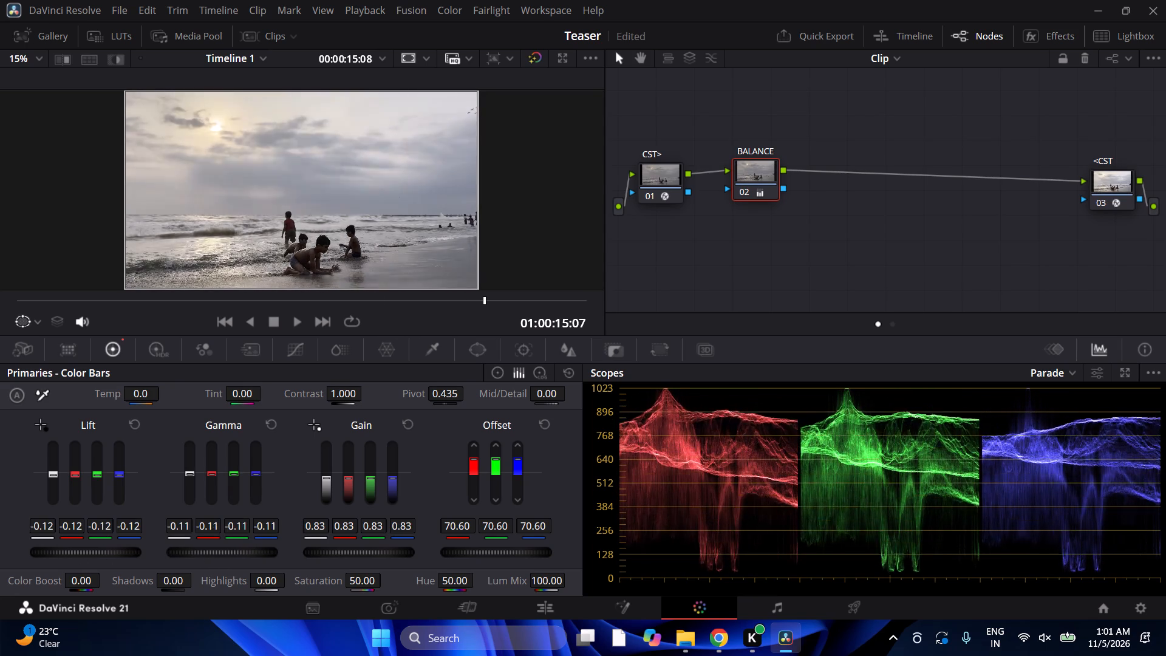
{"action": "left_click_drag", "start_coordinate": [497, 327], "coordinate": [410, 325]}
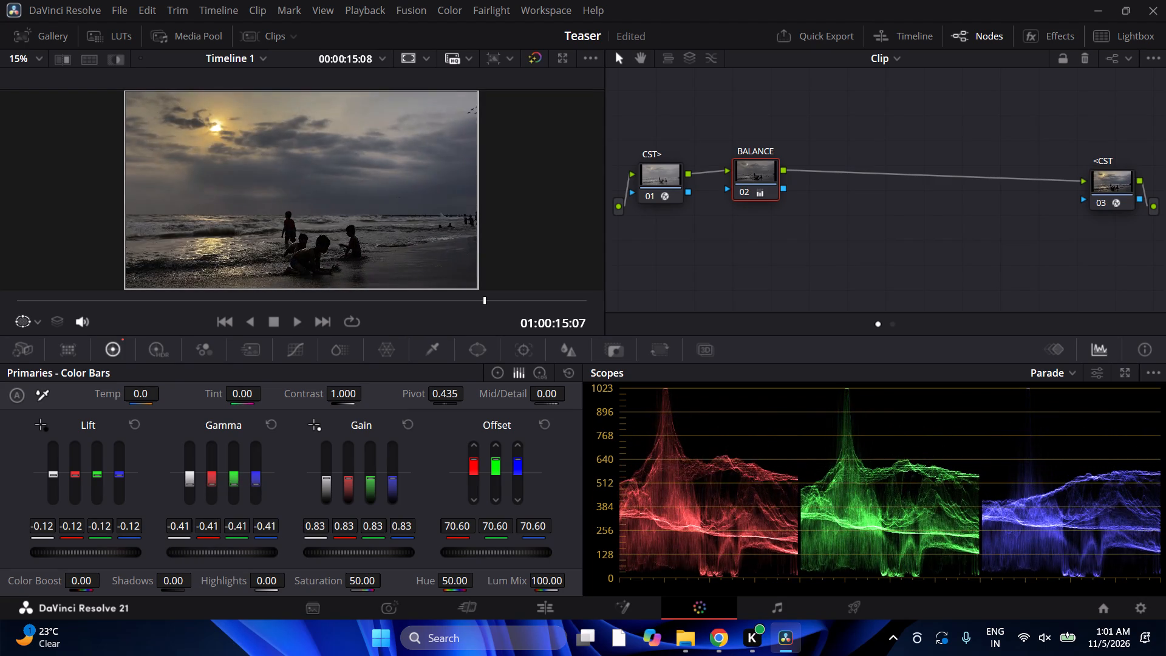
{"action": "left_click_drag", "start_coordinate": [410, 325], "coordinate": [344, 313]}
{"action": "left_click_drag", "start_coordinate": [516, 551], "coordinate": [488, 555]}
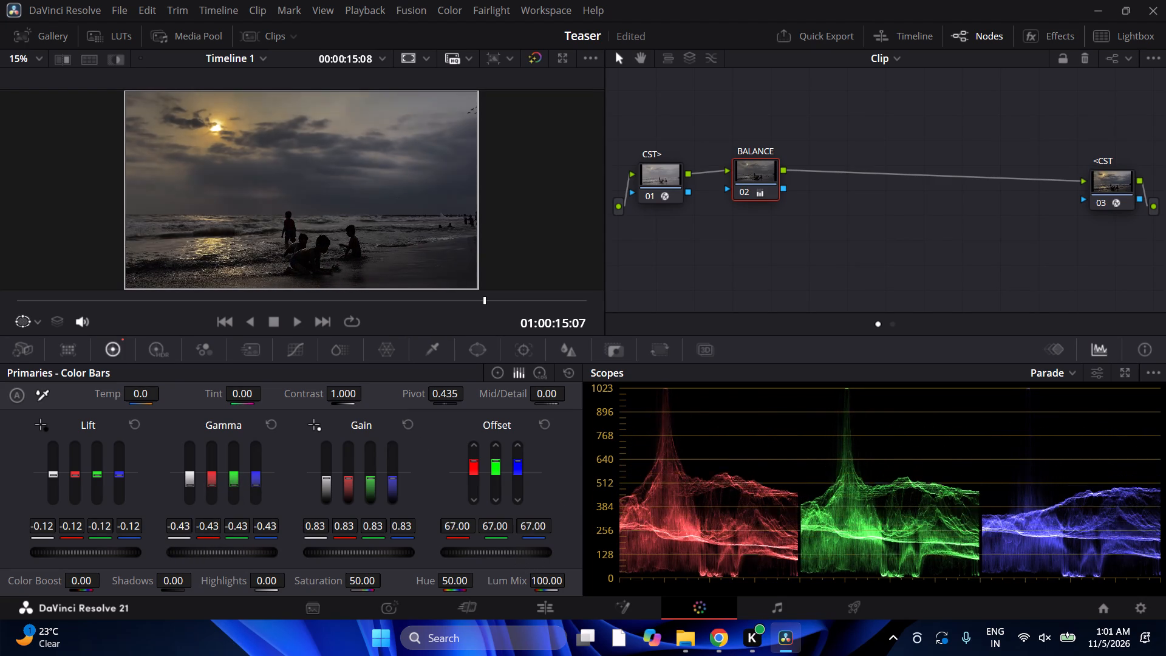
{"action": "left_click_drag", "start_coordinate": [488, 555], "coordinate": [448, 555]}
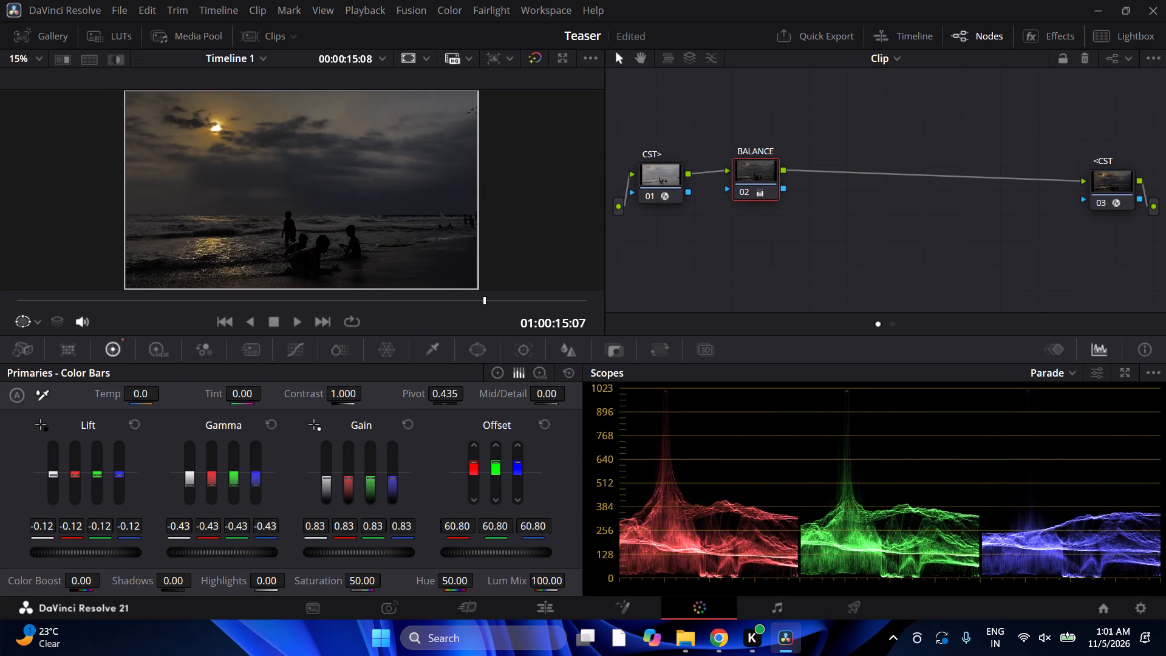
{"action": "left_click_drag", "start_coordinate": [448, 555], "coordinate": [489, 541]}
Play the graded clip on into the second beach clip, and scrub that clip to its end and back to its start.
{"action": "key", "text": "space"}
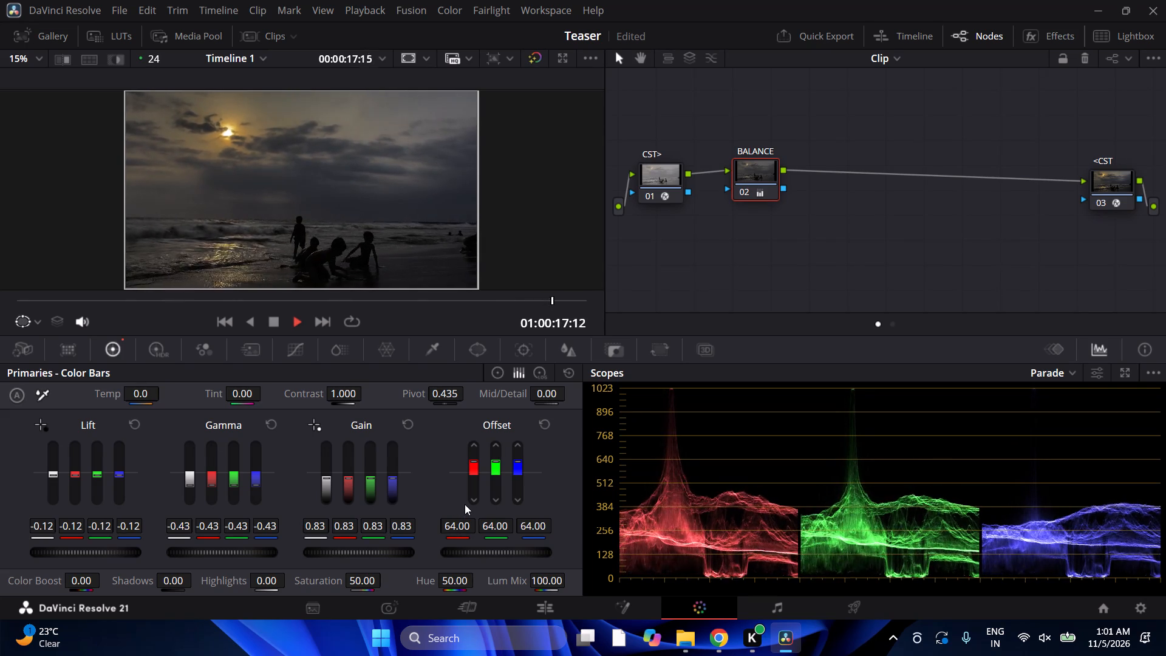
{"action": "key", "text": "space"}
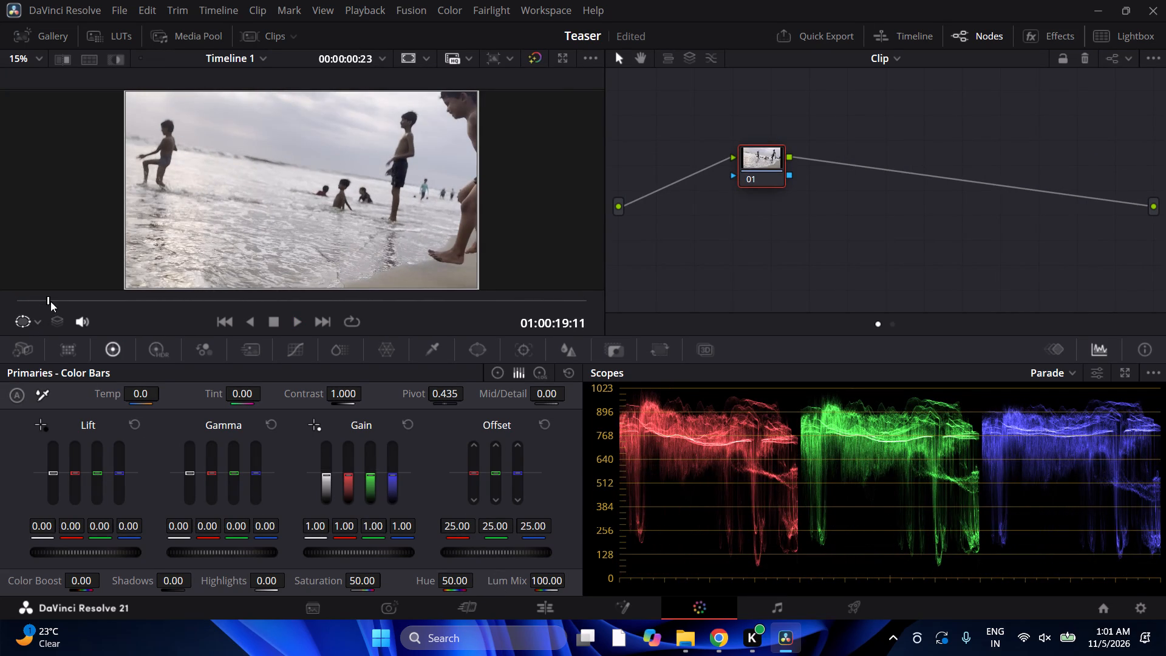
{"action": "left_click_drag", "start_coordinate": [50, 301], "coordinate": [814, 397]}
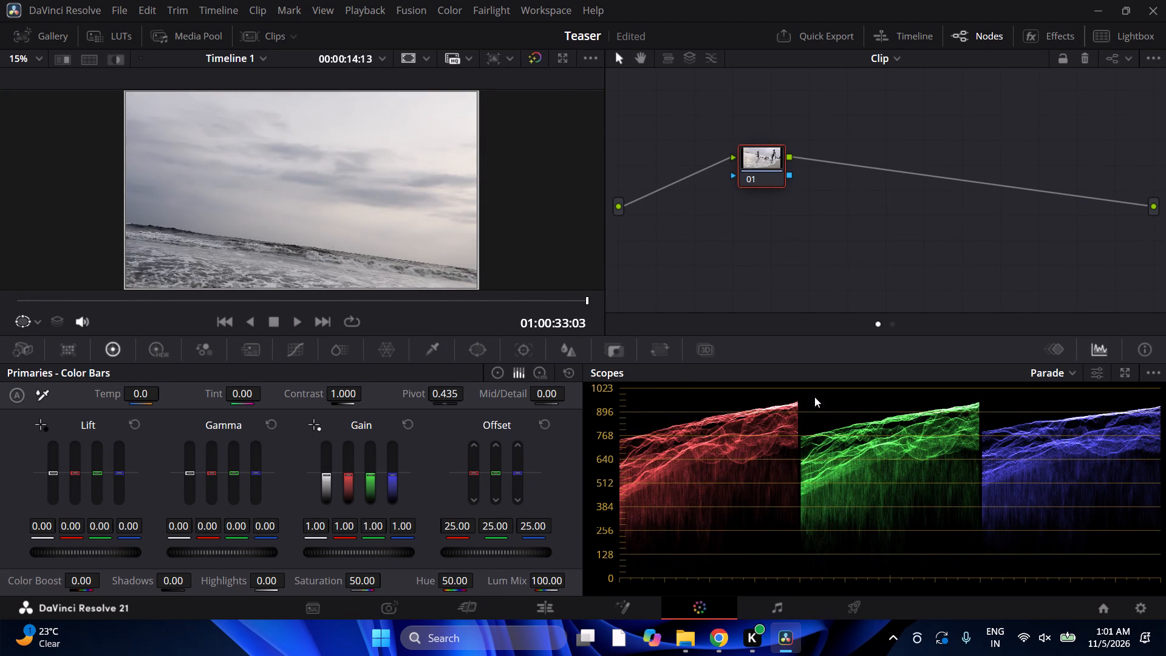
{"action": "left_click_drag", "start_coordinate": [814, 397], "coordinate": [0, 327]}
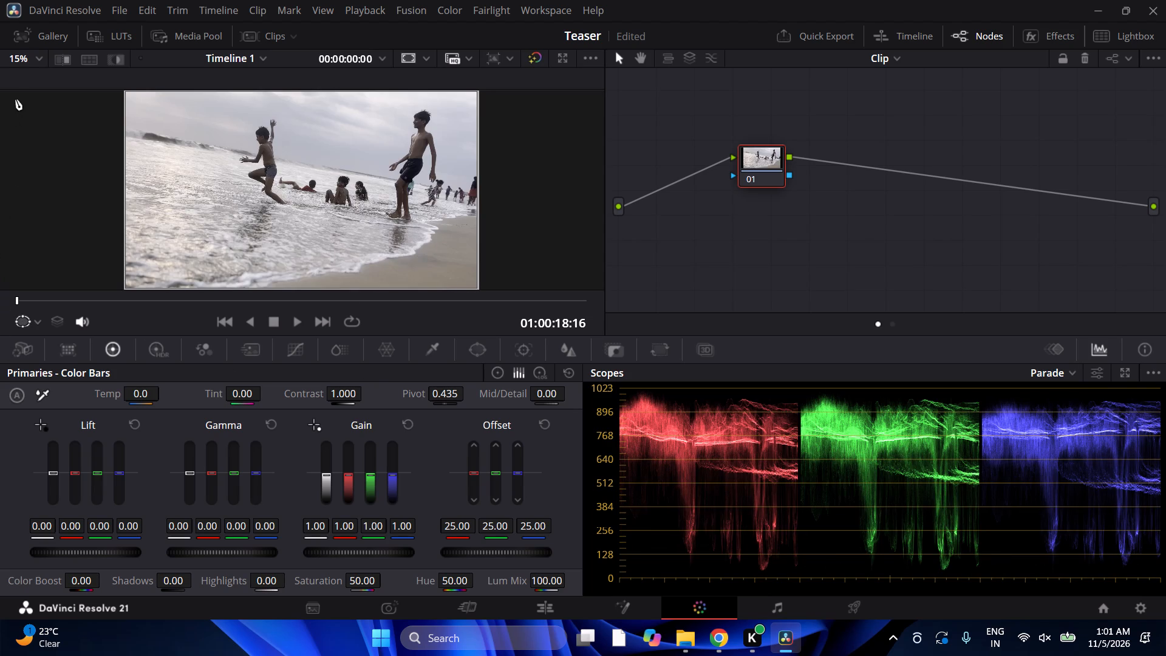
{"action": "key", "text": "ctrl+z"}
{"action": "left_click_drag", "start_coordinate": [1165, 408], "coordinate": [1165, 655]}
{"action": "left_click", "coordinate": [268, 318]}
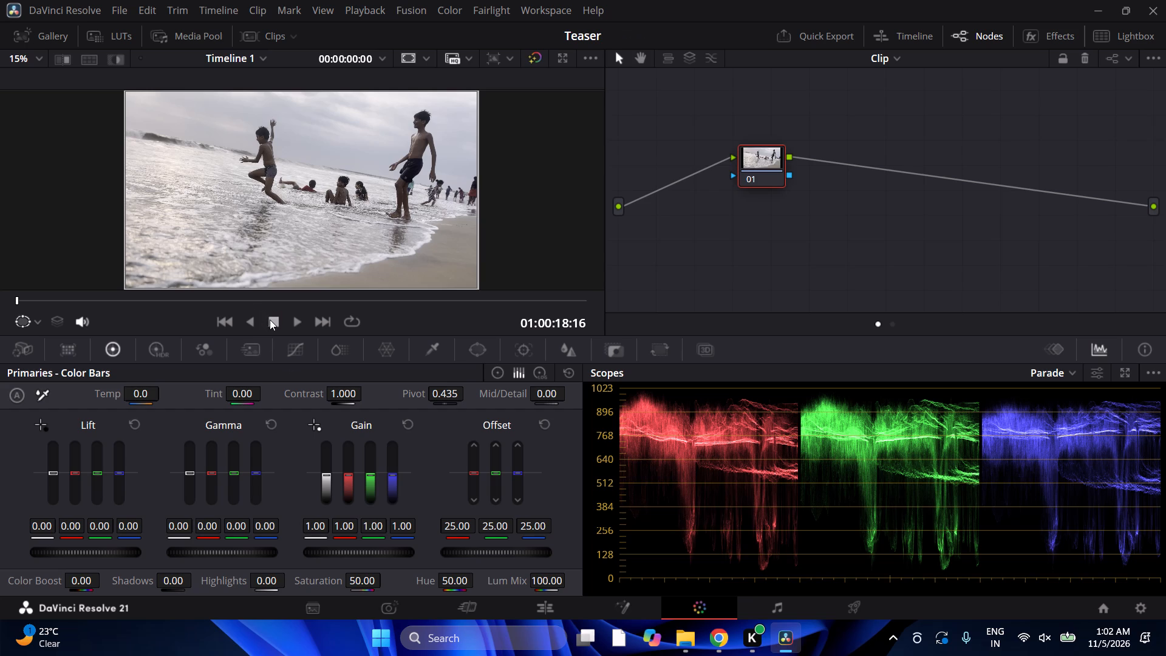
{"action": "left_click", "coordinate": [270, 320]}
Switch to the Deliver page to prepare the timeline for export.
{"action": "left_click", "coordinate": [848, 607]}
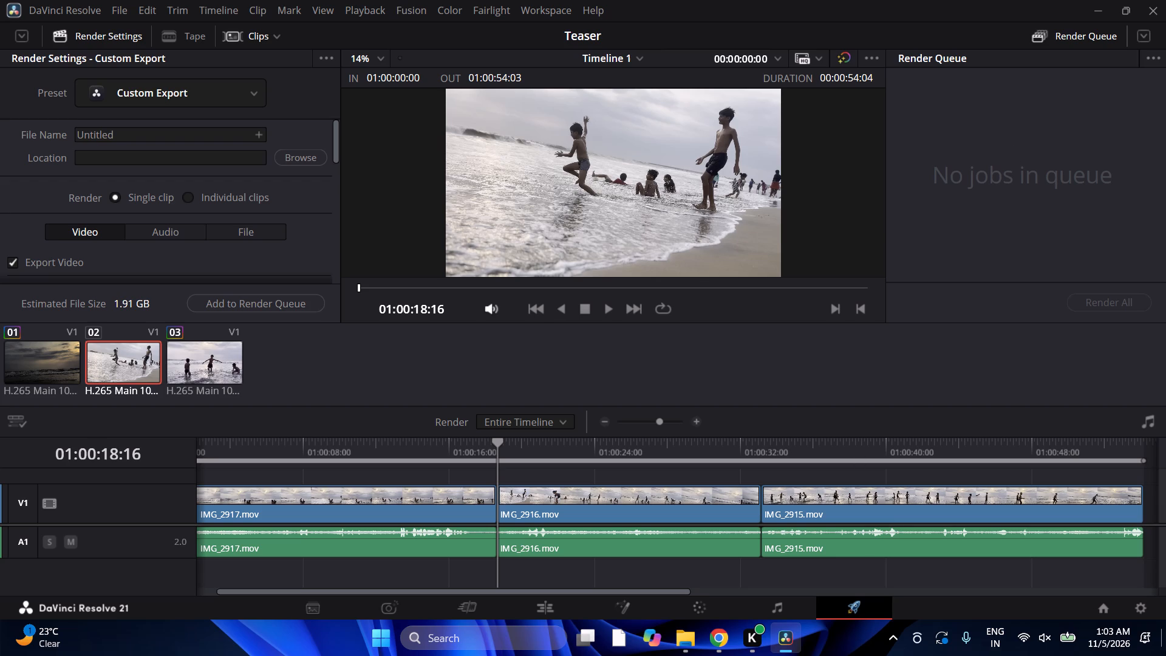
Review the delivery timeline by selecting IMG_2915.mov and IMG_2916.mov and scrubbing the playhead from 01:00:18:16 to 01:00:47:04.
{"action": "left_click", "coordinate": [1026, 533]}
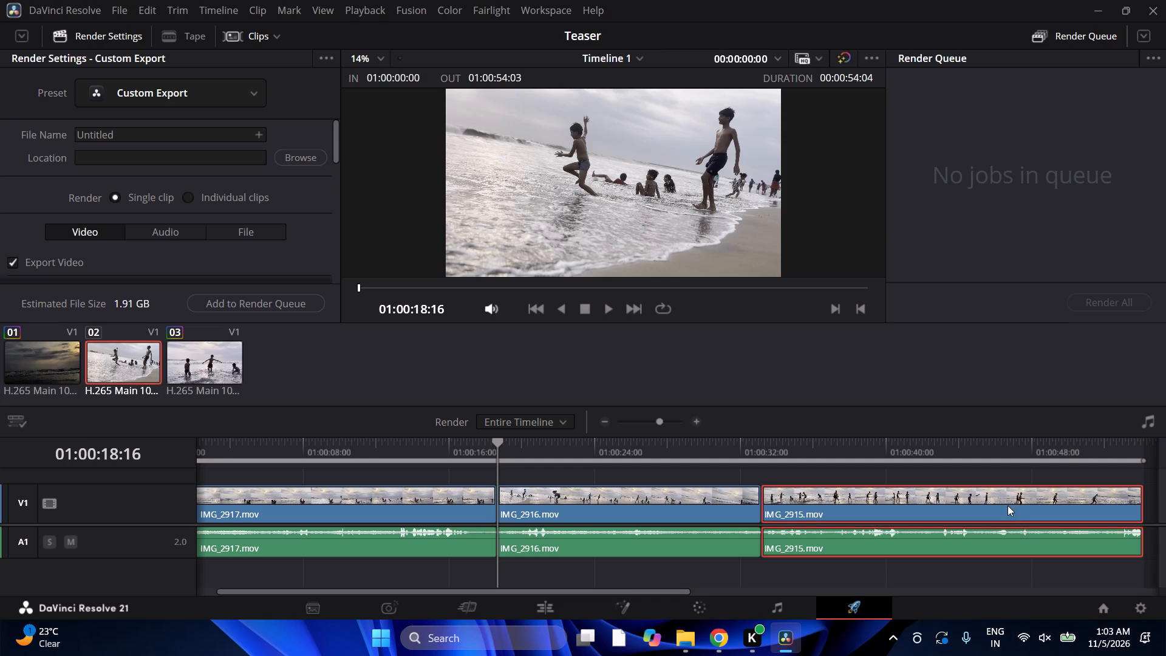
{"action": "left_click", "coordinate": [1007, 505]}
{"action": "left_click", "coordinate": [715, 504]}
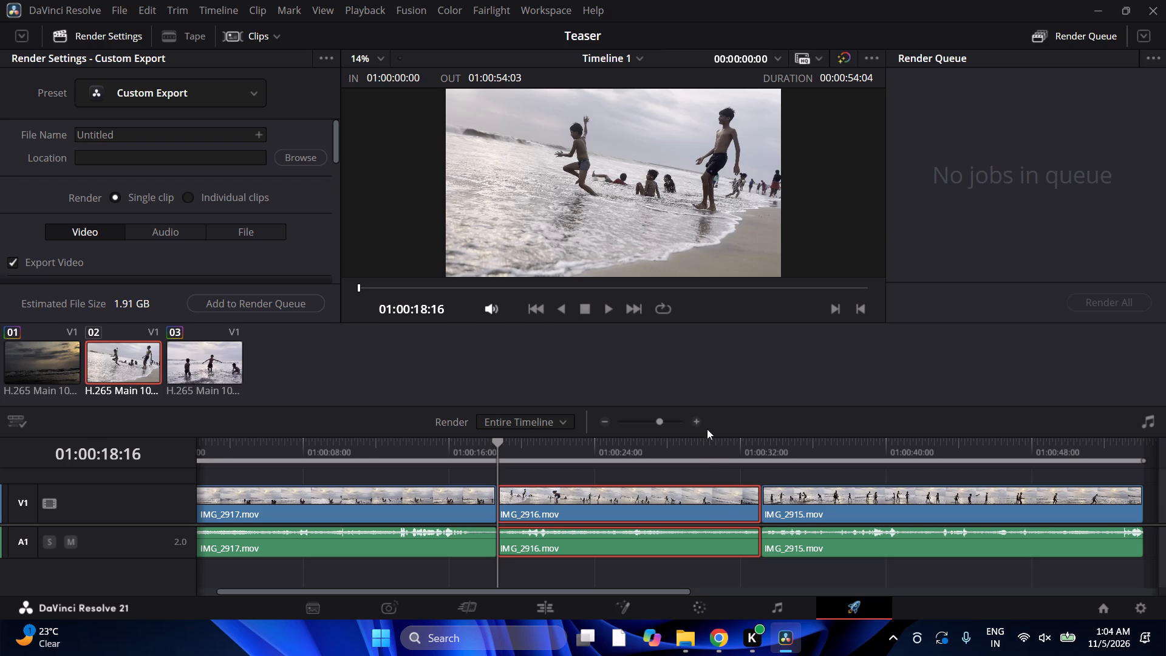
{"action": "scroll", "coordinate": [693, 468], "scroll_direction": "left", "scroll_amount": 1}
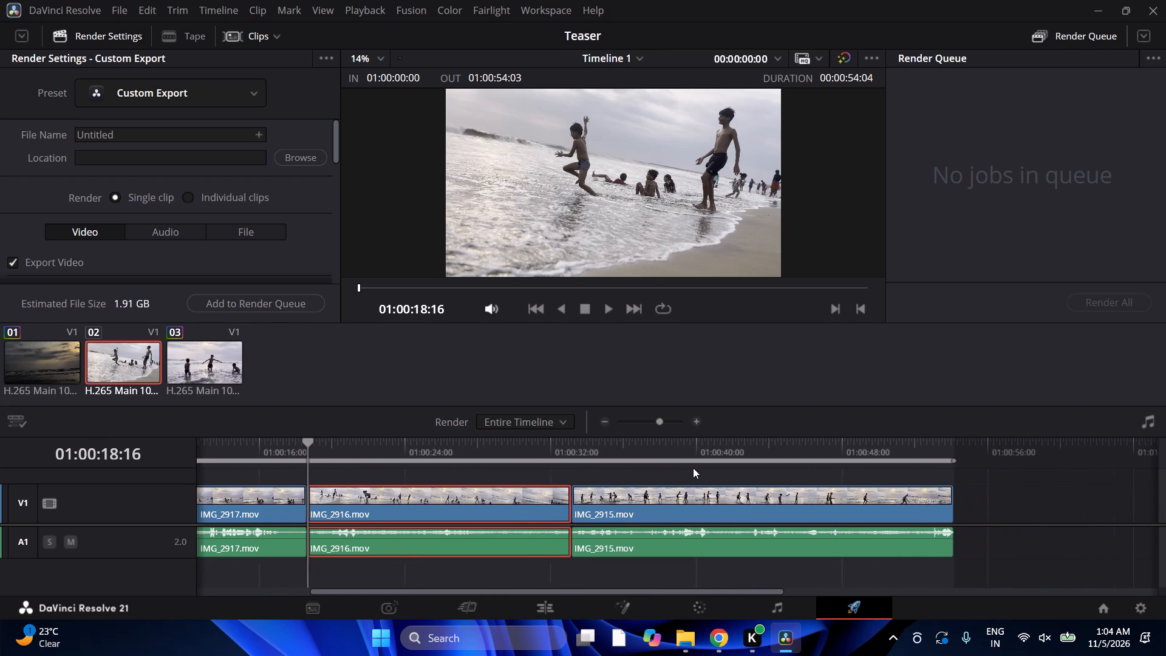
{"action": "scroll", "coordinate": [693, 468], "scroll_direction": "left", "scroll_amount": 1}
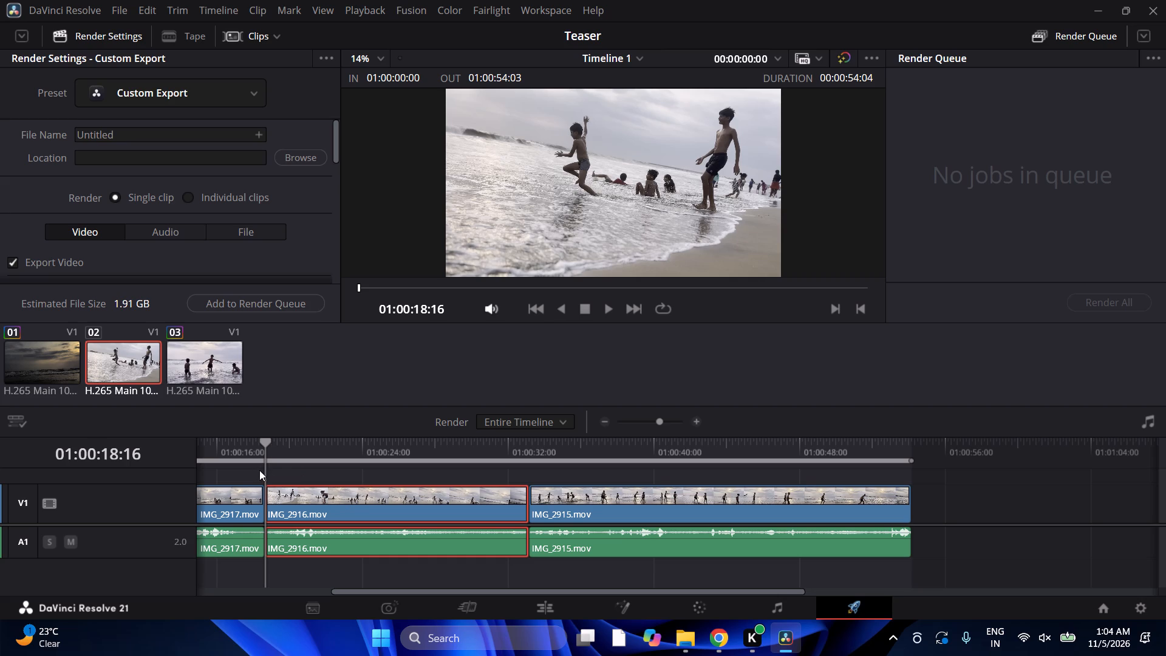
{"action": "left_click_drag", "start_coordinate": [265, 471], "coordinate": [585, 504]}
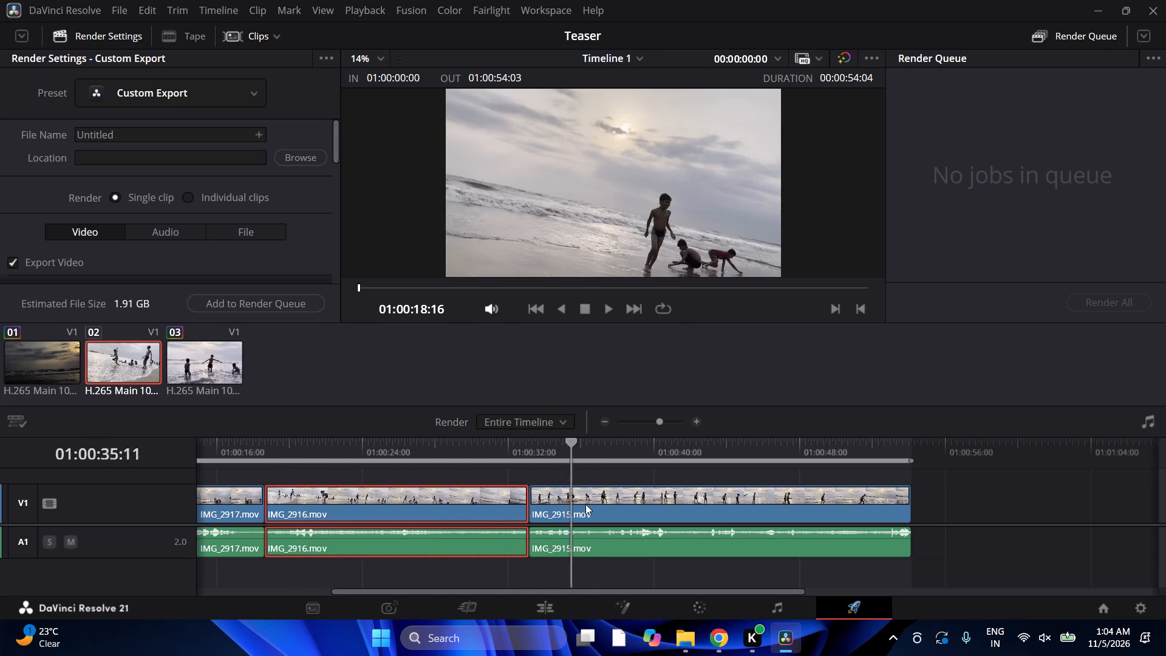
{"action": "left_click_drag", "start_coordinate": [585, 504], "coordinate": [785, 540]}
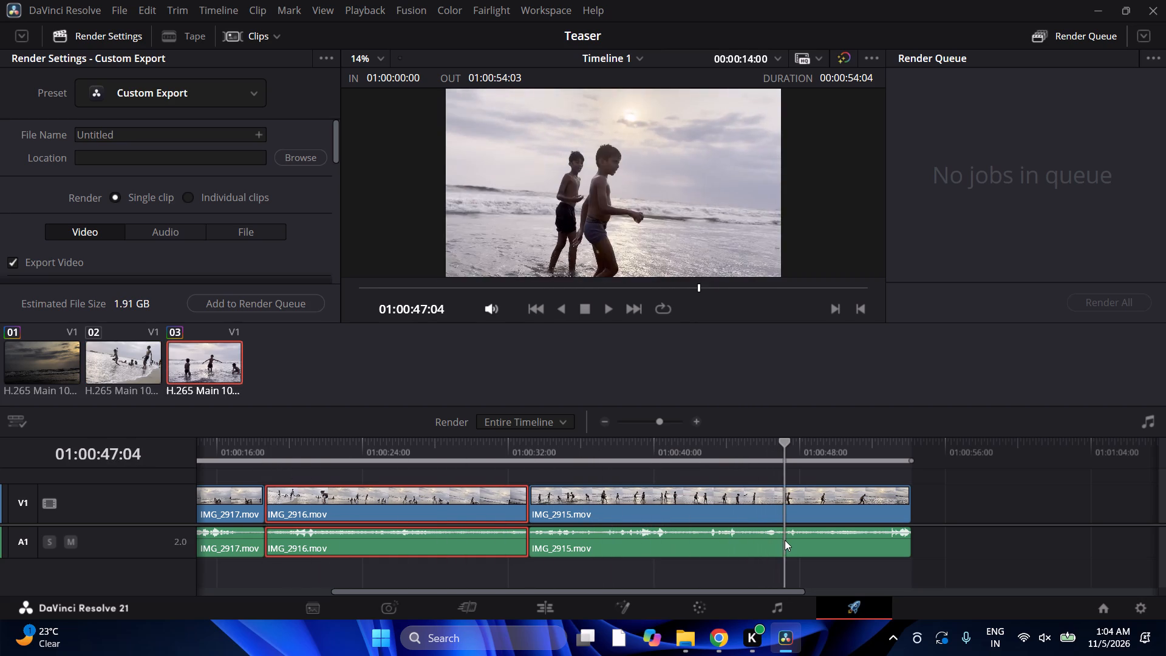
Scrub back to 01:00:30:21 in IMG_2916.mov and review playback across the cut into IMG_2915.mov, stopping at 01:00:34:04.
{"action": "left_click_drag", "start_coordinate": [785, 540], "coordinate": [472, 583]}
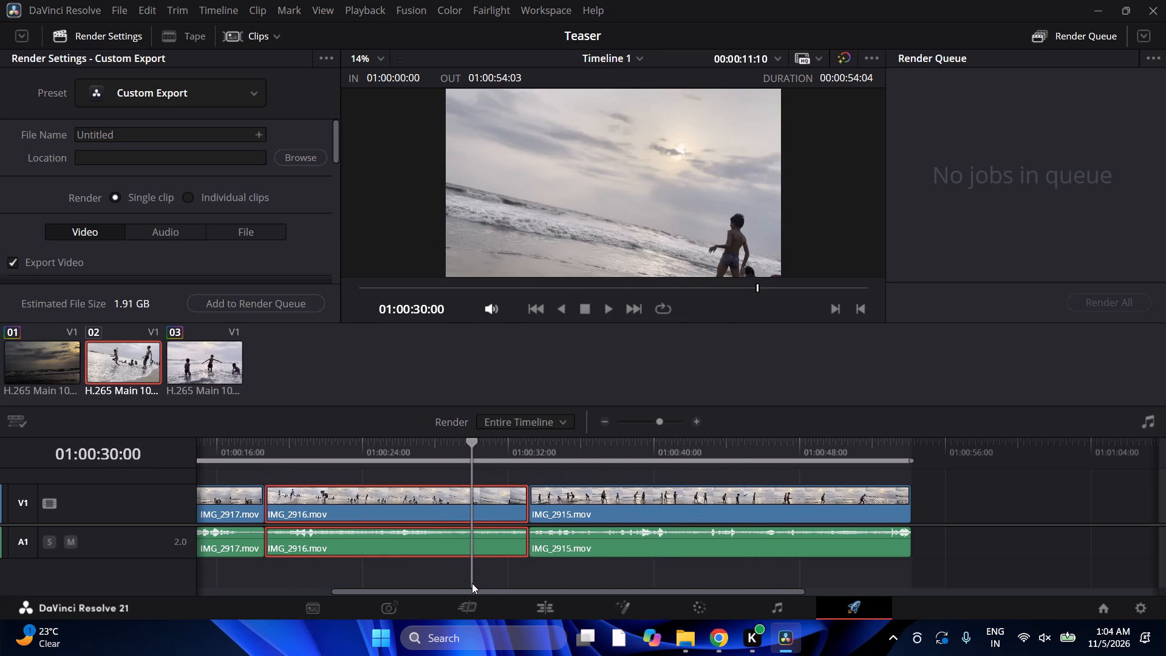
{"action": "left_click_drag", "start_coordinate": [472, 583], "coordinate": [485, 580]}
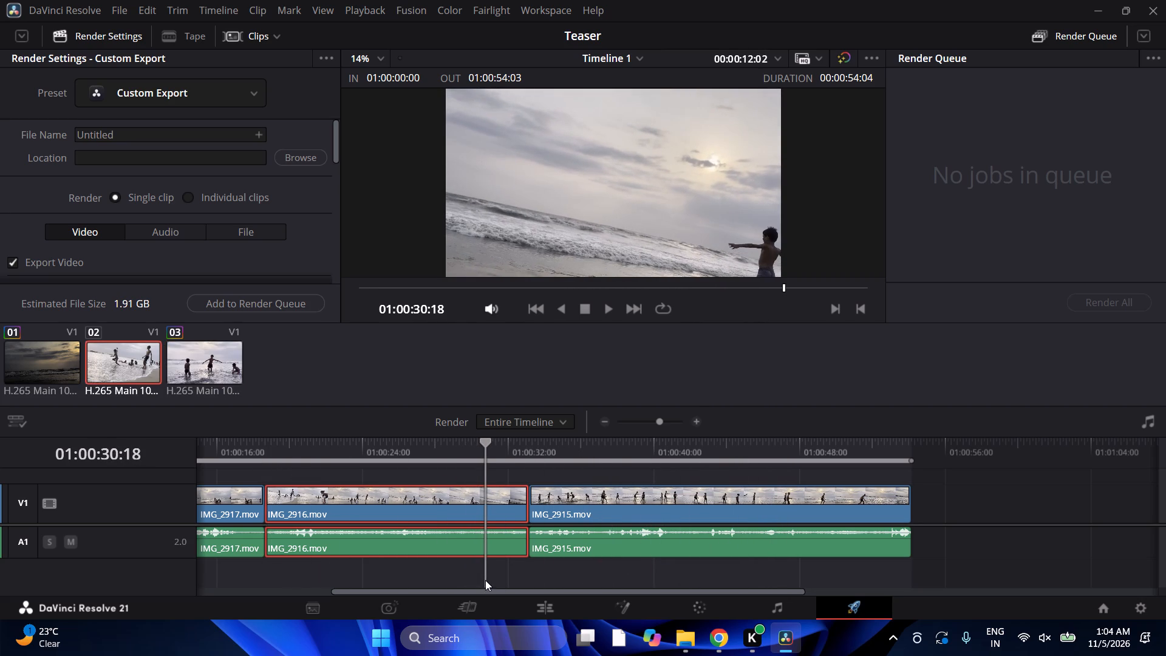
{"action": "left_click_drag", "start_coordinate": [485, 580], "coordinate": [488, 574]}
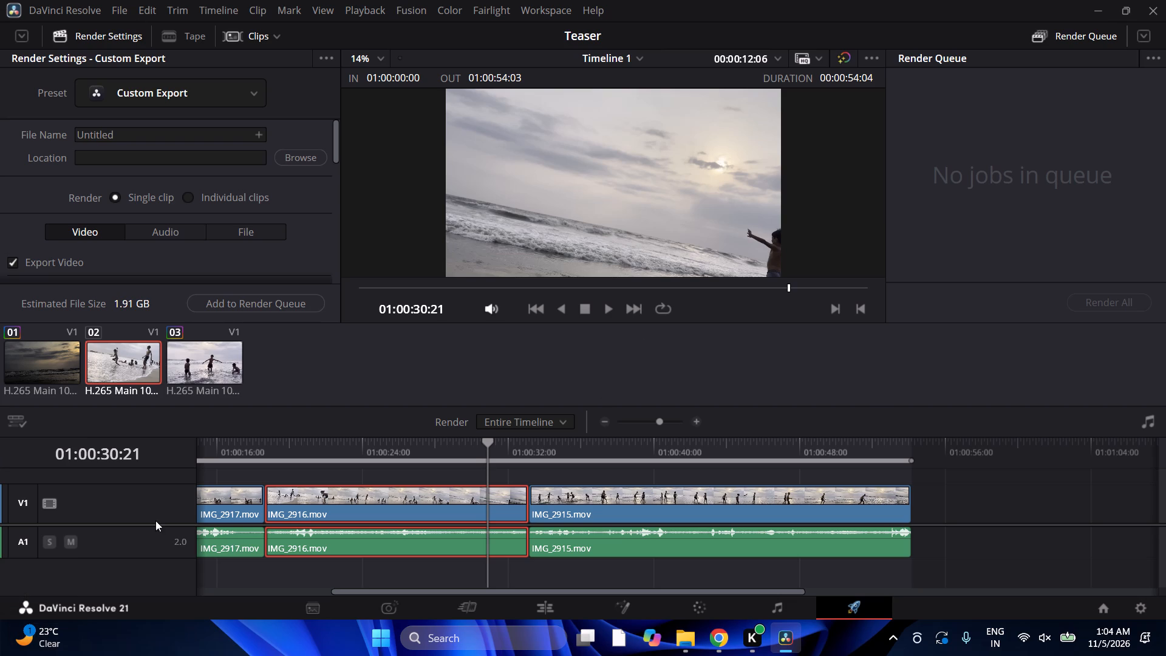
{"action": "left_click", "coordinate": [716, 523]}
{"action": "key", "text": "space"}
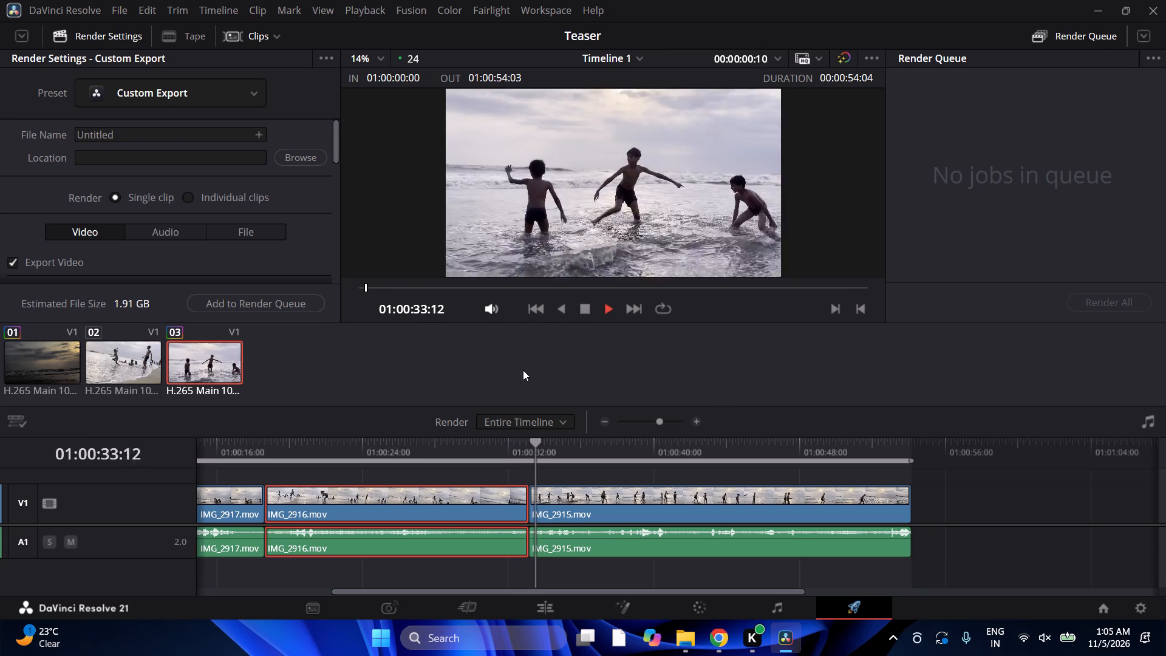
{"action": "key", "text": "space"}
{"action": "key", "text": "space"}
{"action": "key", "text": "space"}
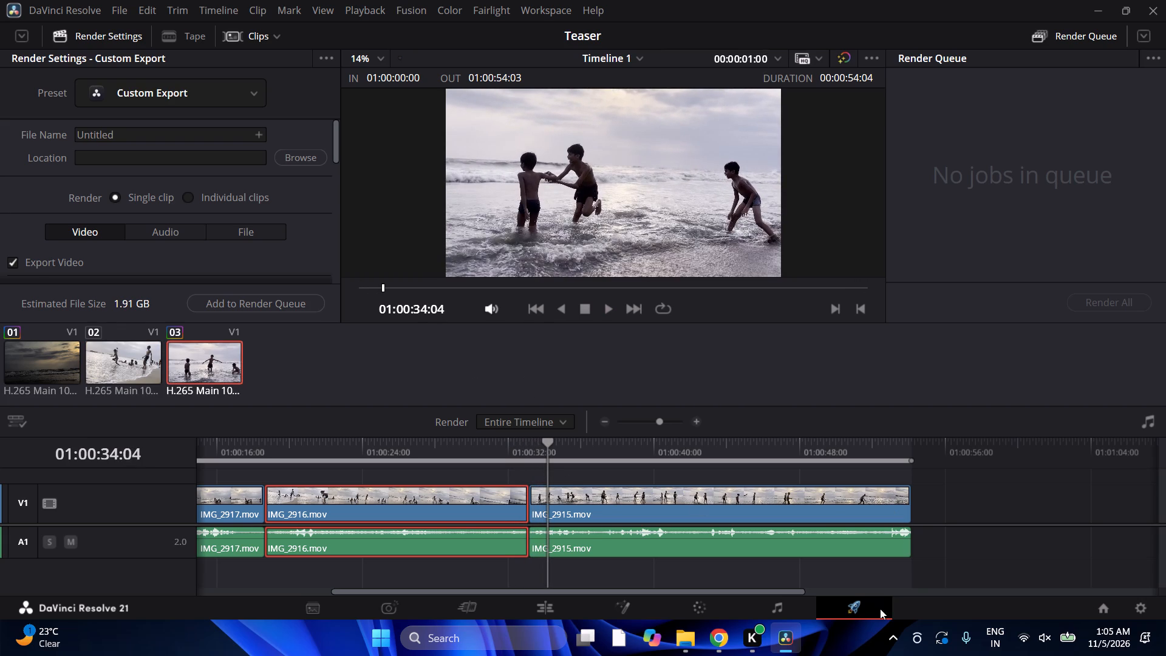
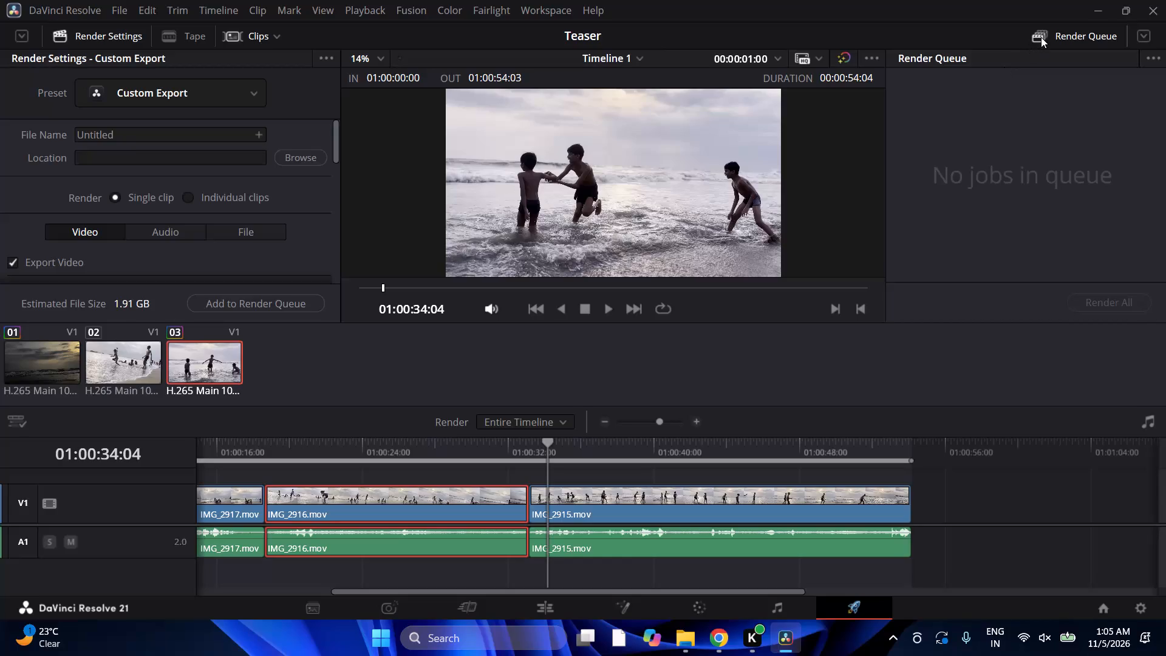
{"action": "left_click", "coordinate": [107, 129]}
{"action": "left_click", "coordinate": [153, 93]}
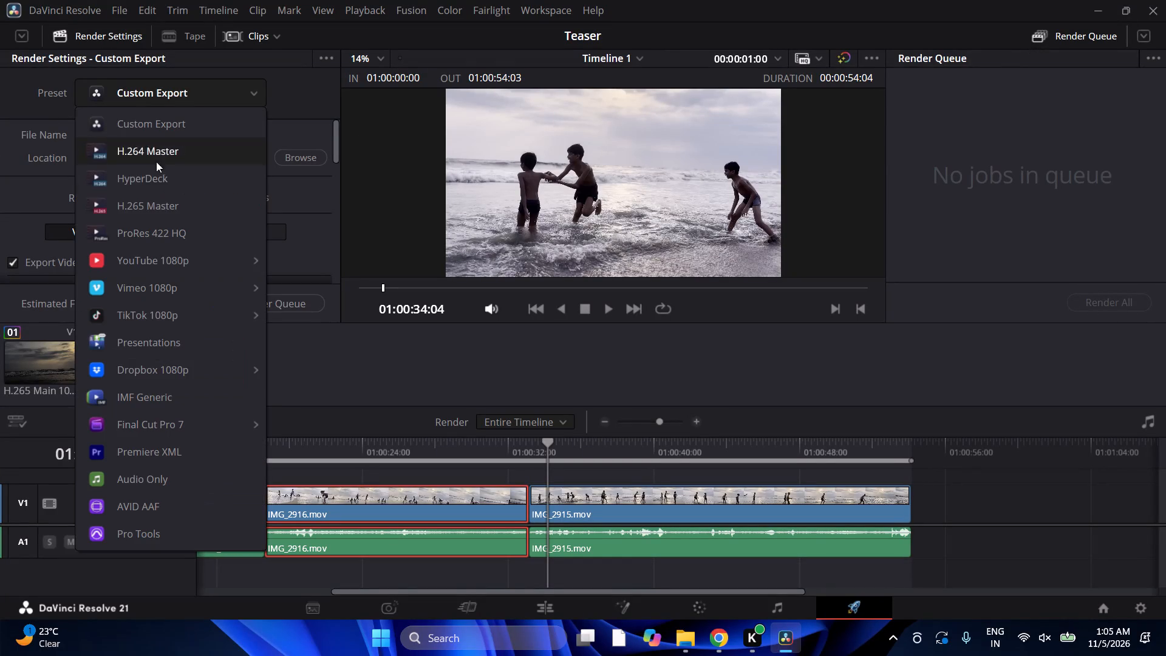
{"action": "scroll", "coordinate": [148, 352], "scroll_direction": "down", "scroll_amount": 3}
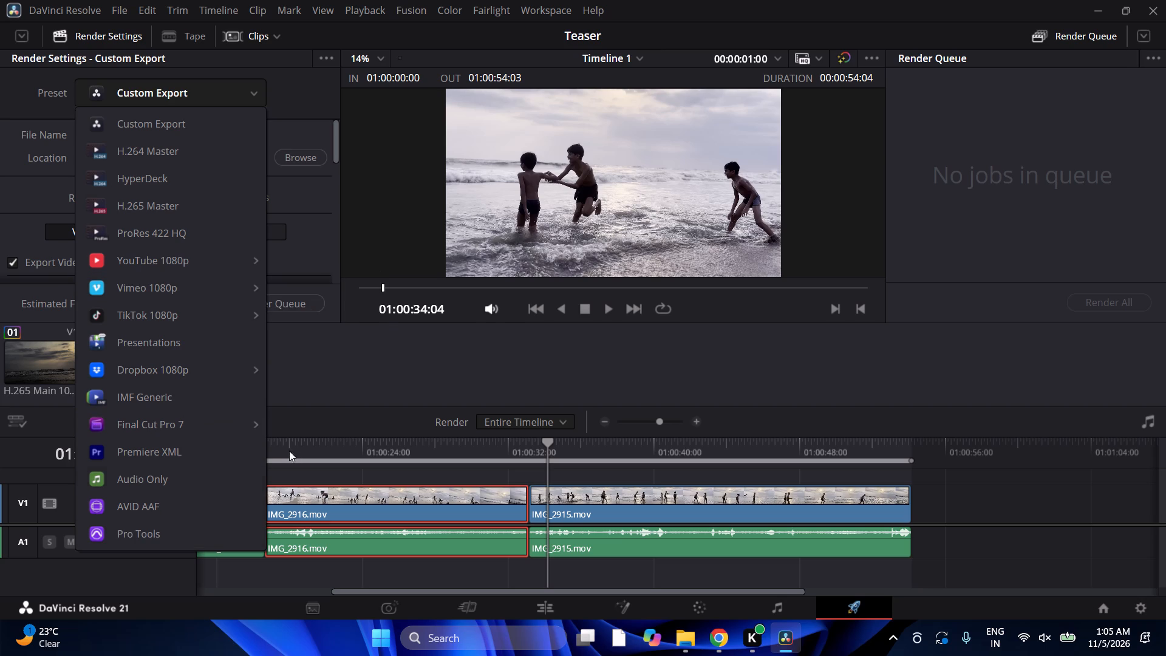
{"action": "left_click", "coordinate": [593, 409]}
Select IMG_2917.mov and scrub through it to just before its cut into IMG_2916.mov, ending back at 01:00:00:00.
{"action": "left_click_drag", "start_coordinate": [301, 504], "coordinate": [296, 505]}
{"action": "left_click", "coordinate": [259, 510]}
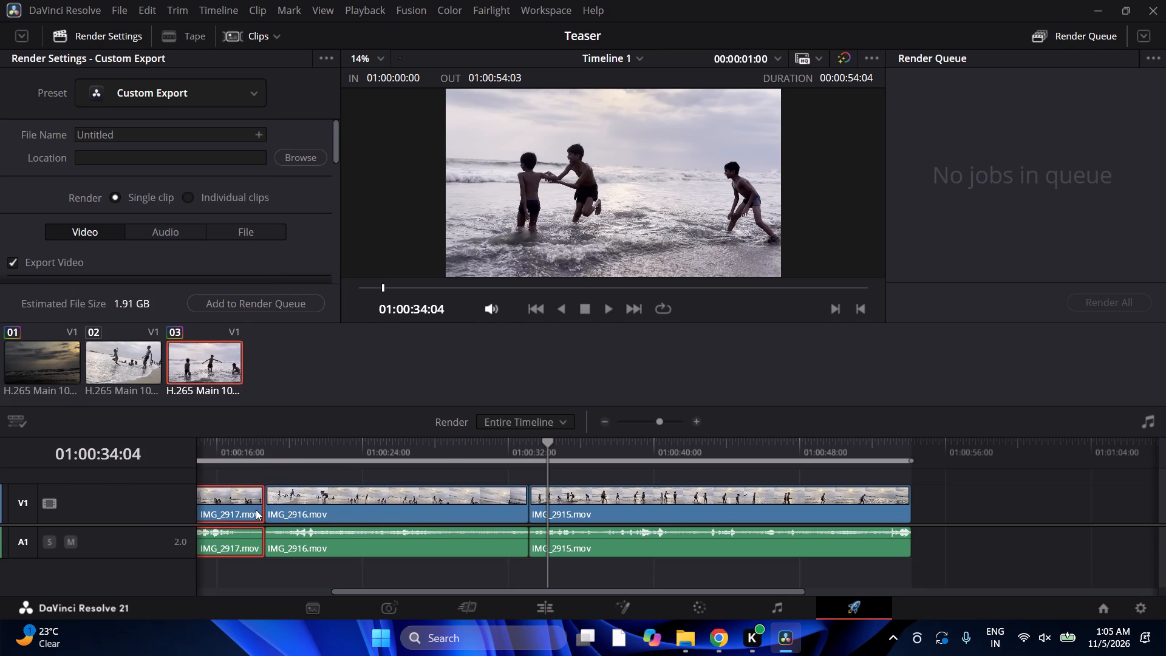
{"action": "left_click_drag", "start_coordinate": [248, 523], "coordinate": [252, 550]}
{"action": "left_click_drag", "start_coordinate": [251, 554], "coordinate": [249, 590]}
{"action": "left_click_drag", "start_coordinate": [239, 549], "coordinate": [459, 542]}
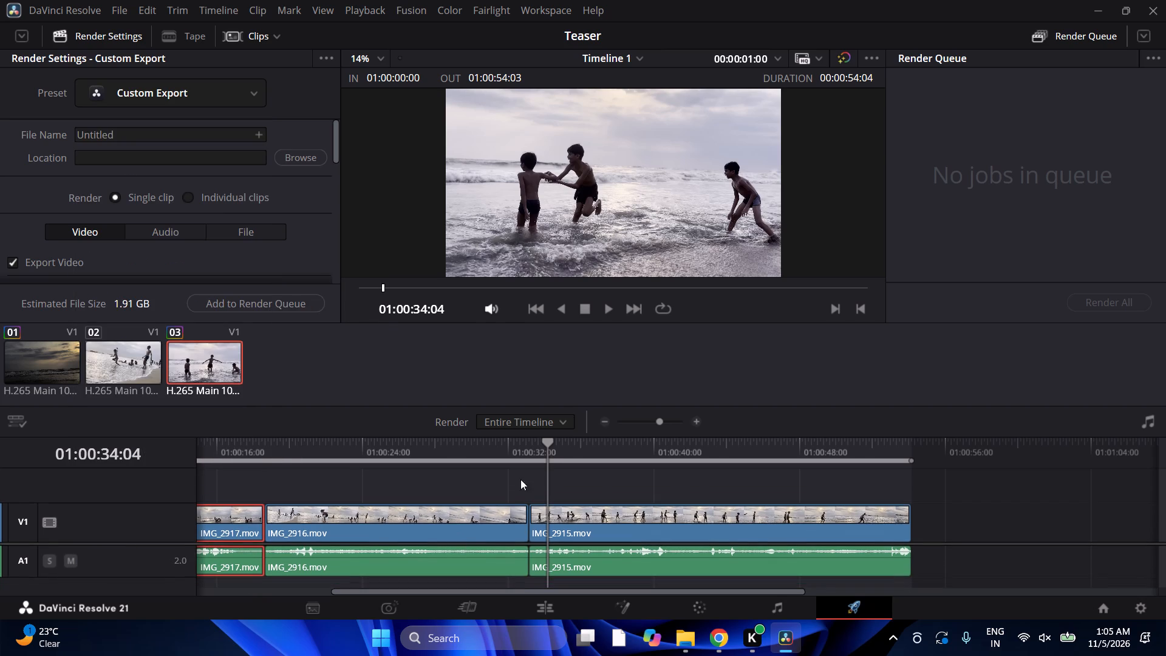
{"action": "left_click_drag", "start_coordinate": [547, 441], "coordinate": [282, 454]}
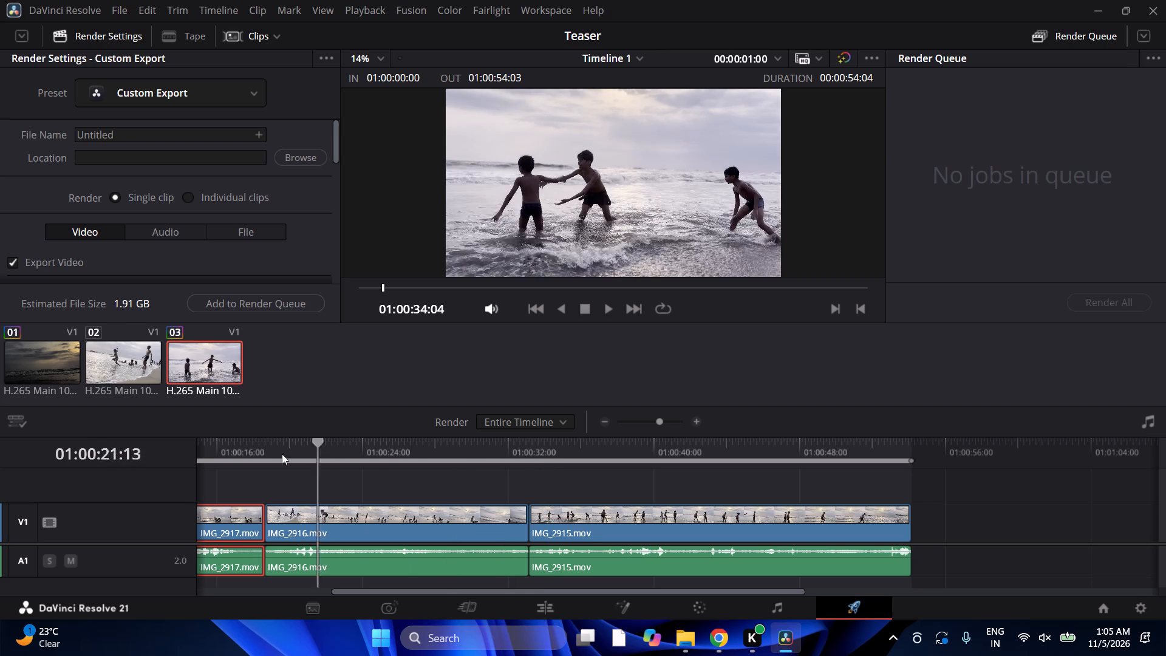
{"action": "left_click_drag", "start_coordinate": [282, 454], "coordinate": [240, 462]}
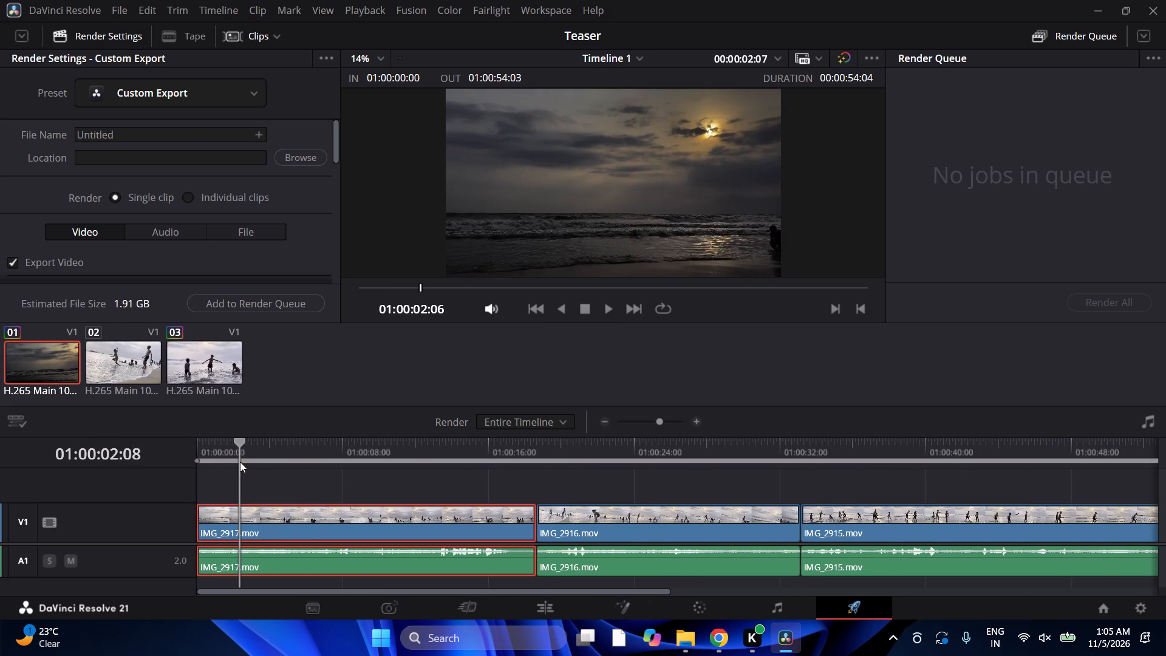
{"action": "left_click_drag", "start_coordinate": [240, 462], "coordinate": [316, 478]}
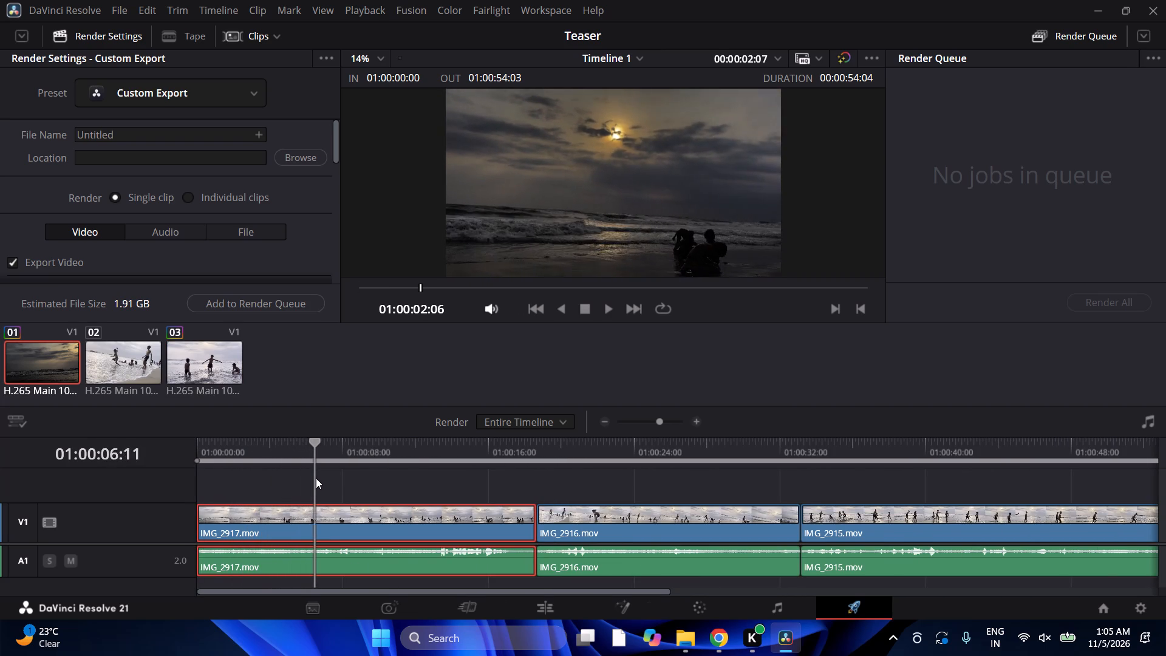
{"action": "left_click_drag", "start_coordinate": [316, 478], "coordinate": [492, 524]}
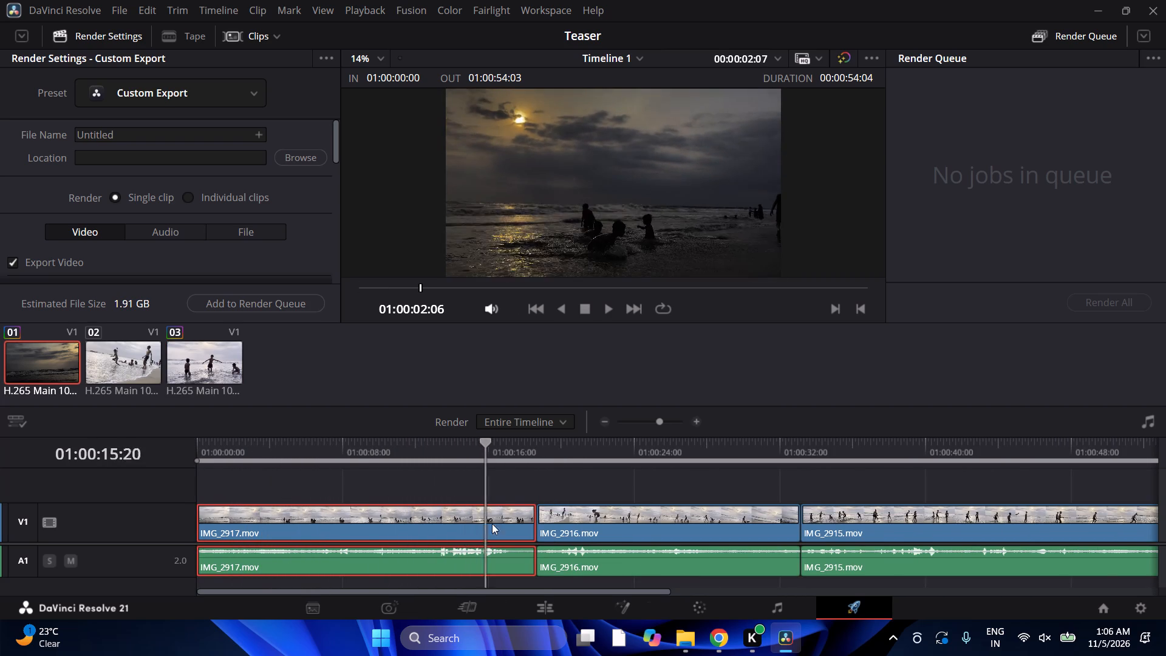
{"action": "left_click_drag", "start_coordinate": [492, 524], "coordinate": [510, 547]}
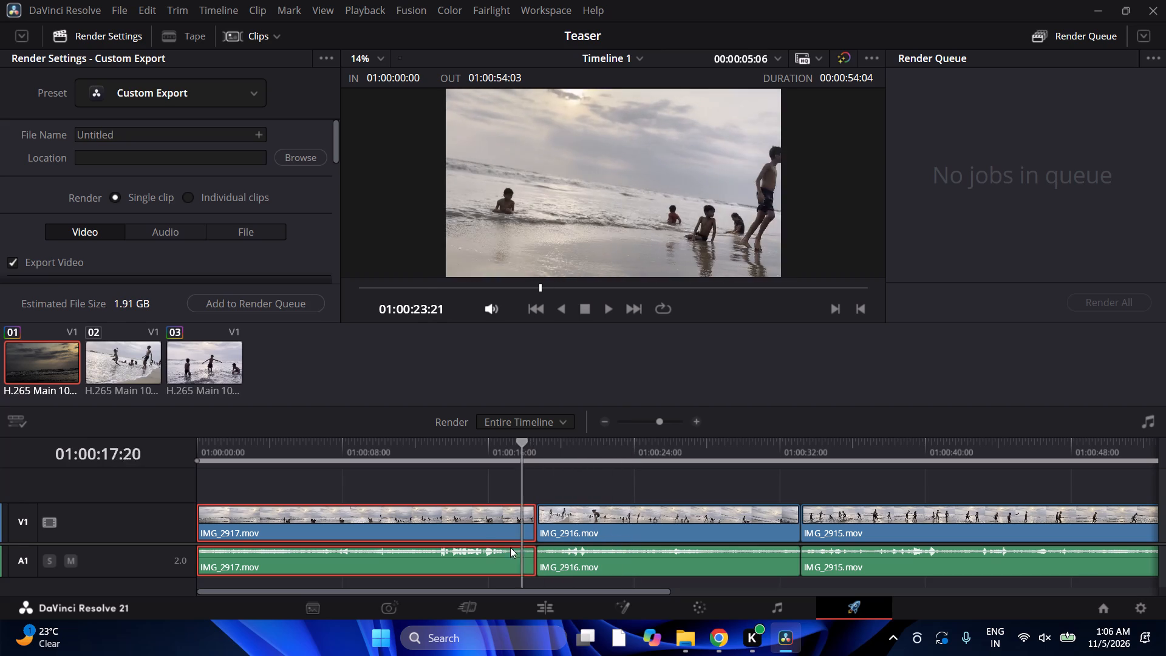
{"action": "left_click_drag", "start_coordinate": [510, 547], "coordinate": [353, 547]}
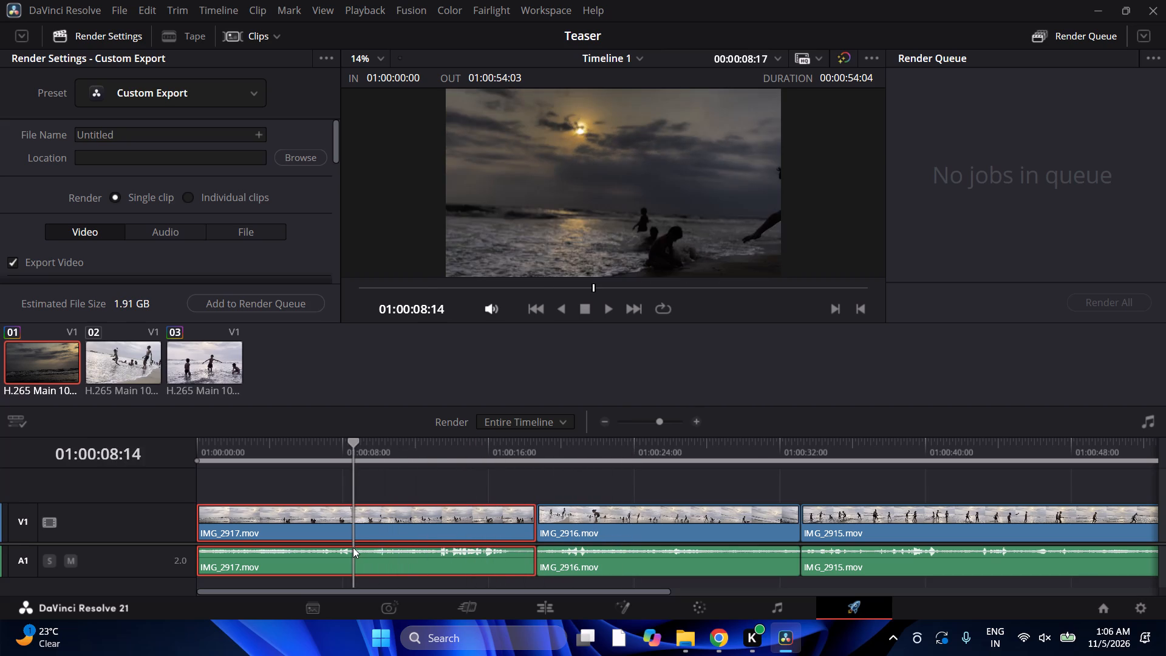
{"action": "left_click_drag", "start_coordinate": [353, 547], "coordinate": [146, 597]}
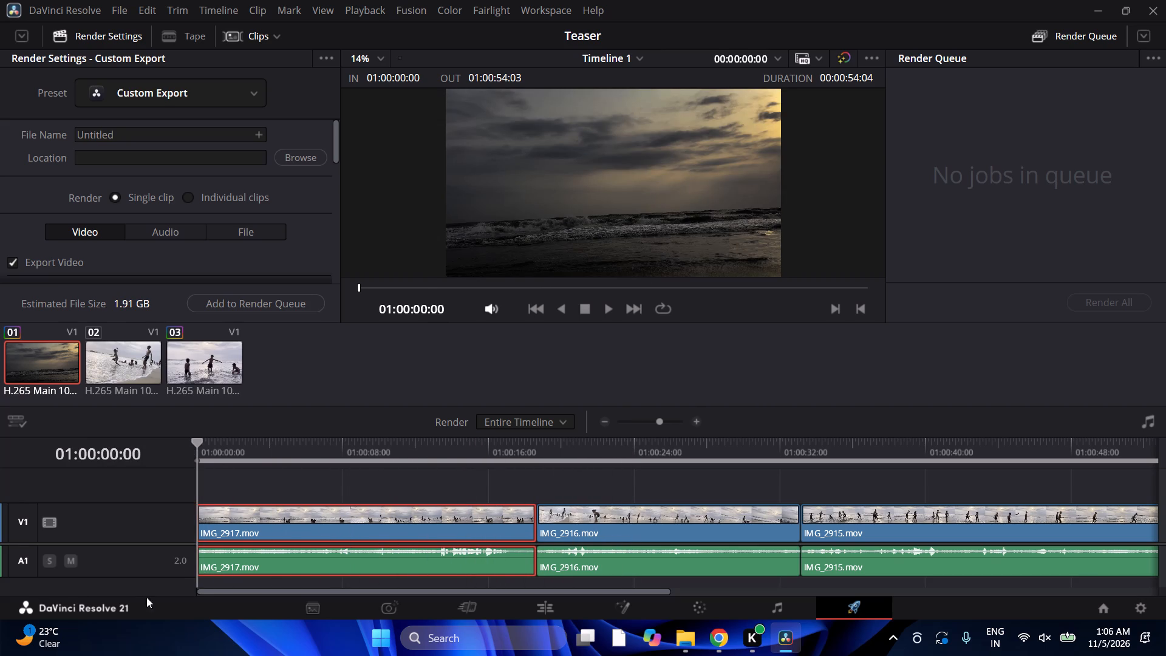
Scrub back and forth through the first part of IMG_2917.mov, up to about 01:00:10:22, and return to 01:00:00:00.
{"action": "left_click_drag", "start_coordinate": [146, 597], "coordinate": [386, 537]}
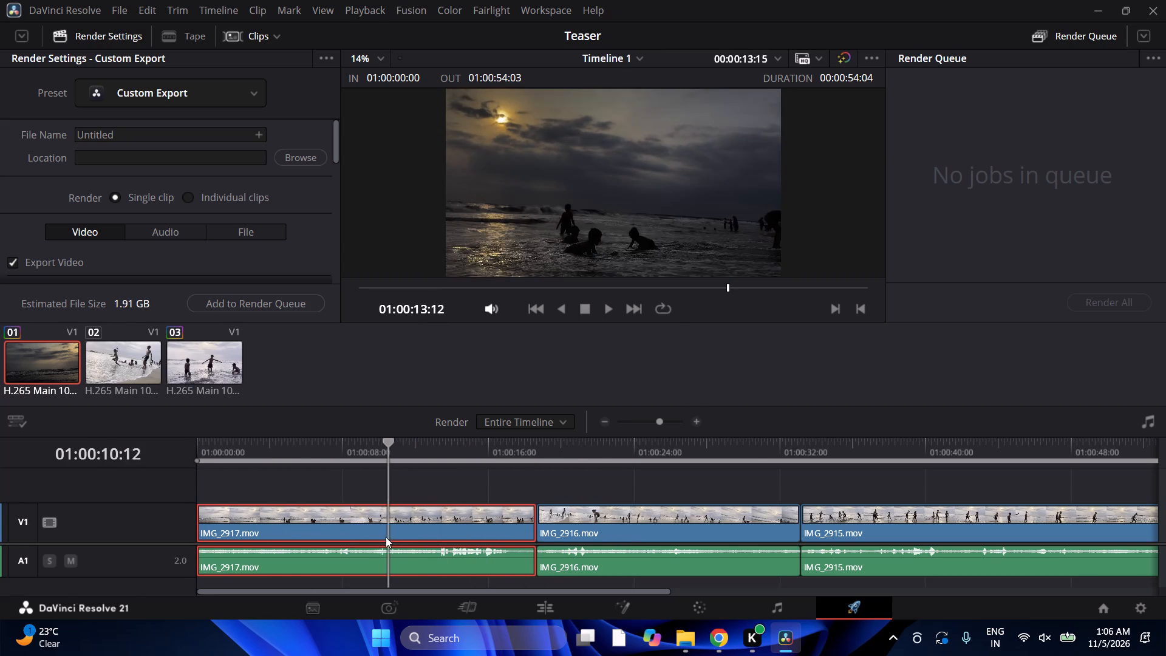
{"action": "left_click_drag", "start_coordinate": [386, 537], "coordinate": [268, 570]}
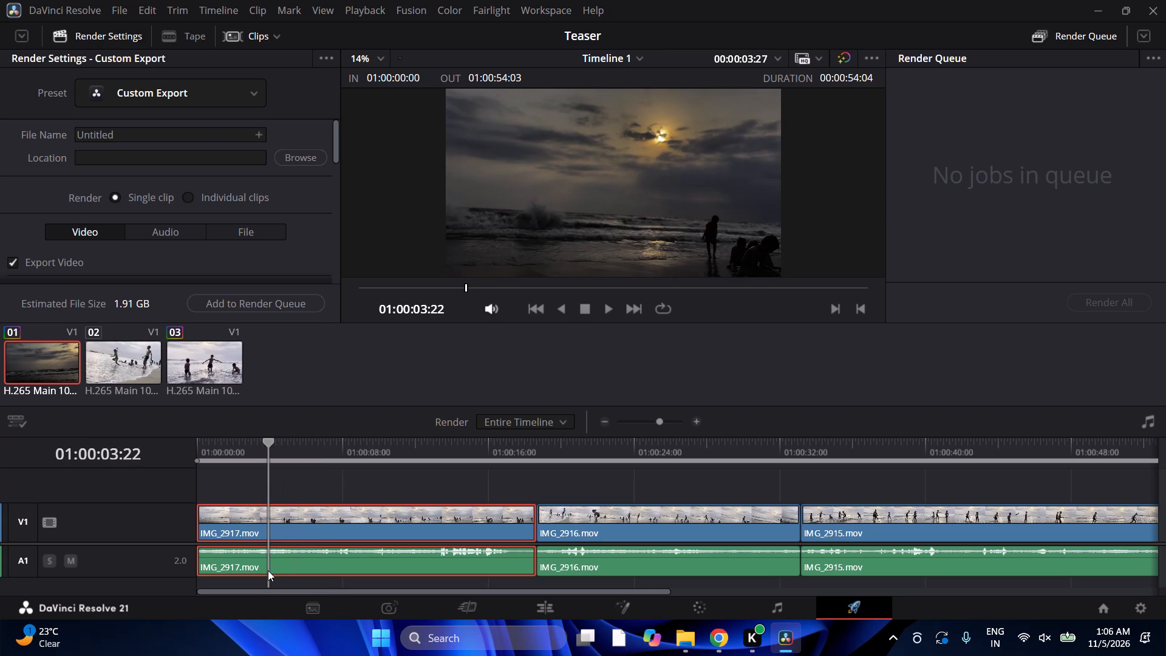
{"action": "left_click_drag", "start_coordinate": [268, 570], "coordinate": [396, 570]}
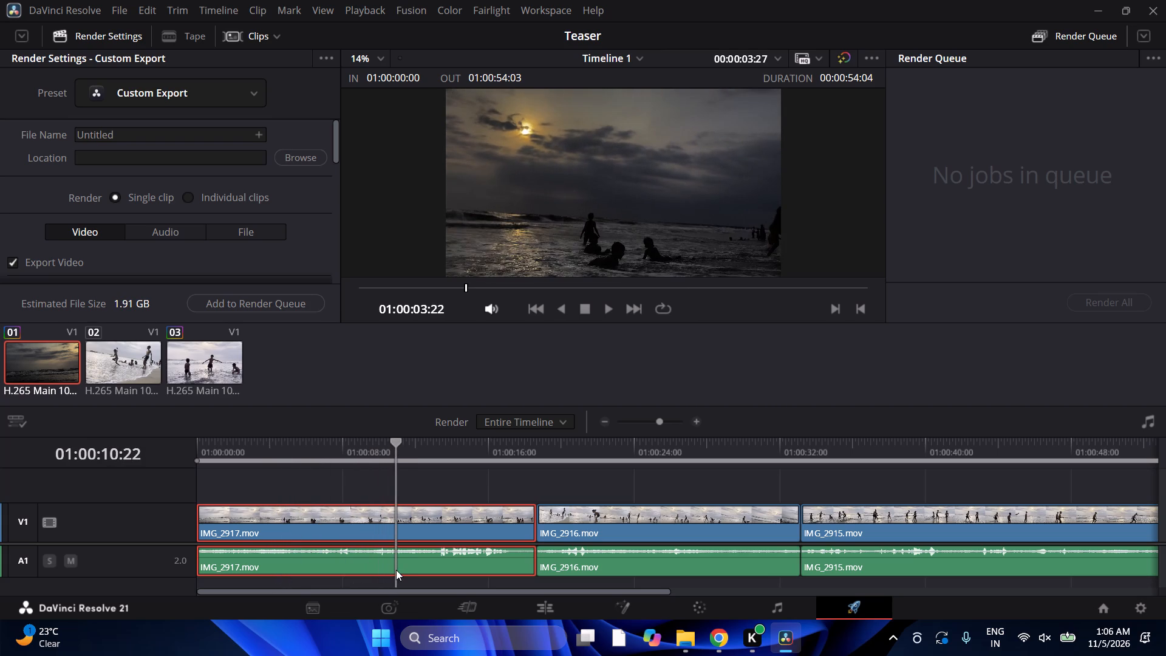
{"action": "left_click_drag", "start_coordinate": [396, 570], "coordinate": [386, 564]}
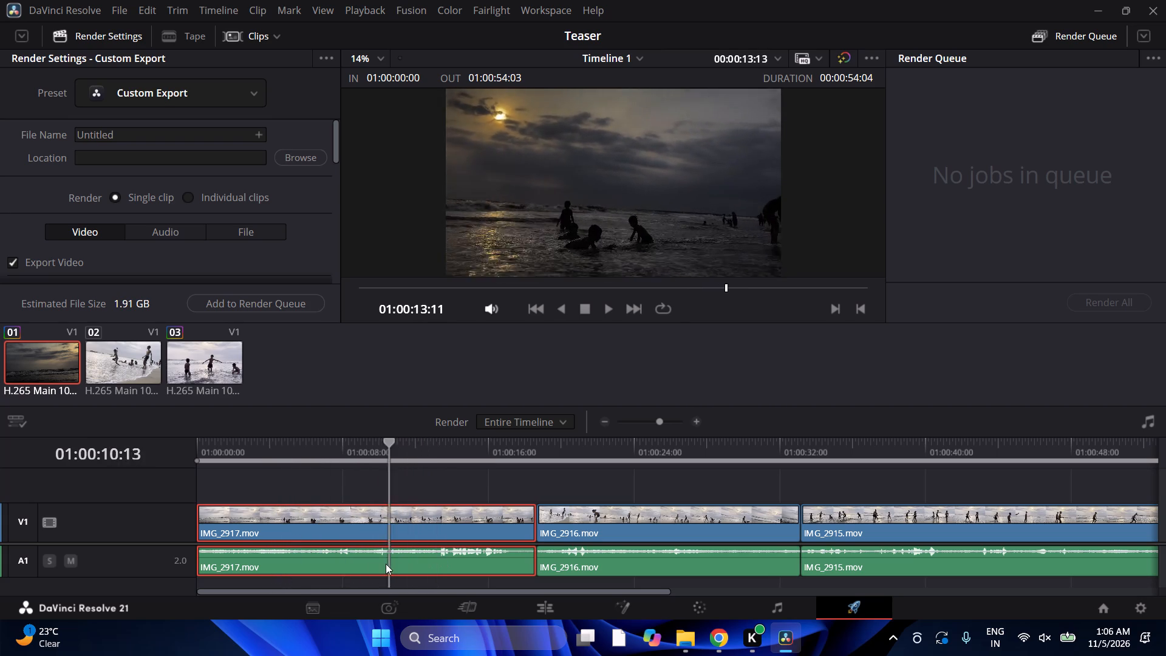
{"action": "left_click_drag", "start_coordinate": [386, 564], "coordinate": [247, 565]}
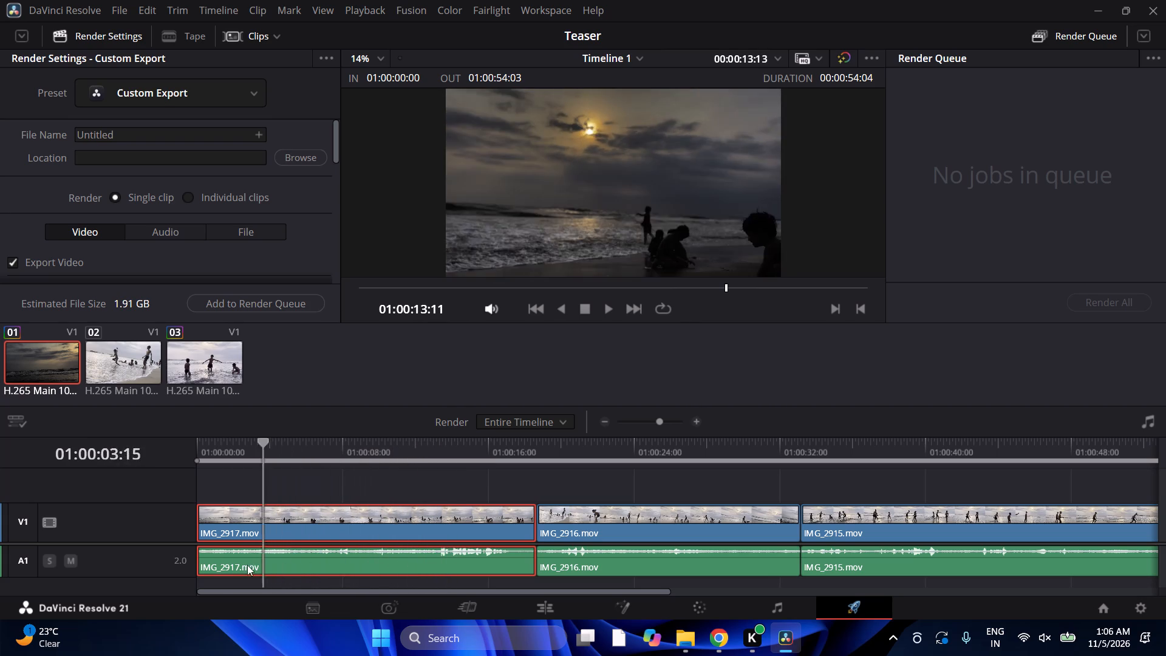
{"action": "left_click_drag", "start_coordinate": [247, 565], "coordinate": [187, 569]}
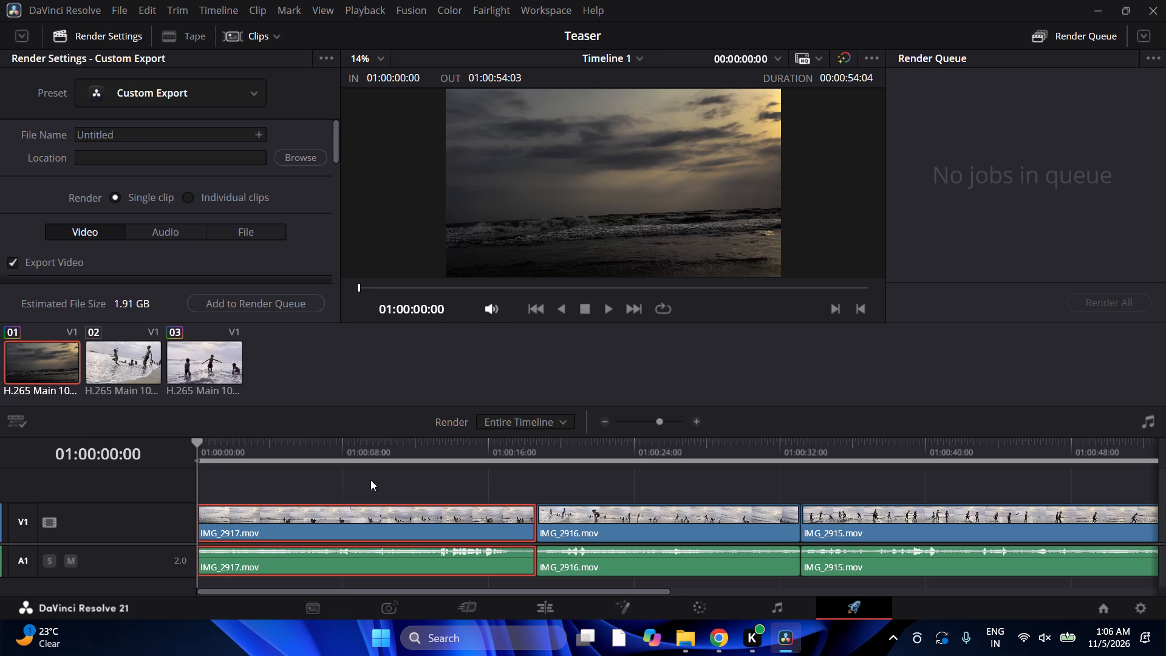
Play IMG_2917.mov from the timeline start with brief pauses, stopping at 01:00:09:10.
{"action": "key", "text": "space"}
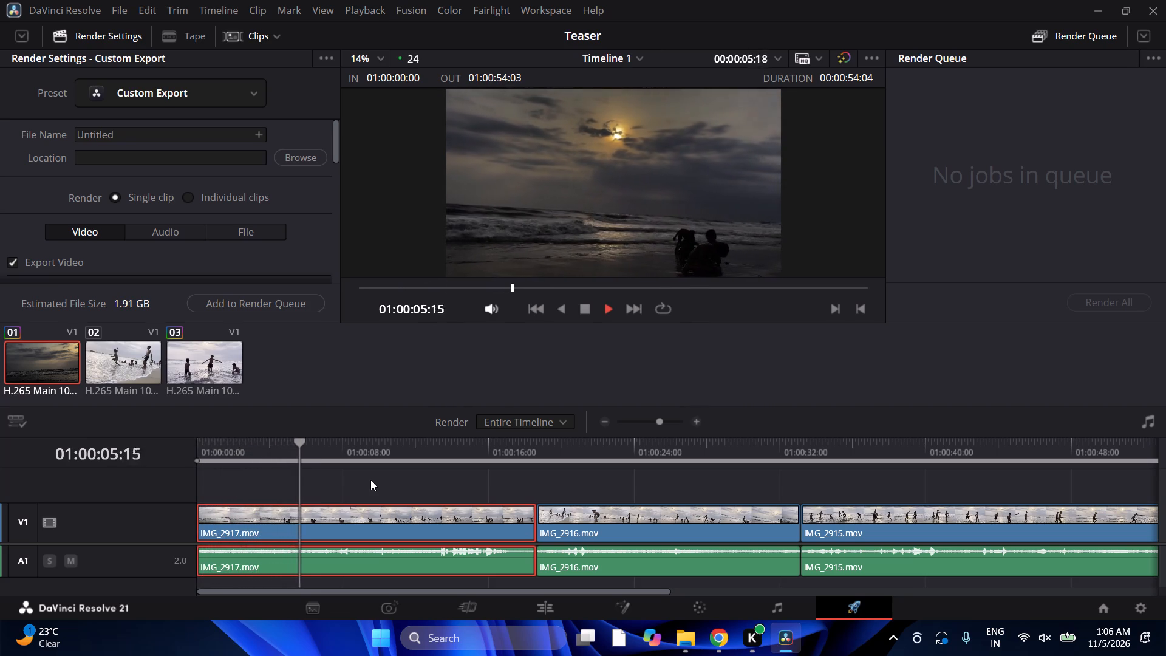
{"action": "key", "text": "space"}
{"action": "key", "text": "space"}
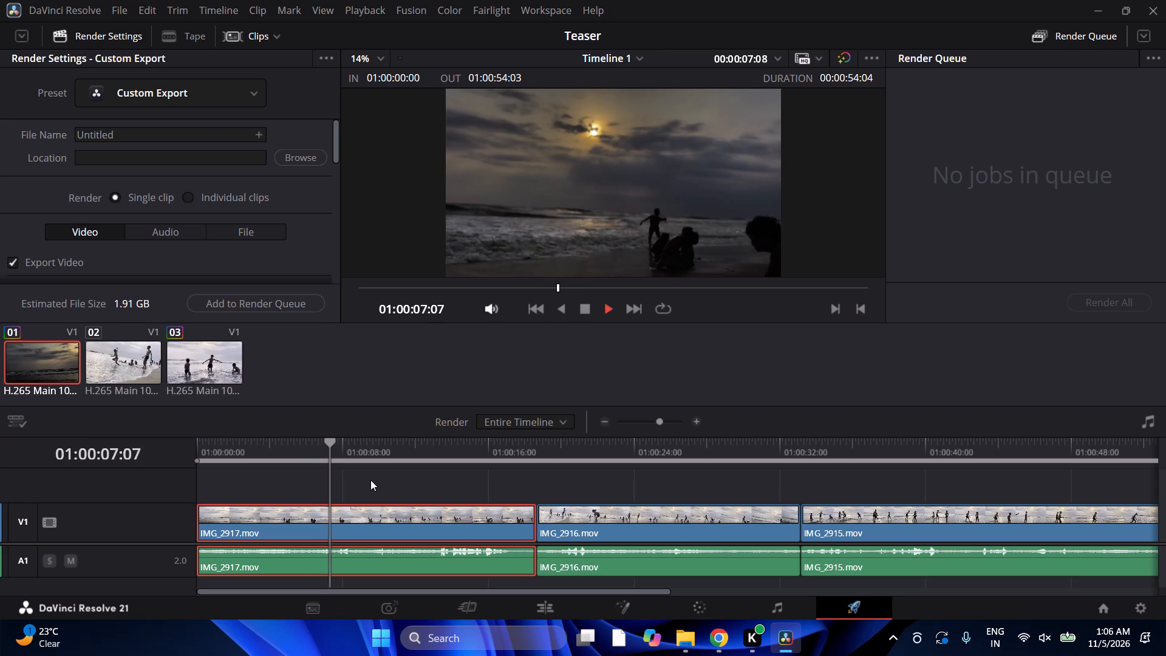
{"action": "key", "text": "space"}
{"action": "key", "text": "space"}
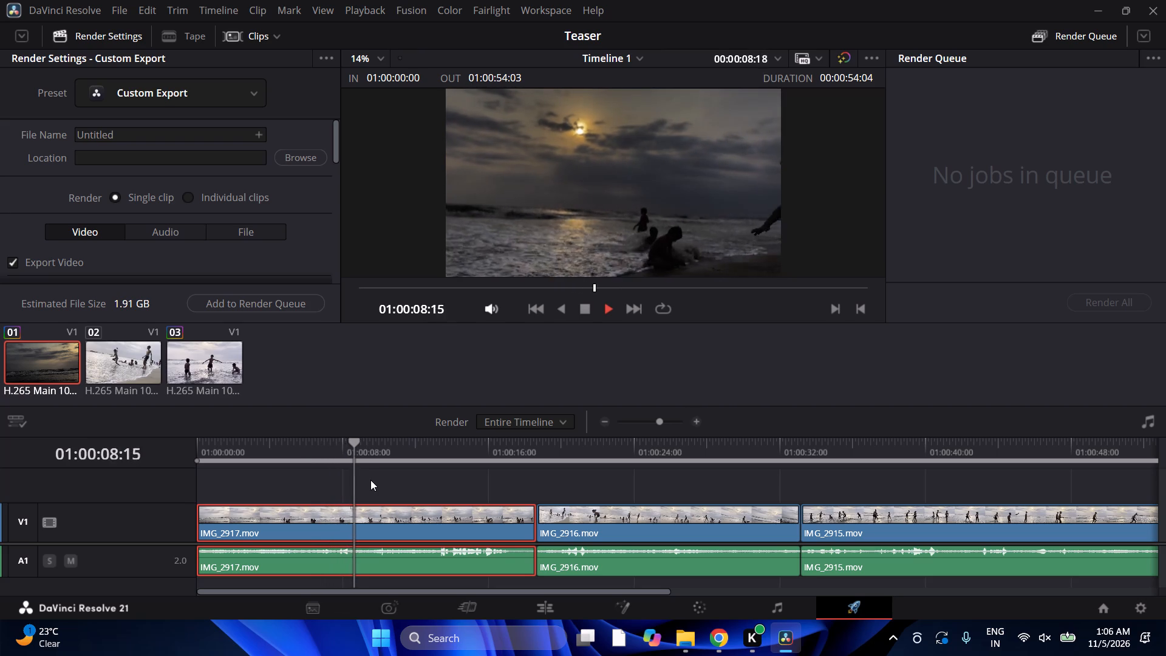
{"action": "key", "text": "space"}
{"action": "key", "text": "space"}
{"action": "key", "text": "space"}
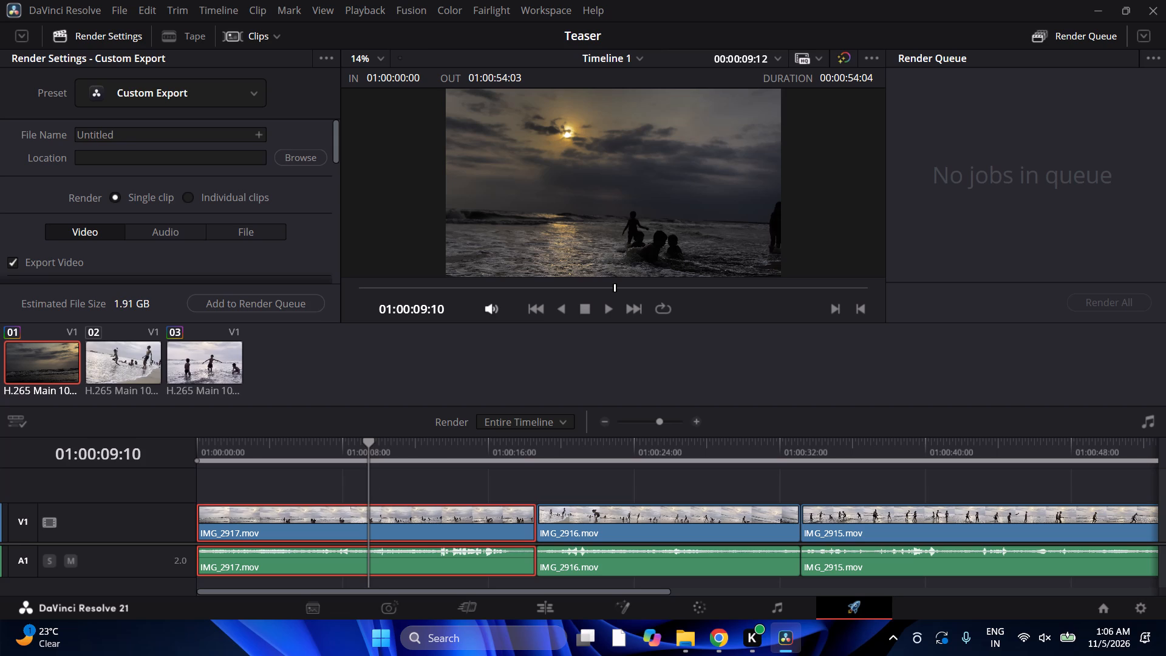
Return to 01:00:00:00 and play through IMG_2917.mov, pausing at 01:00:16:12 before continuing across the cut into IMG_2916.mov.
{"action": "left_click_drag", "start_coordinate": [370, 476], "coordinate": [0, 507]}
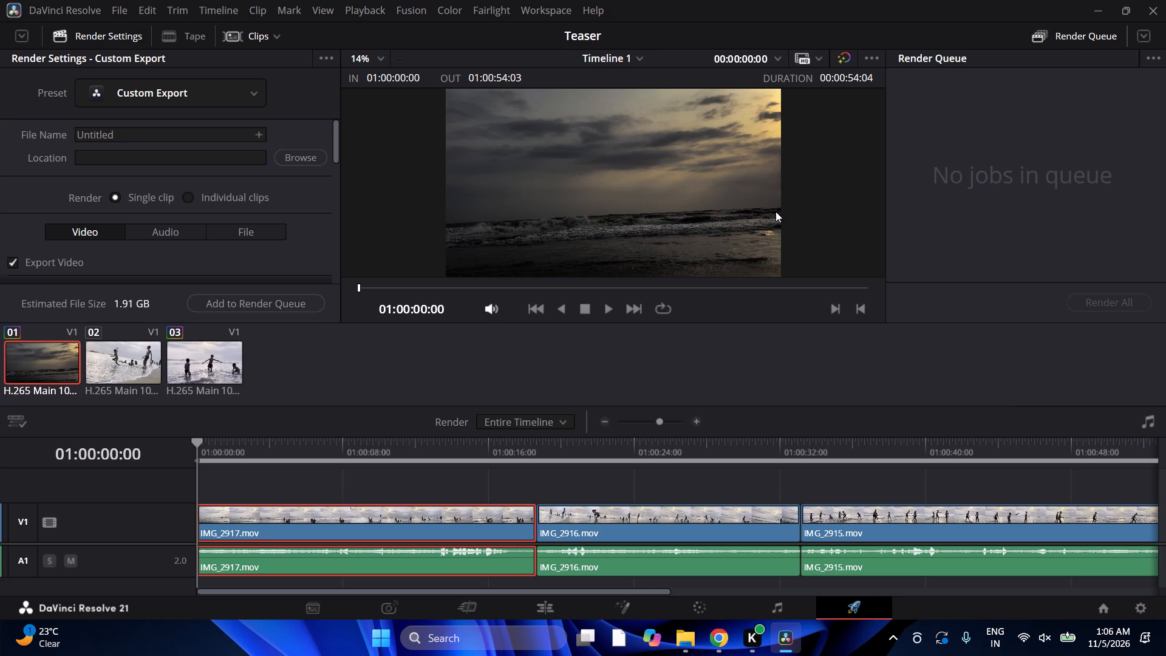
{"action": "key", "text": "space"}
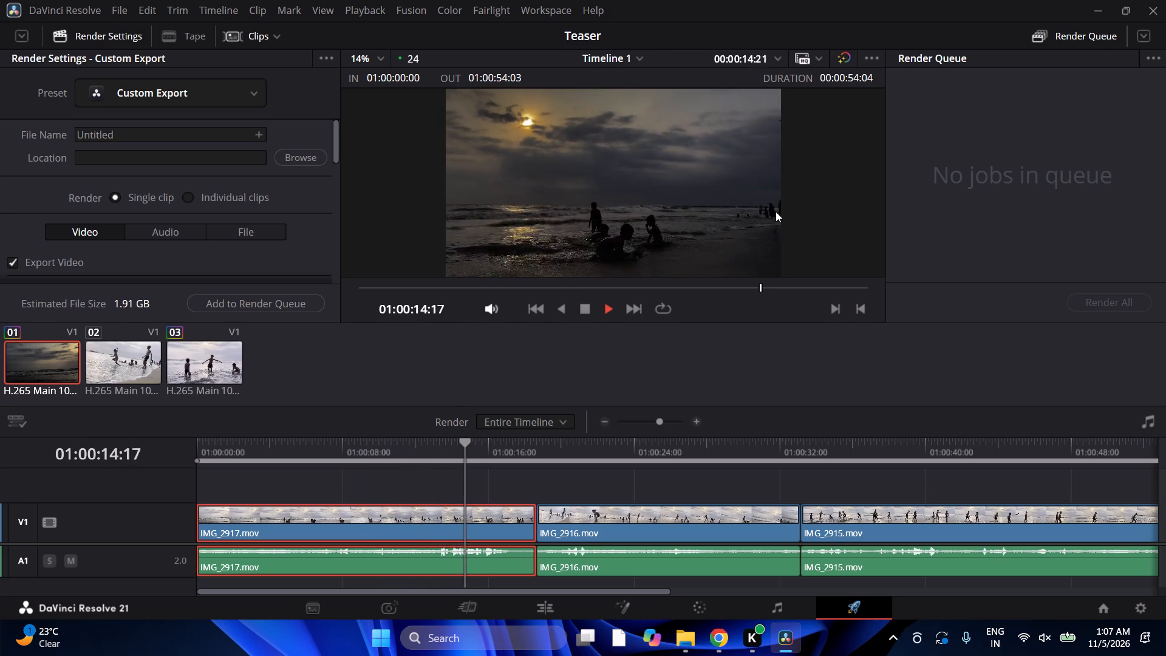
{"action": "key", "text": "space"}
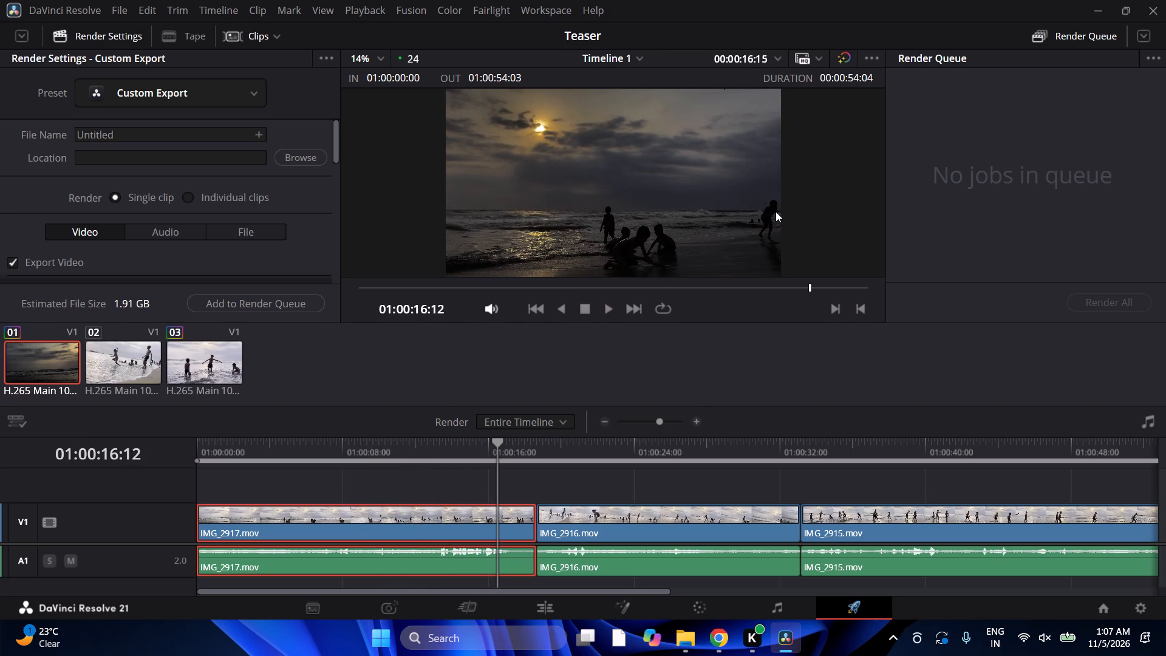
{"action": "key", "text": "space"}
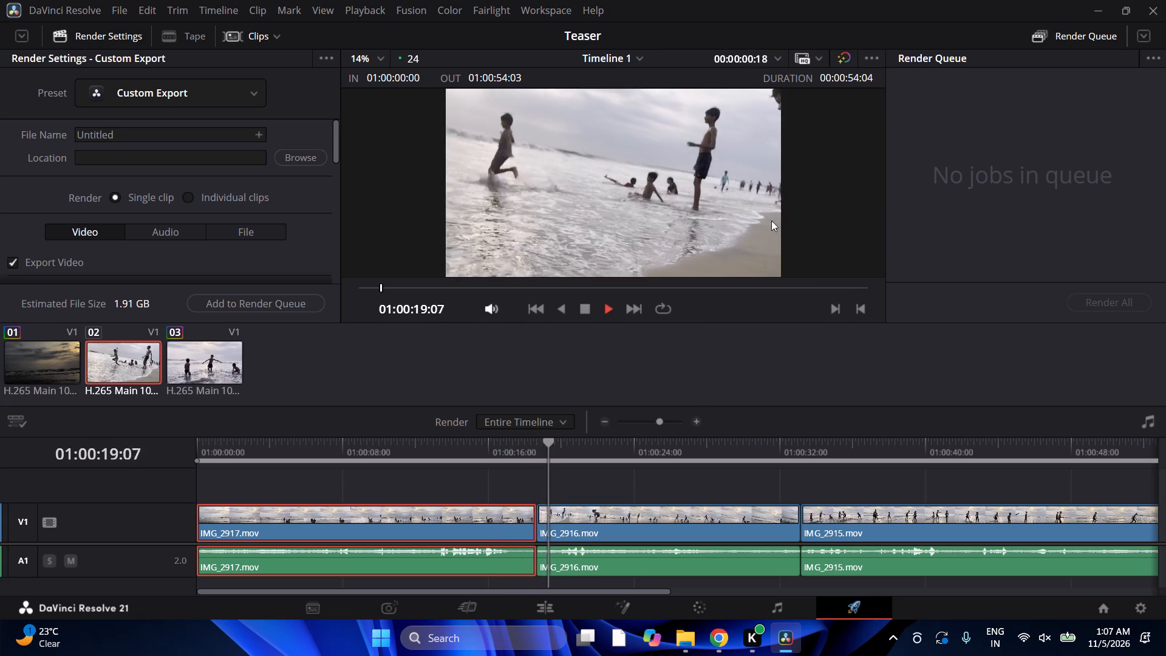
Scrub back to 01:00:17:17 and replay the cut from IMG_2917.mov into IMG_2916.mov, pausing at 01:00:21:04 before continuing.
{"action": "left_click_drag", "start_coordinate": [579, 445], "coordinate": [506, 448]}
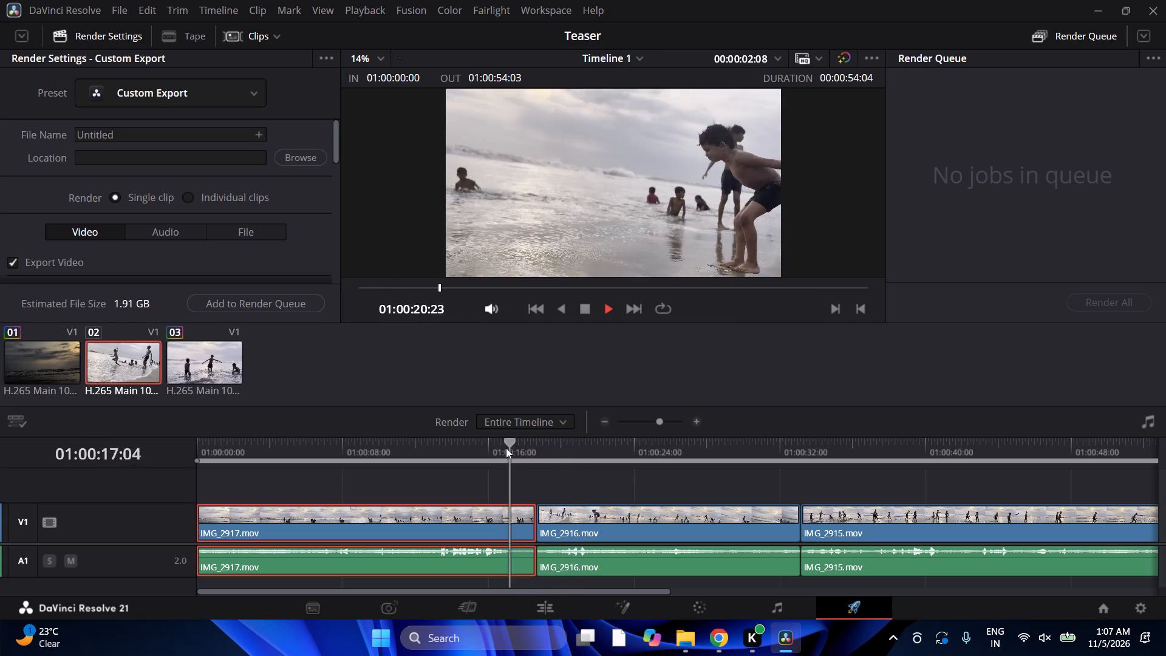
{"action": "left_click_drag", "start_coordinate": [506, 448], "coordinate": [519, 440]}
{"action": "key", "text": "space"}
{"action": "key", "text": "space"}
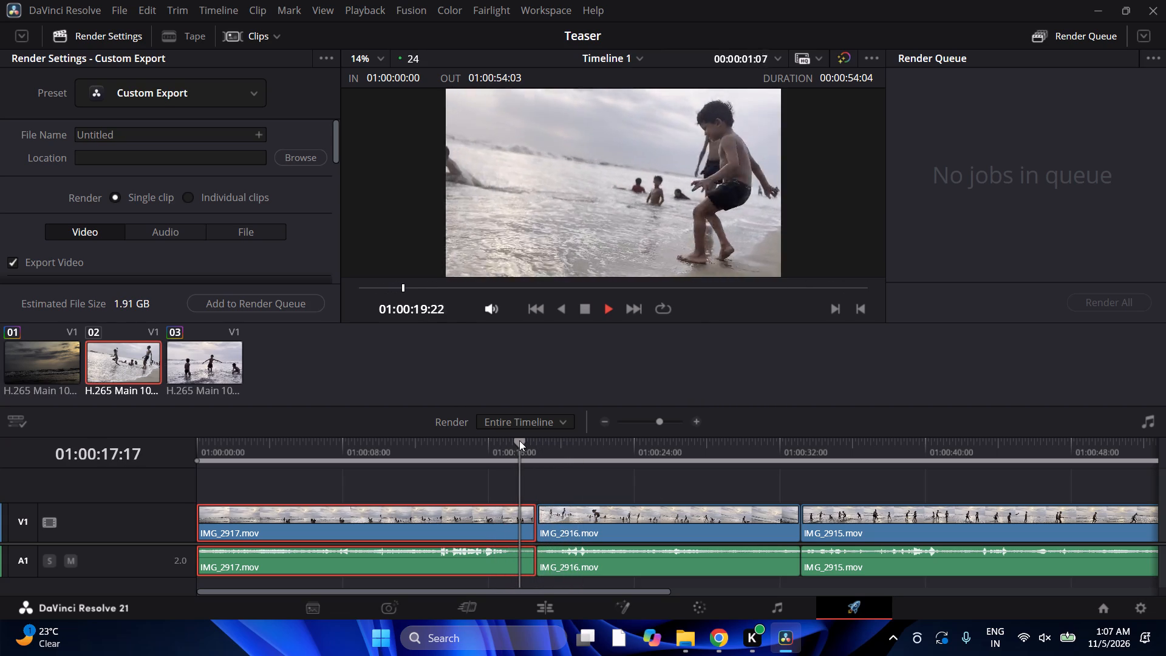
{"action": "key", "text": "space"}
{"action": "key", "text": "space"}
{"action": "key", "text": "space"}
{"action": "key", "text": "space"}
{"action": "key", "text": "space"}
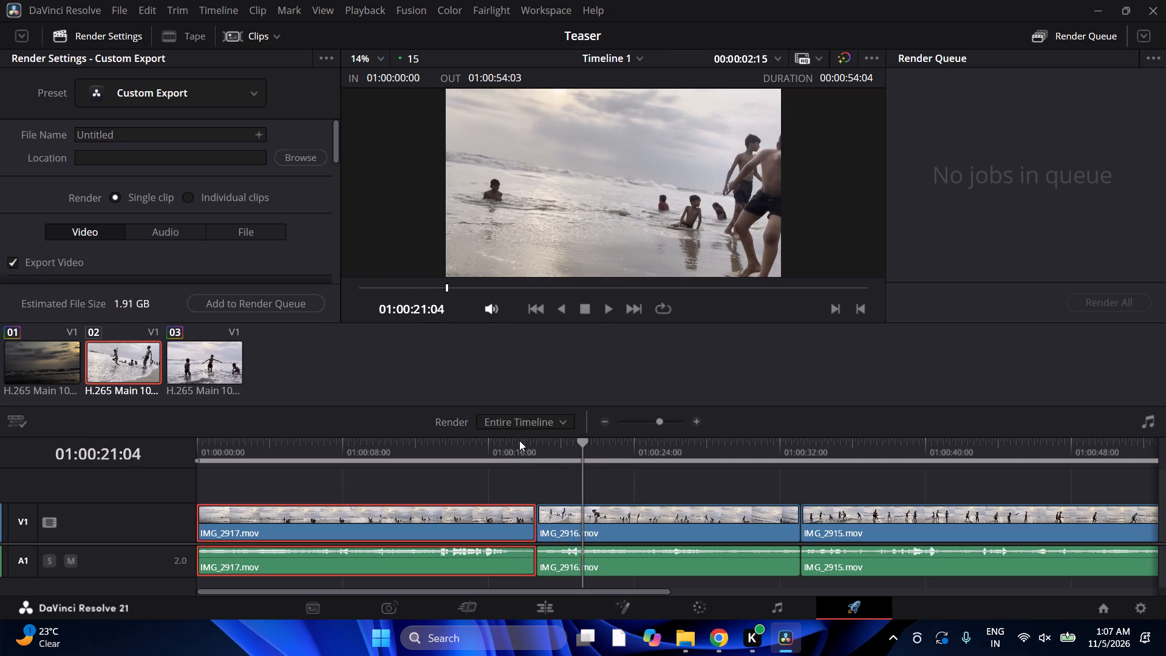
{"action": "key", "text": "space"}
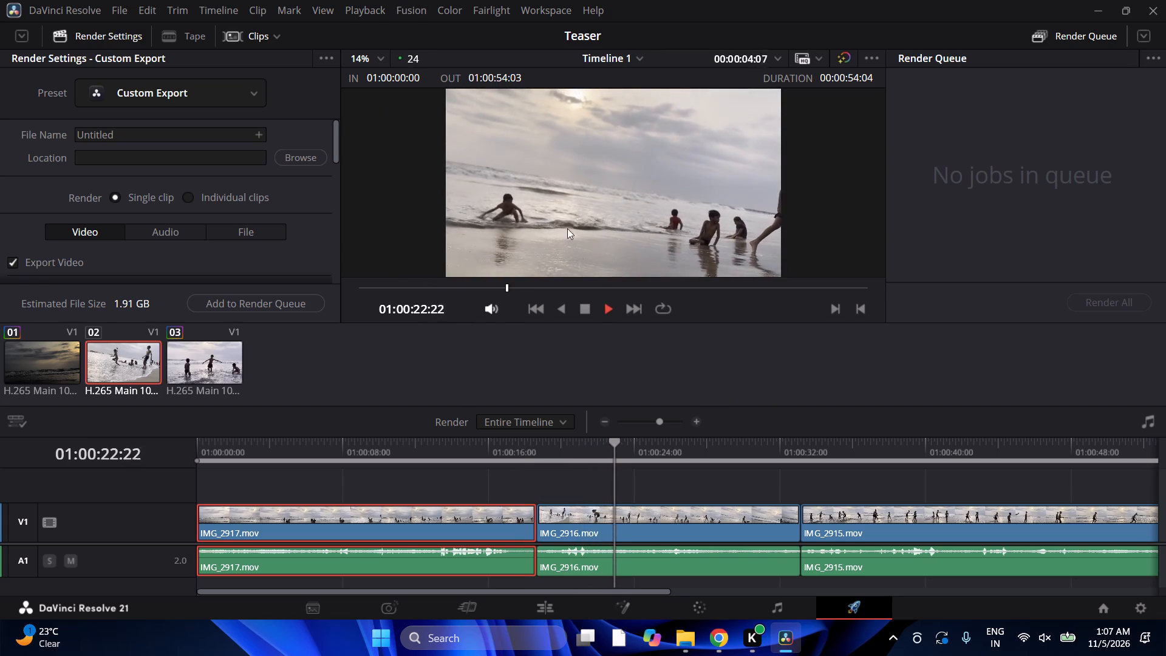
Return to 01:00:00:00 and replay IMG_2917.mov with brief pauses, continuing across the cut into IMG_2916.mov up to 01:00:22:17.
{"action": "left_click_drag", "start_coordinate": [630, 474], "coordinate": [0, 494]}
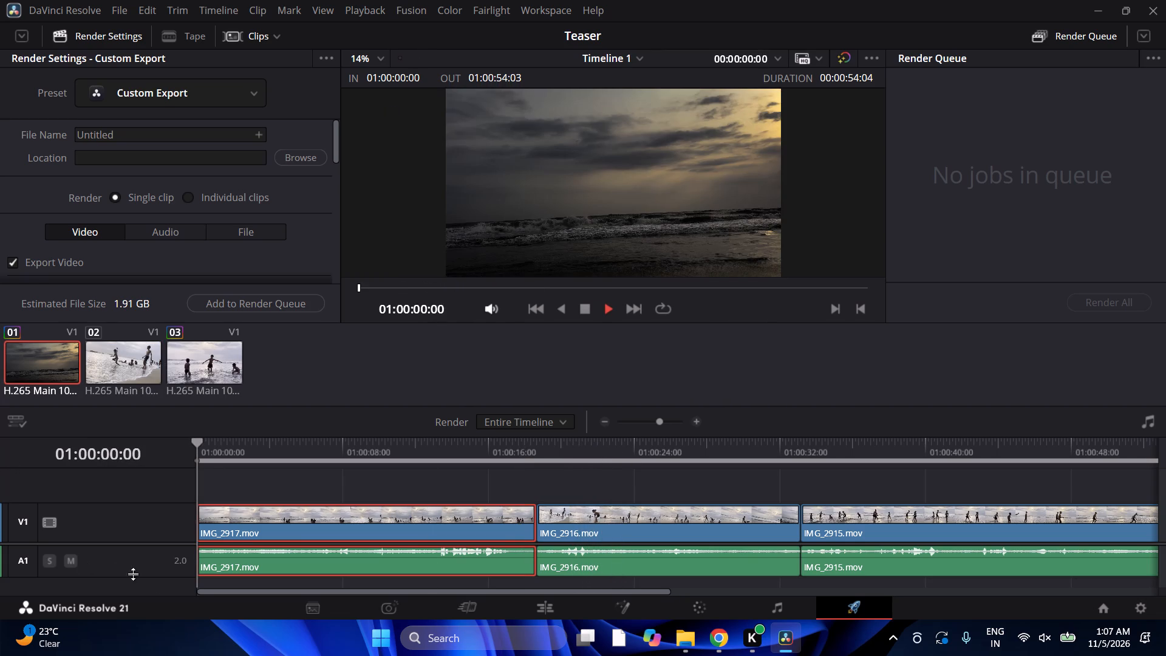
{"action": "key", "text": "space"}
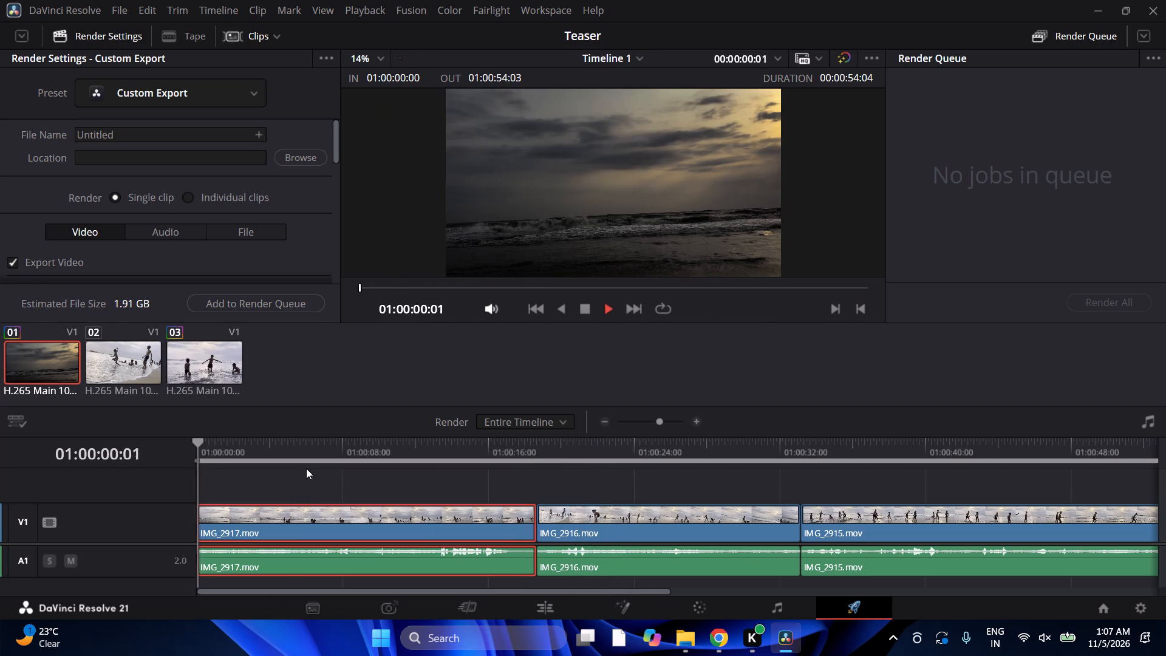
{"action": "type", "text": "M"}
{"action": "key", "text": "space"}
{"action": "key", "text": "space"}
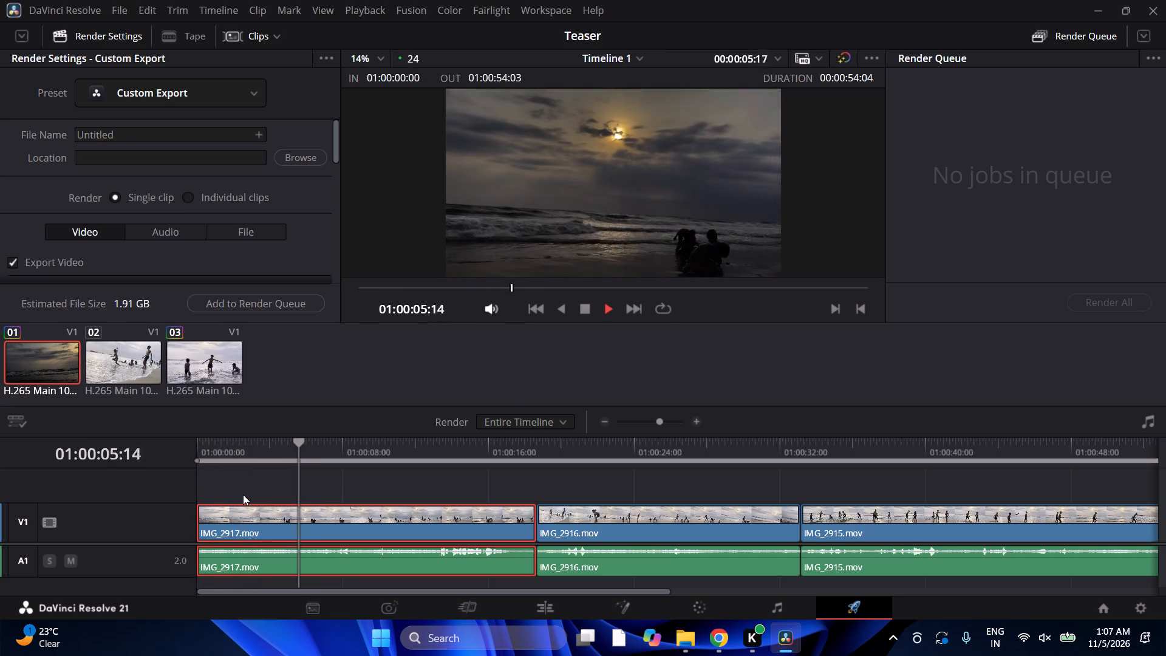
{"action": "key", "text": "space"}
{"action": "key", "text": "space"}
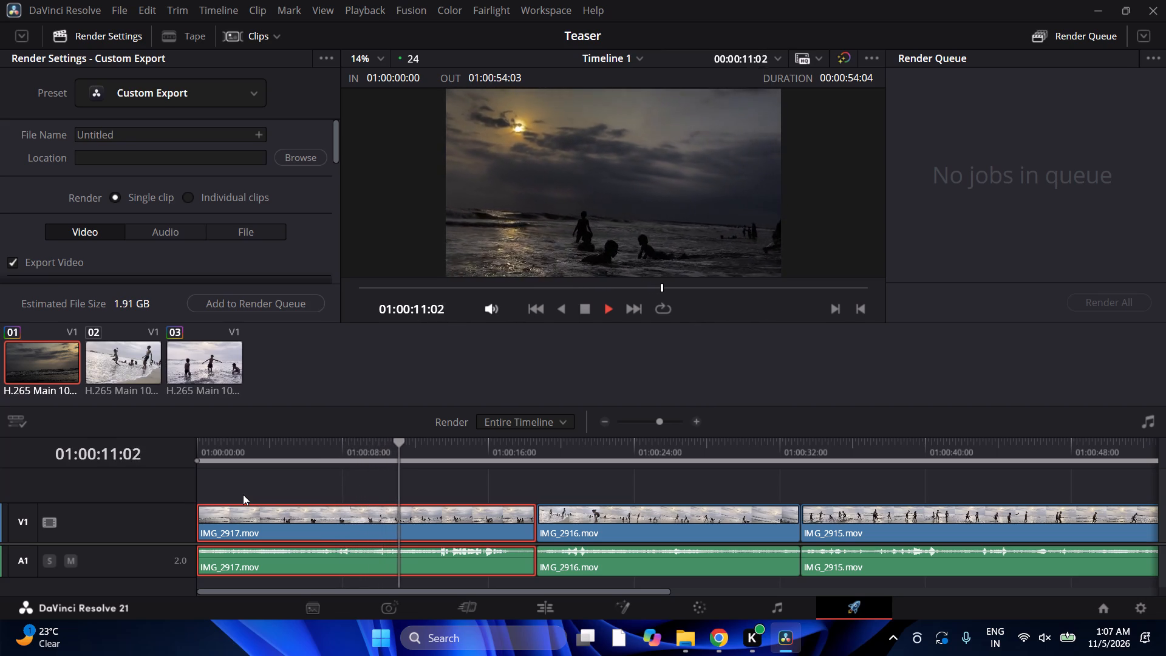
{"action": "key", "text": "space"}
{"action": "key", "text": "space"}
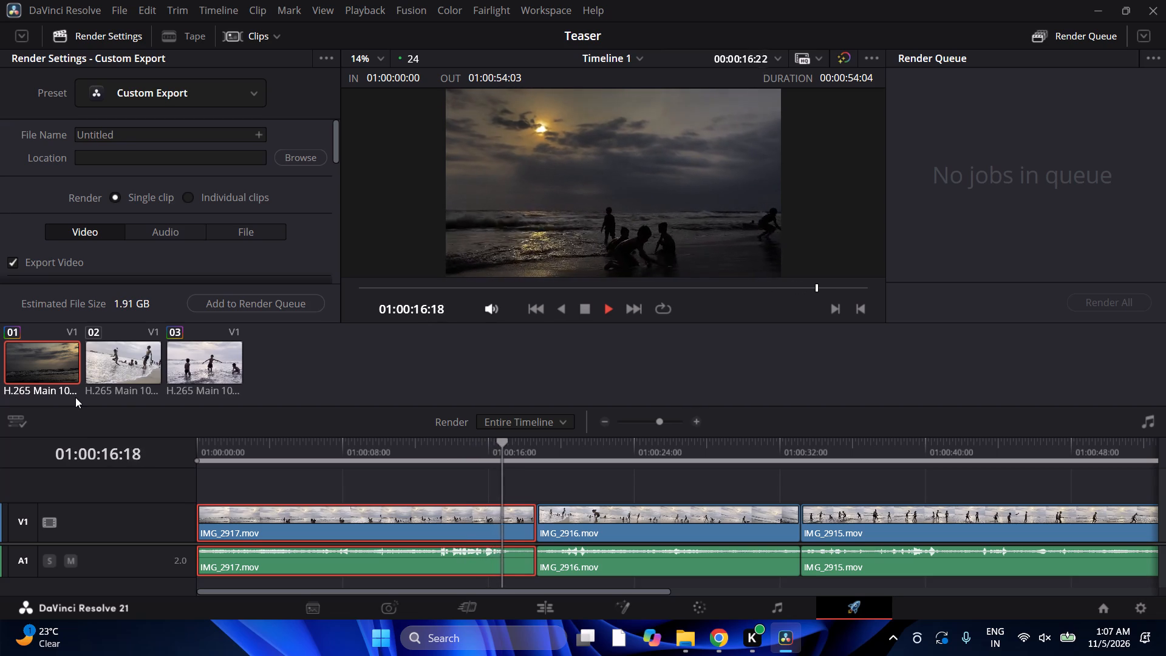
{"action": "key", "text": "space"}
{"action": "key", "text": "space"}
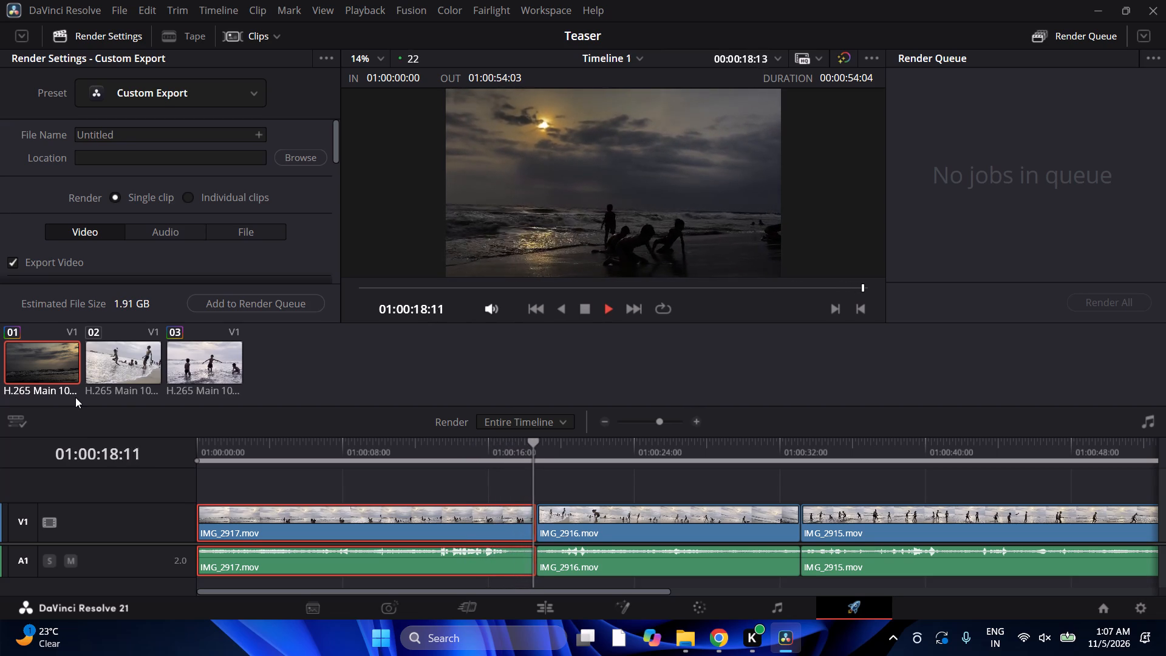
{"action": "key", "text": "space"}
{"action": "key", "text": "space"}
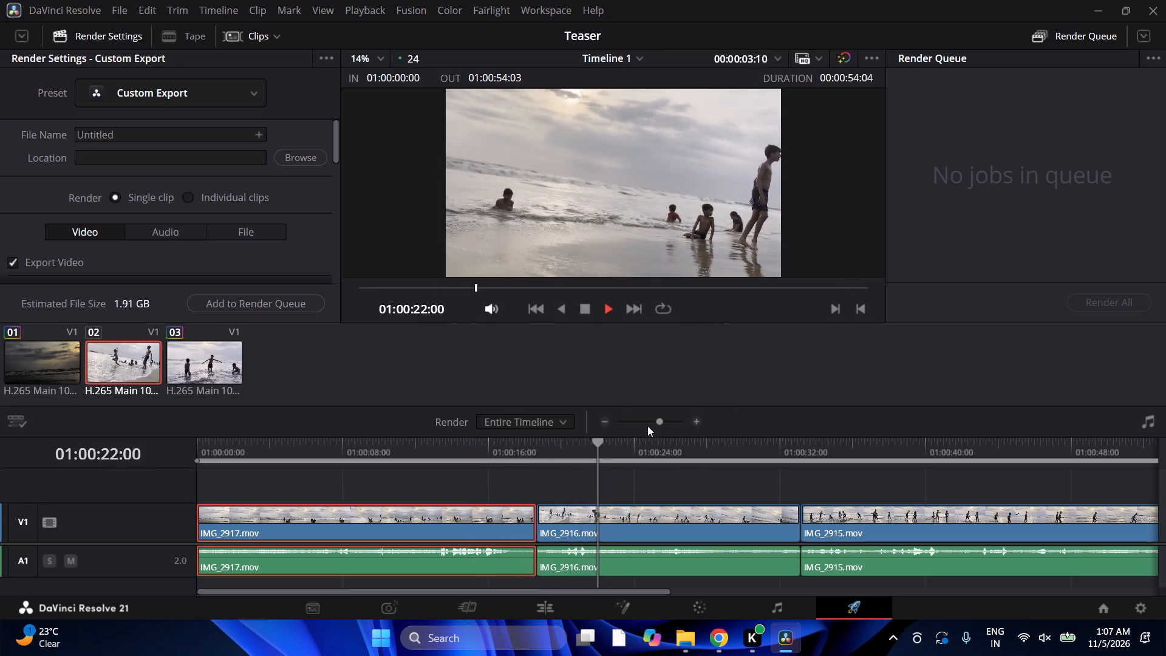
{"action": "key", "text": "space"}
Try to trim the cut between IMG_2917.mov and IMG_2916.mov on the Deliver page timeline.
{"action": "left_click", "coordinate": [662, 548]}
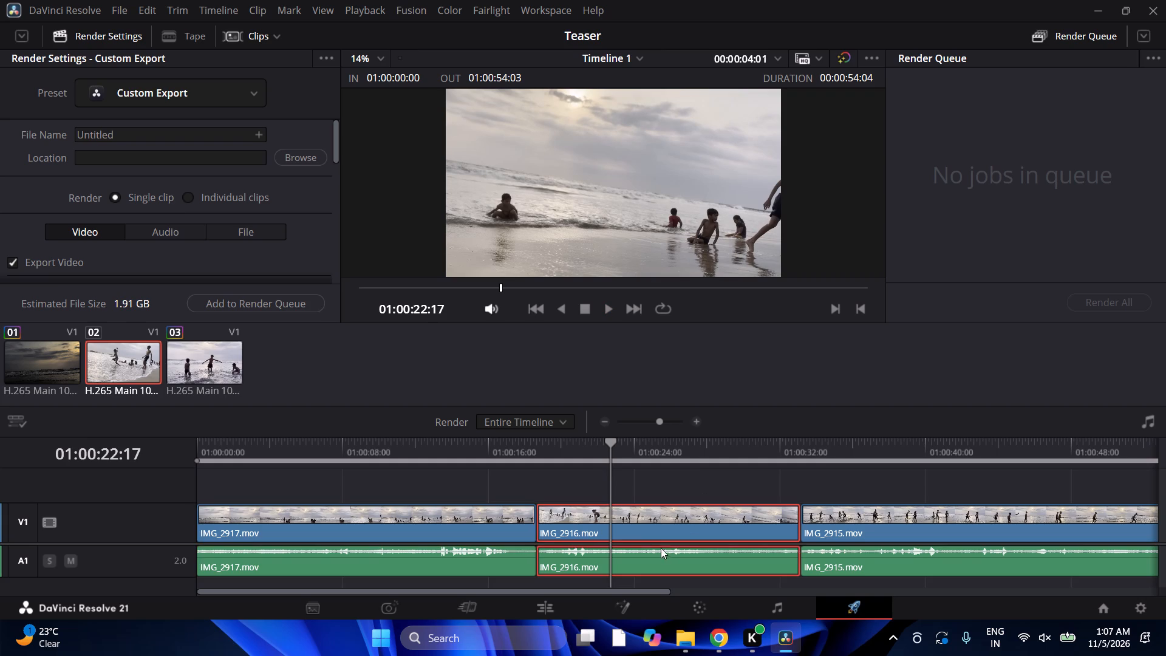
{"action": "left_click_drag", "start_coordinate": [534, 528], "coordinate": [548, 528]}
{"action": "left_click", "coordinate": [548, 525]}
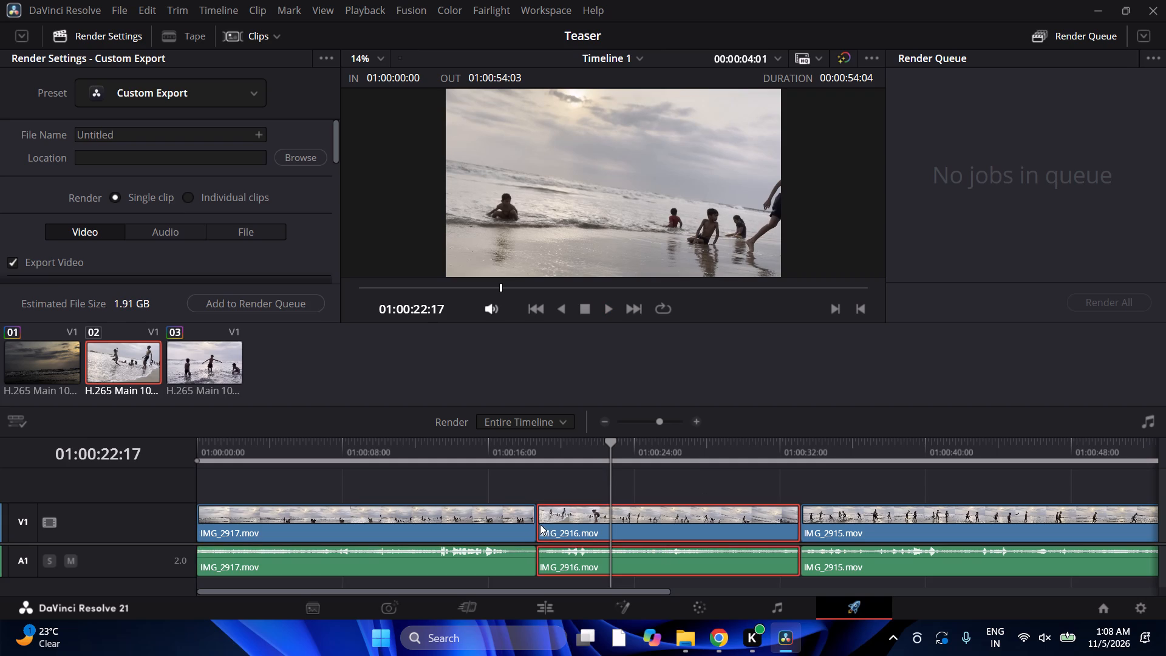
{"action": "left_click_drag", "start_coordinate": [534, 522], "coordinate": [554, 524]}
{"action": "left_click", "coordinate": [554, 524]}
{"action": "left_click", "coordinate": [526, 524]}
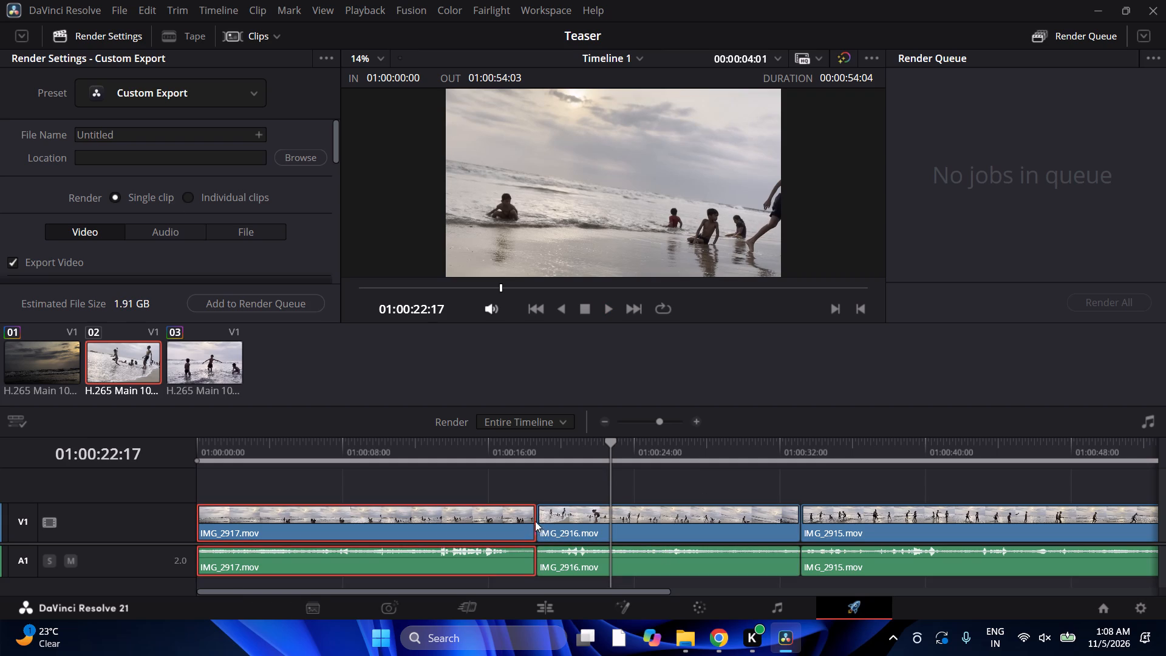
Switch to the Edit page and trim about 1 second off the start of IMG_2917.mov.
{"action": "left_click", "coordinate": [544, 609]}
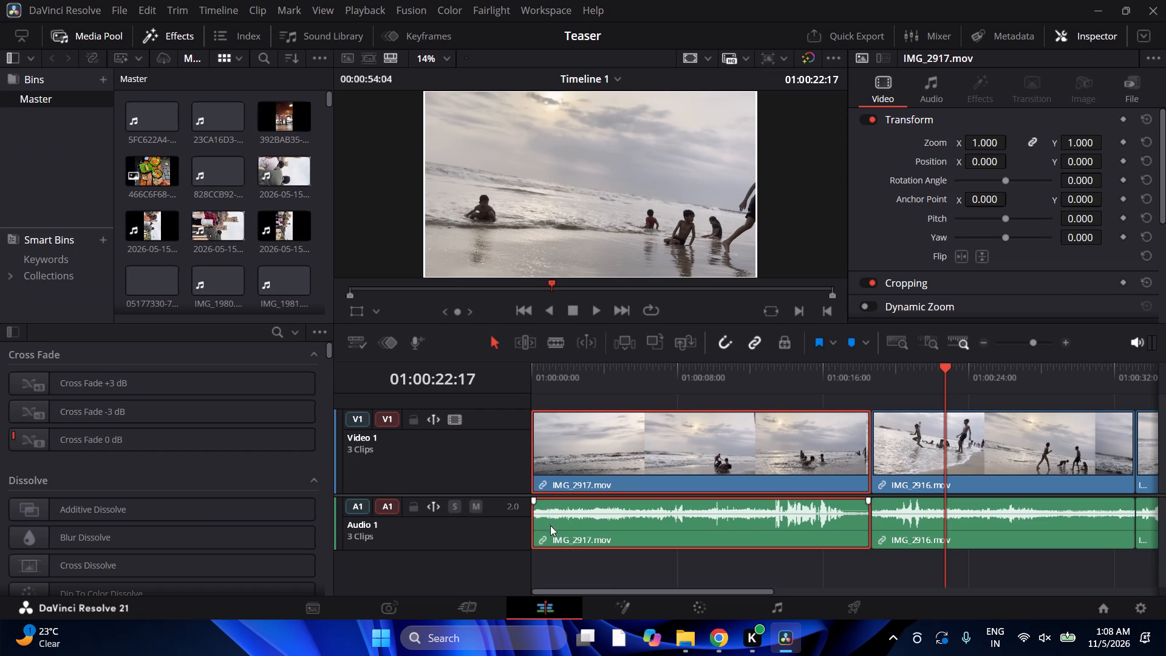
{"action": "left_click_drag", "start_coordinate": [534, 451], "coordinate": [550, 457]}
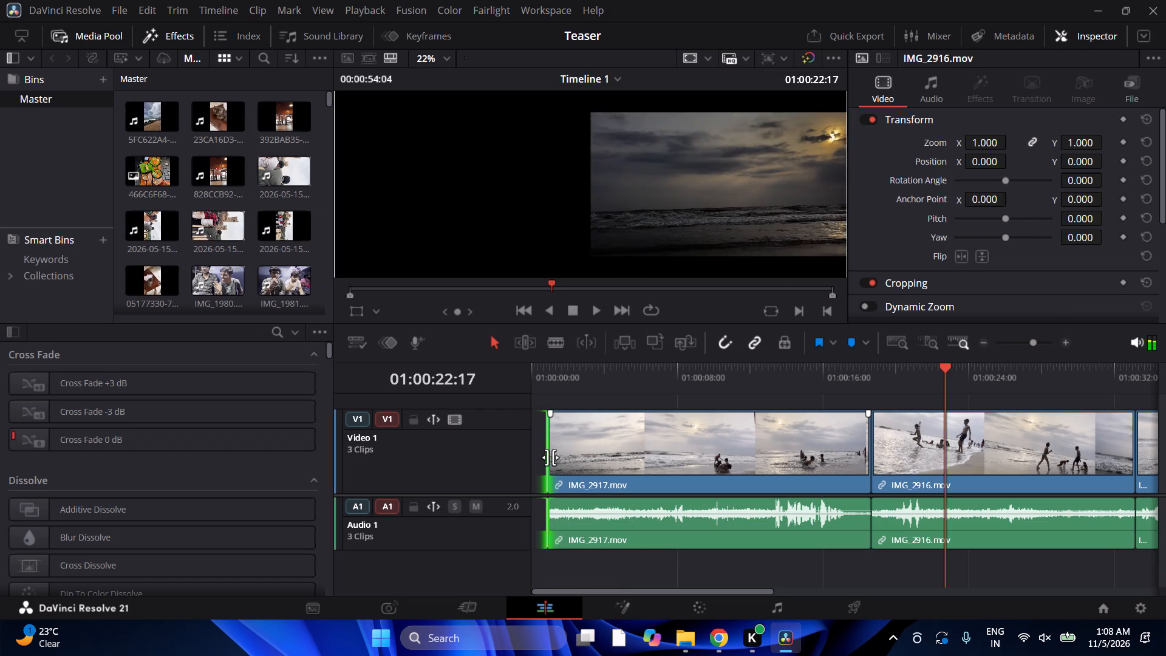
{"action": "key", "text": "space"}
{"action": "key", "text": "space"}
{"action": "key", "text": "space"}
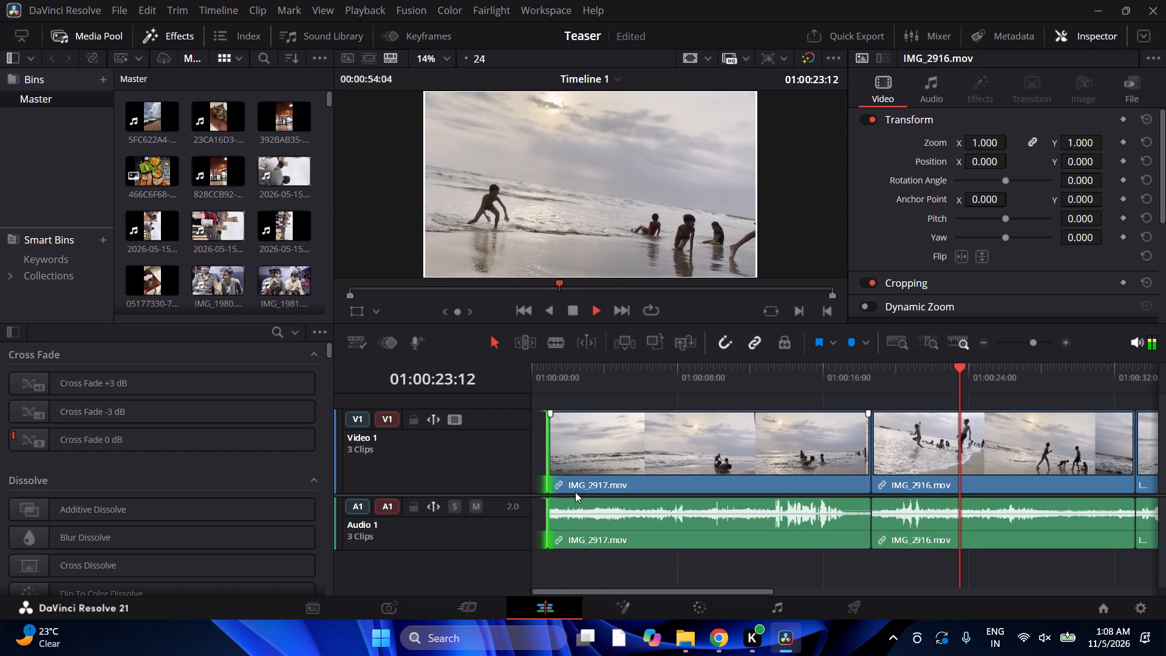
Move IMG_2916.mov about 6 seconds earlier over the end of IMG_2917.mov, and check playback from 01:00:00:00.
{"action": "left_click_drag", "start_coordinate": [969, 480], "coordinate": [832, 500]}
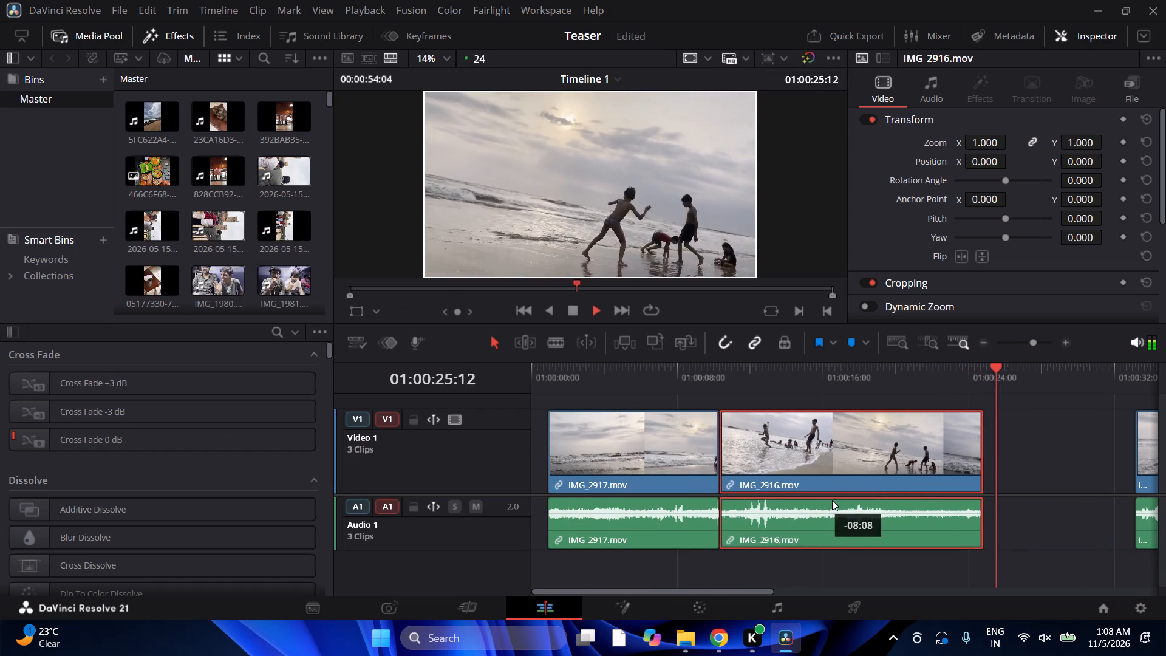
{"action": "left_click_drag", "start_coordinate": [832, 500], "coordinate": [859, 497]}
{"action": "key", "text": "space"}
{"action": "left_click", "coordinate": [1011, 372]}
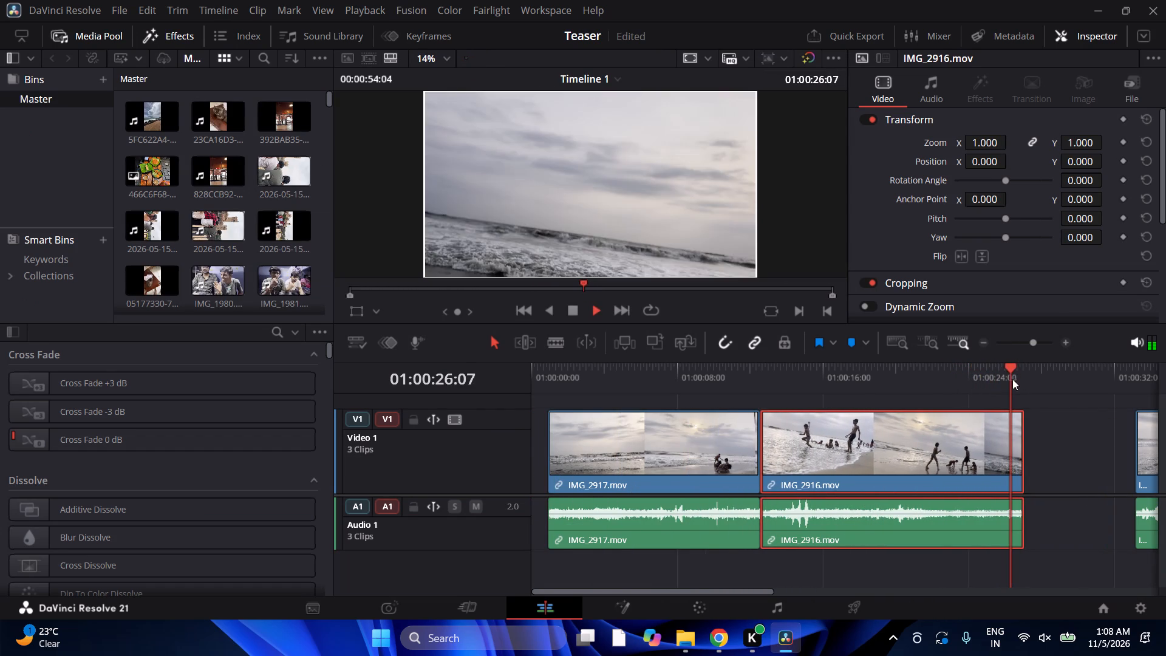
{"action": "left_click_drag", "start_coordinate": [1006, 381], "coordinate": [486, 423]}
{"action": "key", "text": "space"}
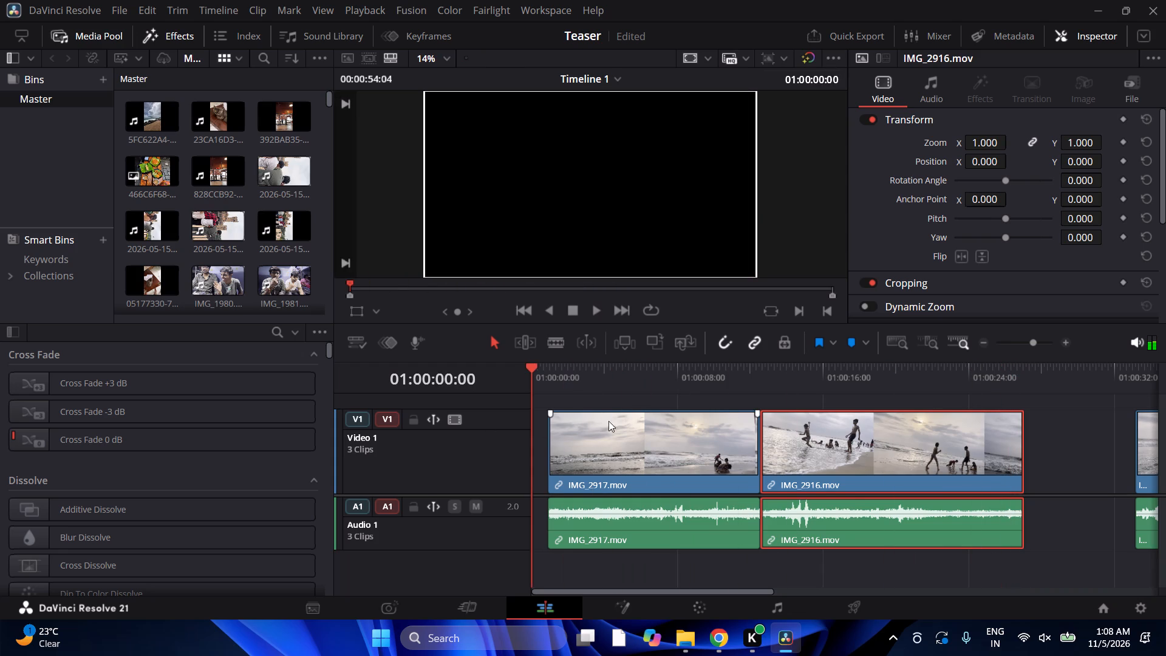
{"action": "key", "text": "space"}
{"action": "left_click", "coordinate": [776, 429]}
{"action": "key", "text": "space"}
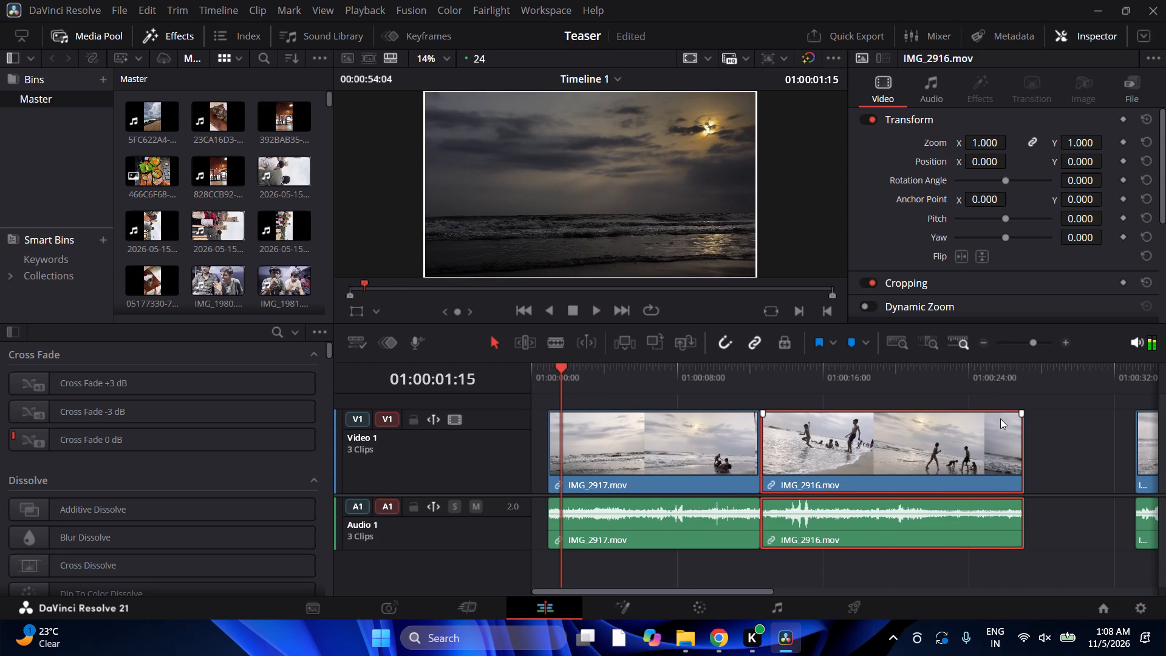
Add a video fade-out of about 9 seconds to the end of IMG_2916.mov and preview it through the clip's end.
{"action": "left_click_drag", "start_coordinate": [1021, 417], "coordinate": [975, 425]}
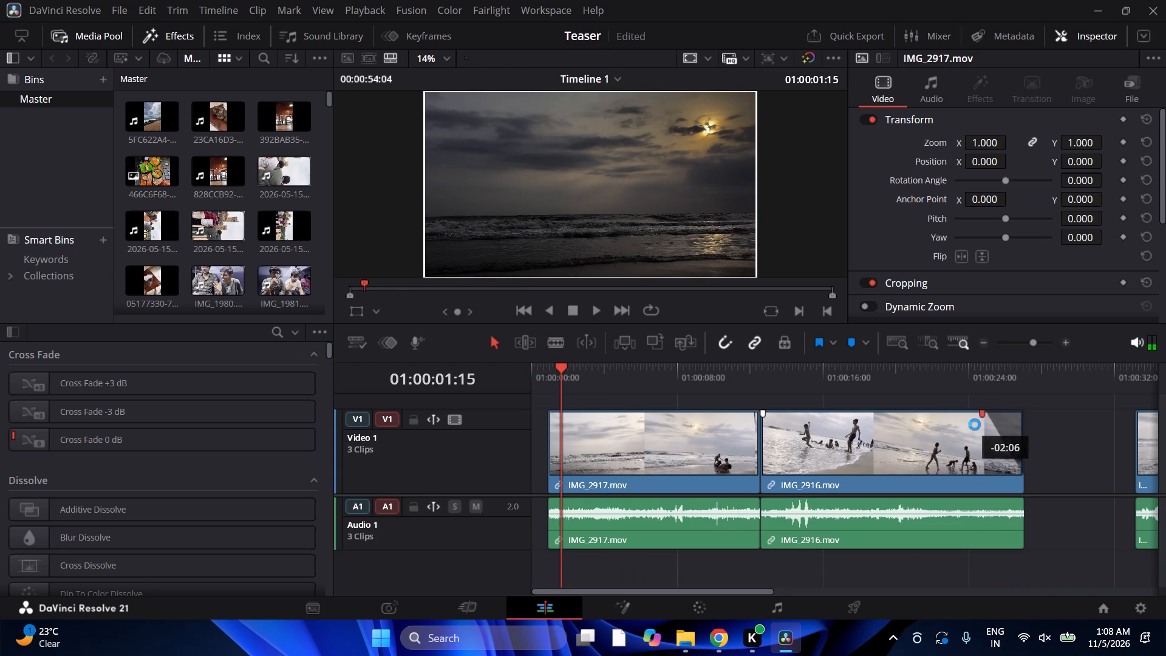
{"action": "left_click_drag", "start_coordinate": [975, 425], "coordinate": [859, 429]}
{"action": "key", "text": "space"}
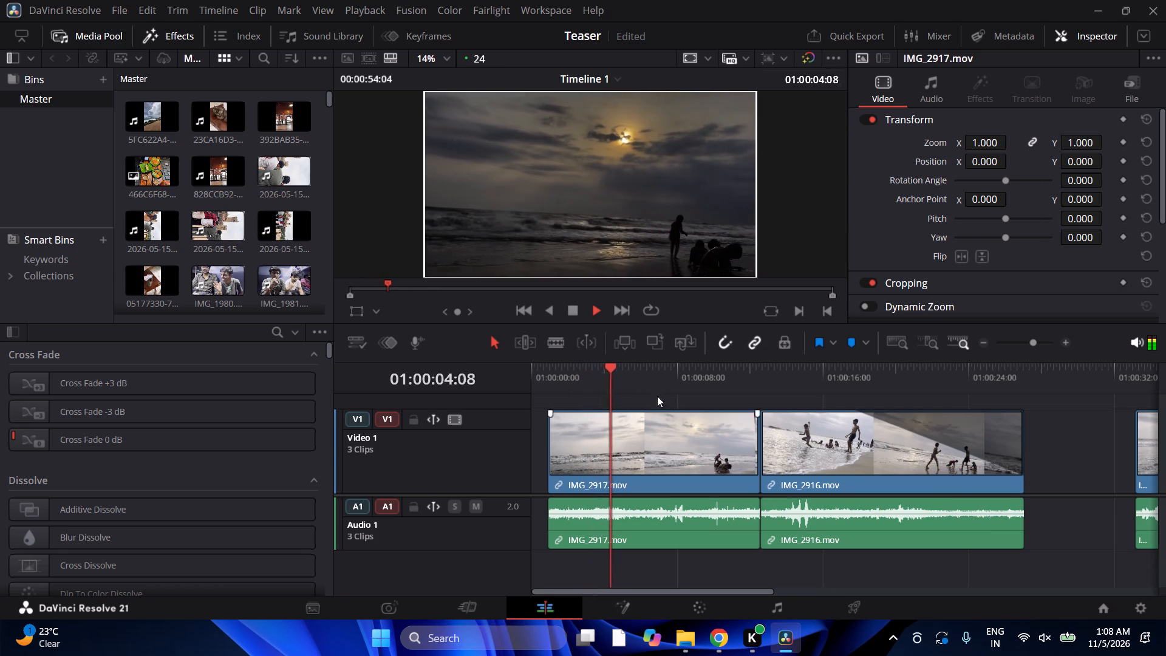
{"action": "left_click_drag", "start_coordinate": [621, 380], "coordinate": [882, 411]}
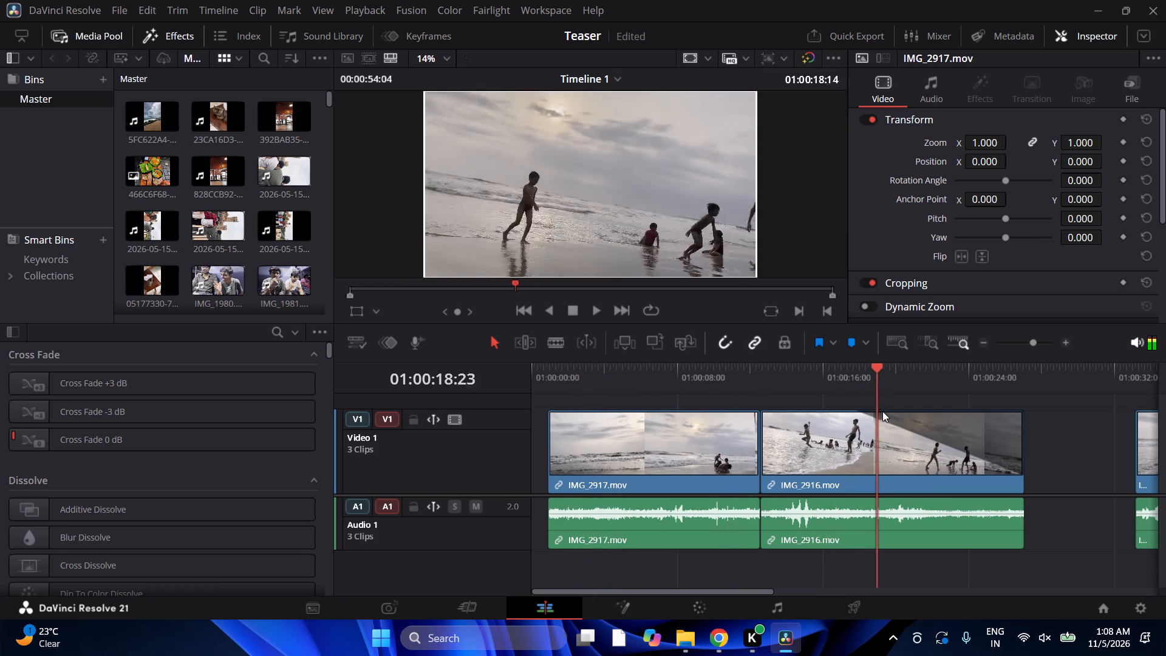
{"action": "left_click_drag", "start_coordinate": [882, 411], "coordinate": [995, 423]}
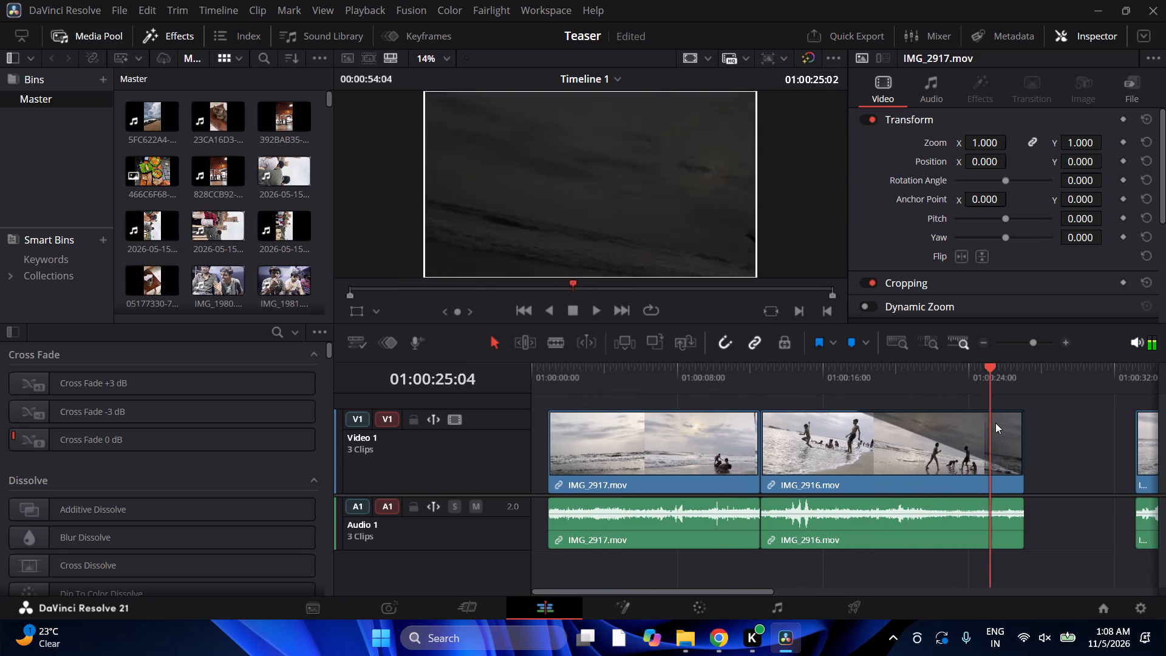
{"action": "left_click_drag", "start_coordinate": [995, 423], "coordinate": [1023, 429]}
{"action": "left_click", "coordinate": [1164, 433]}
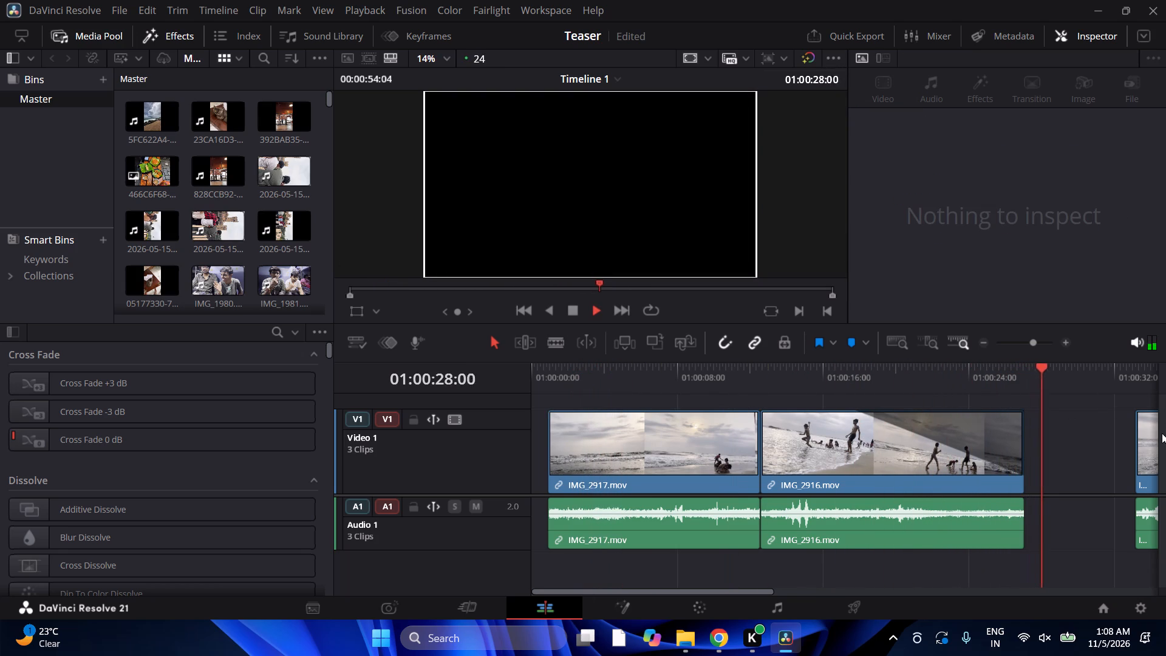
Move IMG_2915.mov about 6 seconds earlier to close the gap after IMG_2916.mov.
{"action": "key", "text": "space"}
{"action": "left_click_drag", "start_coordinate": [1152, 431], "coordinate": [891, 450]}
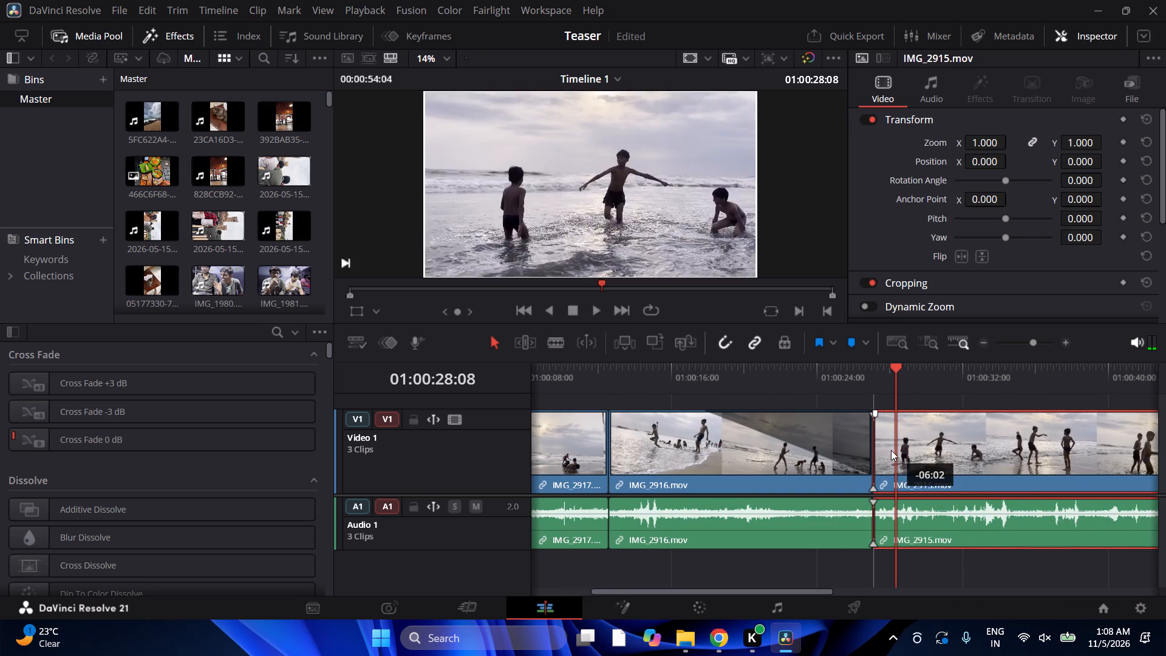
{"action": "left_click_drag", "start_coordinate": [891, 450], "coordinate": [890, 450]}
Add a video fade-in of about 7 seconds to the start of IMG_2915.mov and play part of it.
{"action": "left_click_drag", "start_coordinate": [878, 416], "coordinate": [892, 440]}
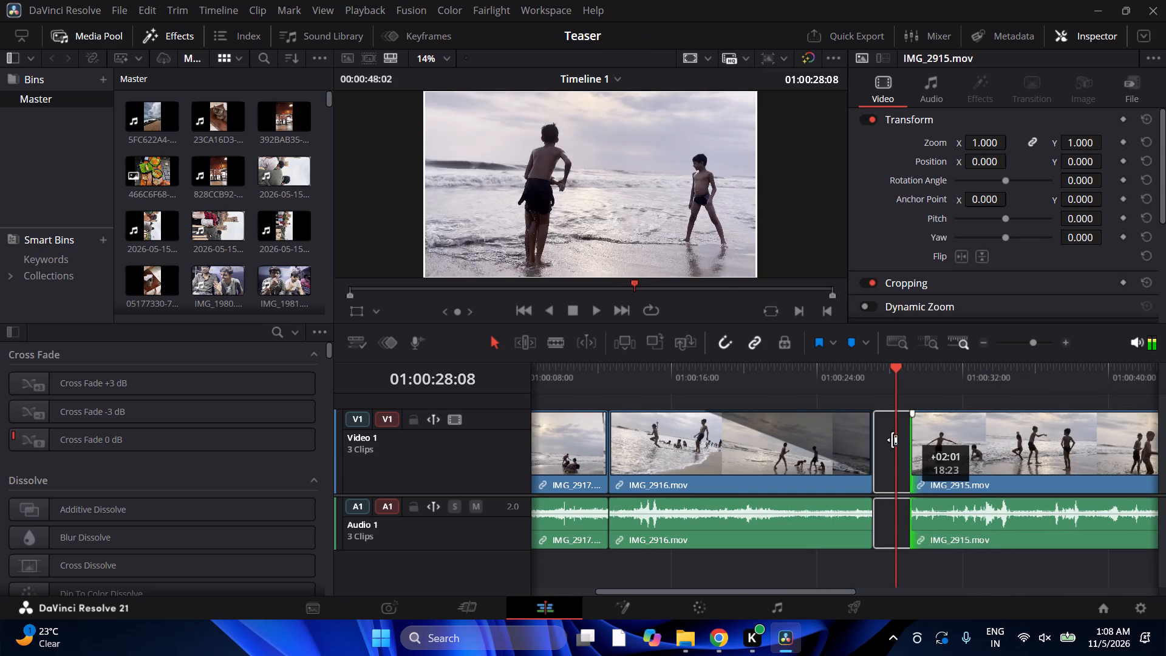
{"action": "left_click_drag", "start_coordinate": [892, 440], "coordinate": [865, 444]}
{"action": "left_click_drag", "start_coordinate": [876, 415], "coordinate": [1026, 413]}
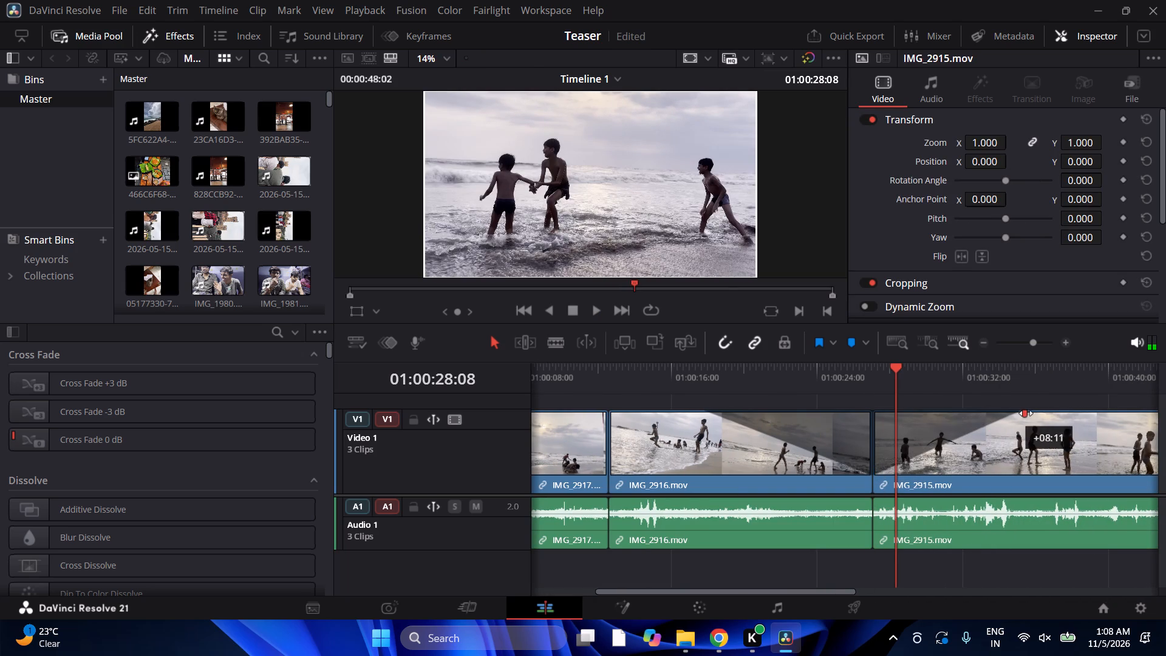
{"action": "left_click_drag", "start_coordinate": [1026, 413], "coordinate": [1165, 440]}
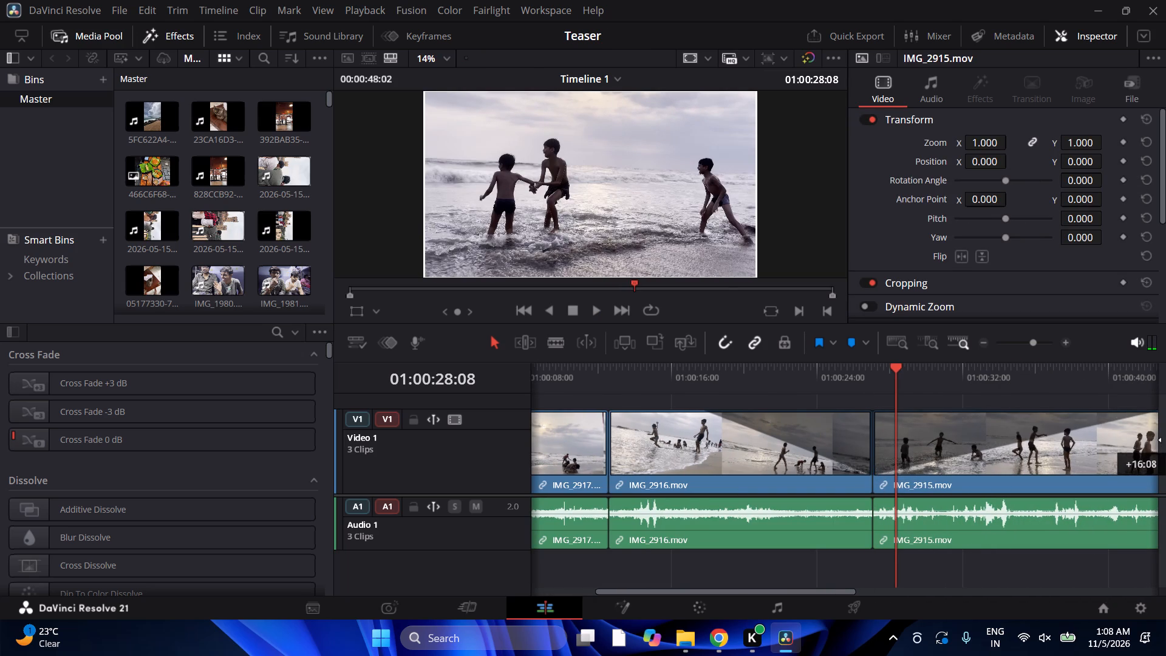
{"action": "left_click_drag", "start_coordinate": [1165, 440], "coordinate": [1007, 381]}
{"action": "key", "text": "space"}
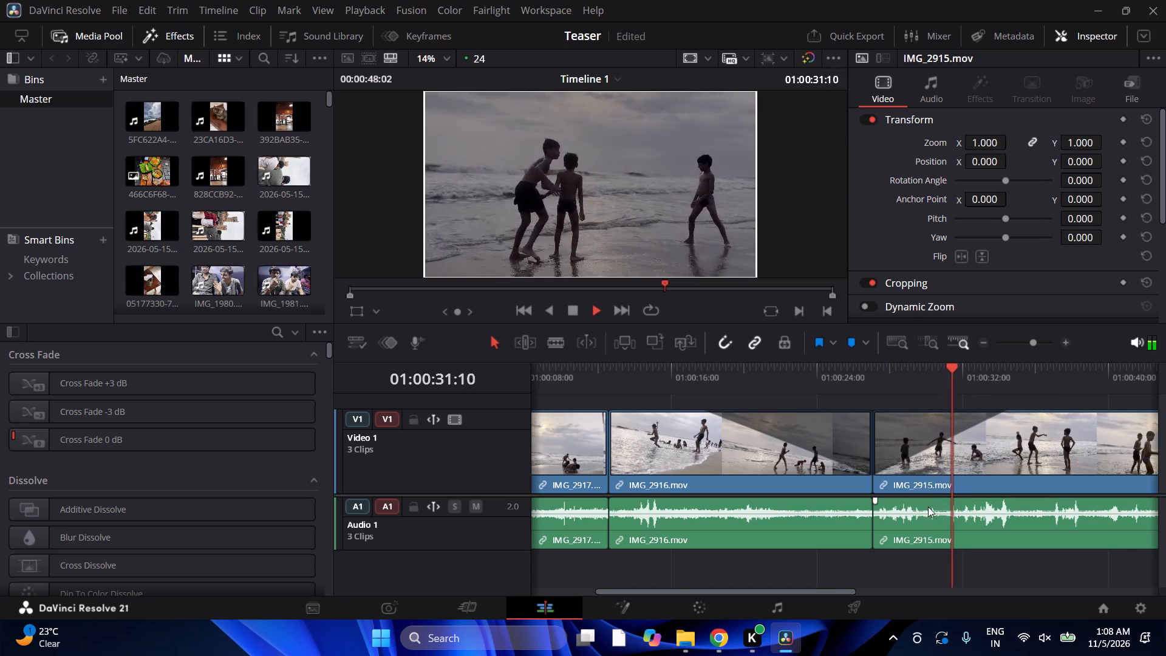
{"action": "key", "text": "space"}
Save the Teaser project and close DaVinci Resolve.
{"action": "key", "text": "ctrl+s"}
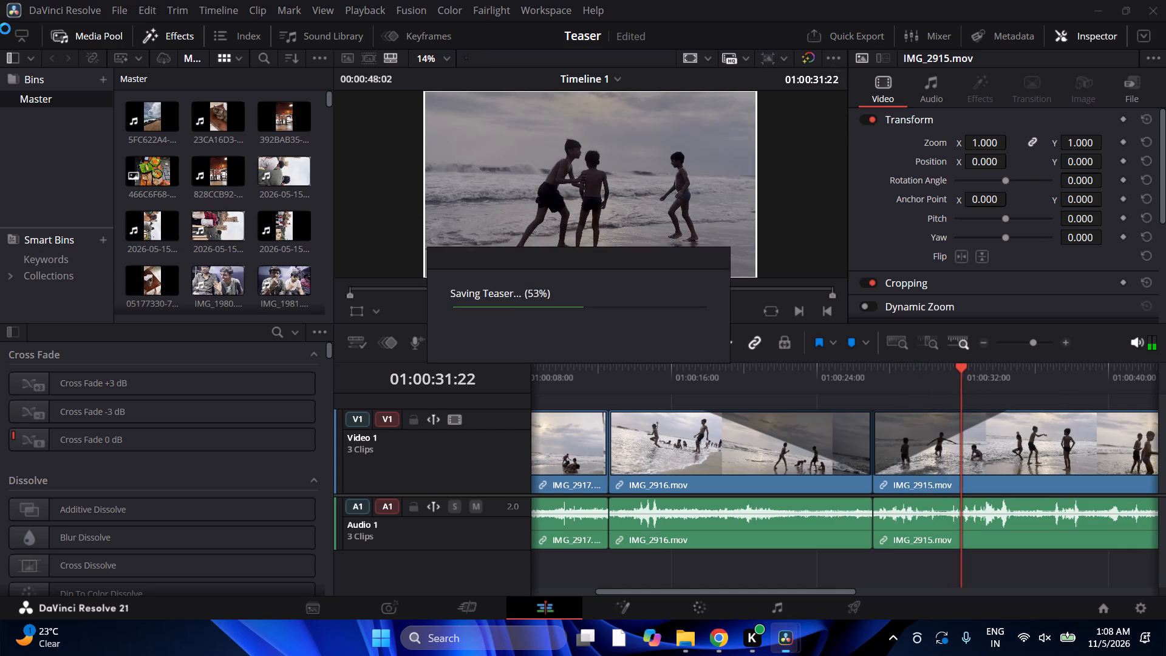
{"action": "left_click", "coordinate": [1165, 0]}
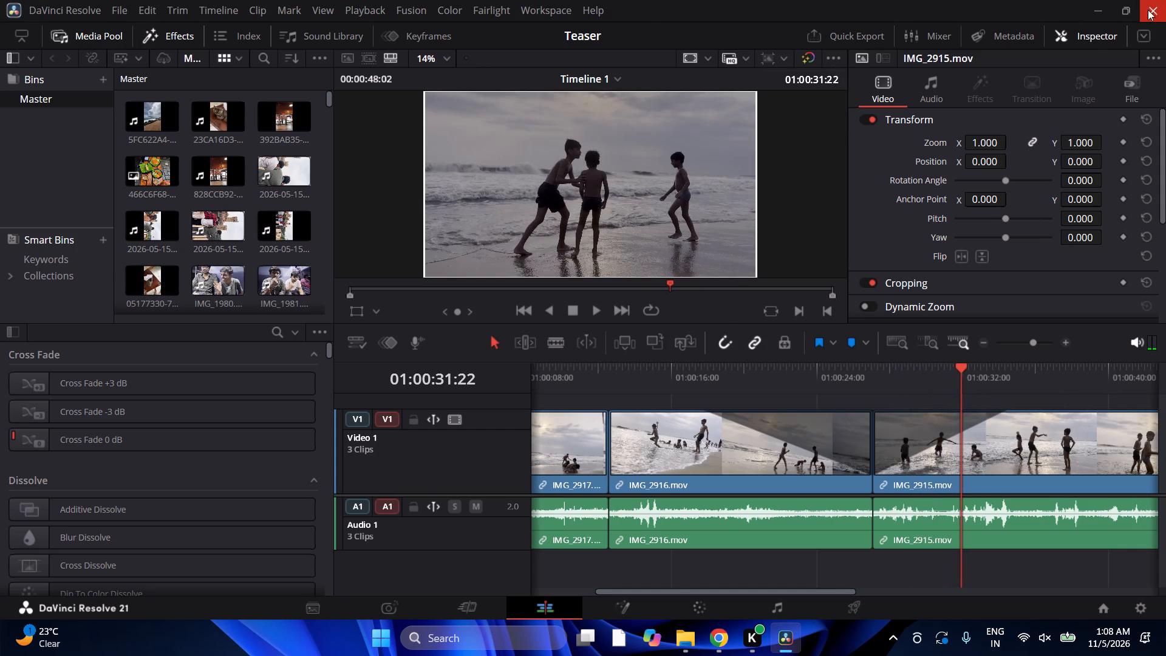